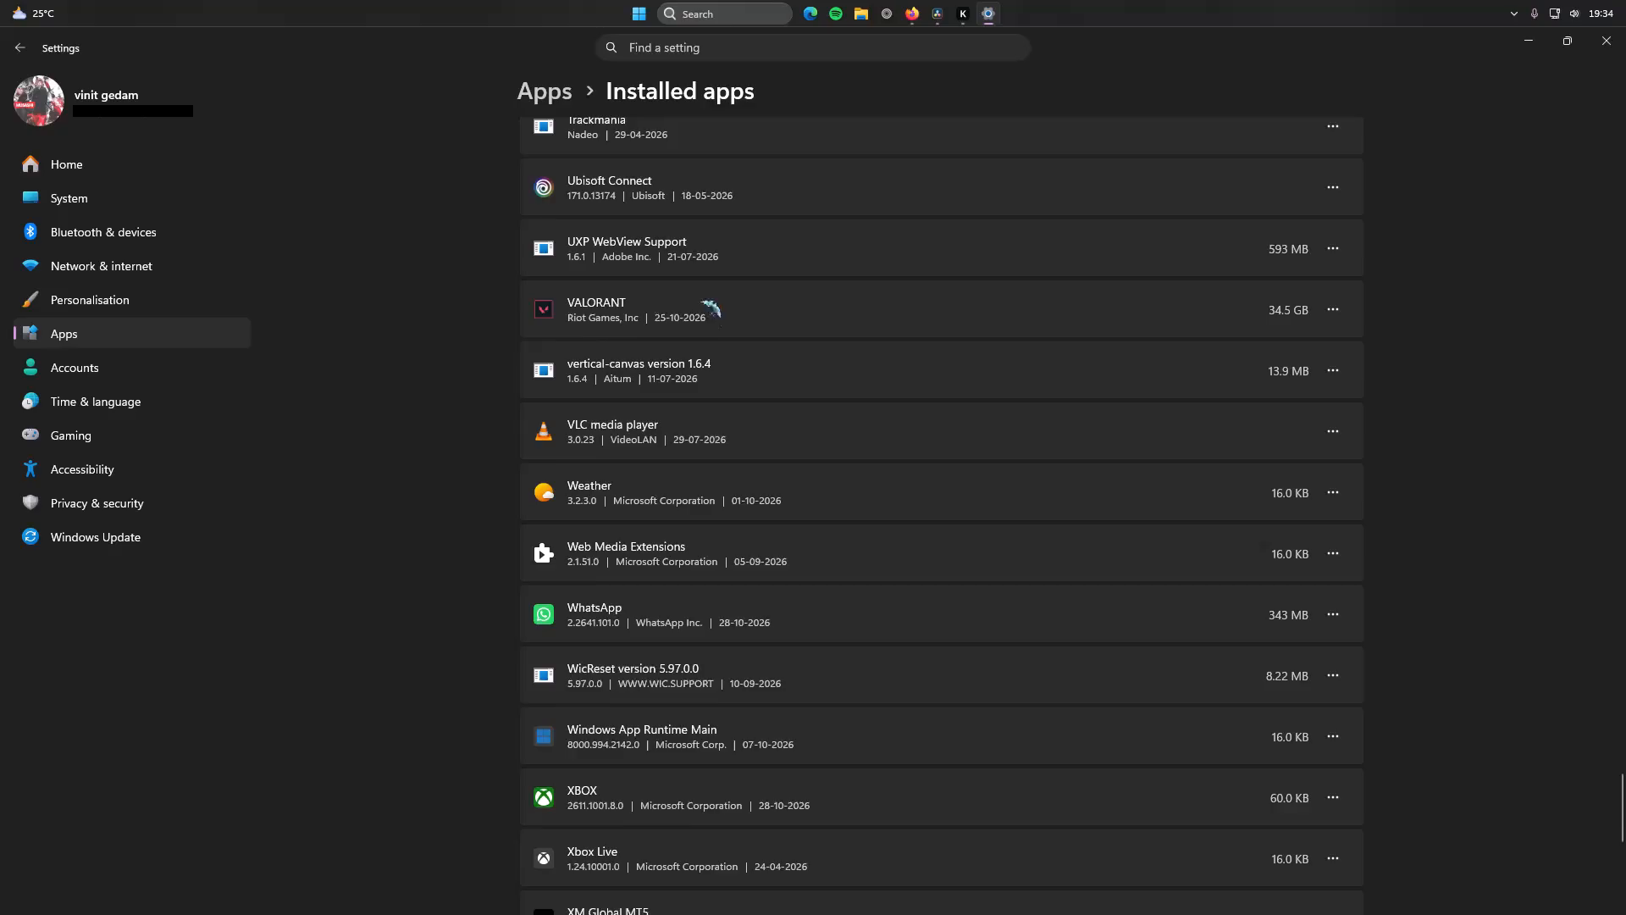
Look through the full list of installed apps in Settings, then close Settings.
scroll(737, 461, down, 3)
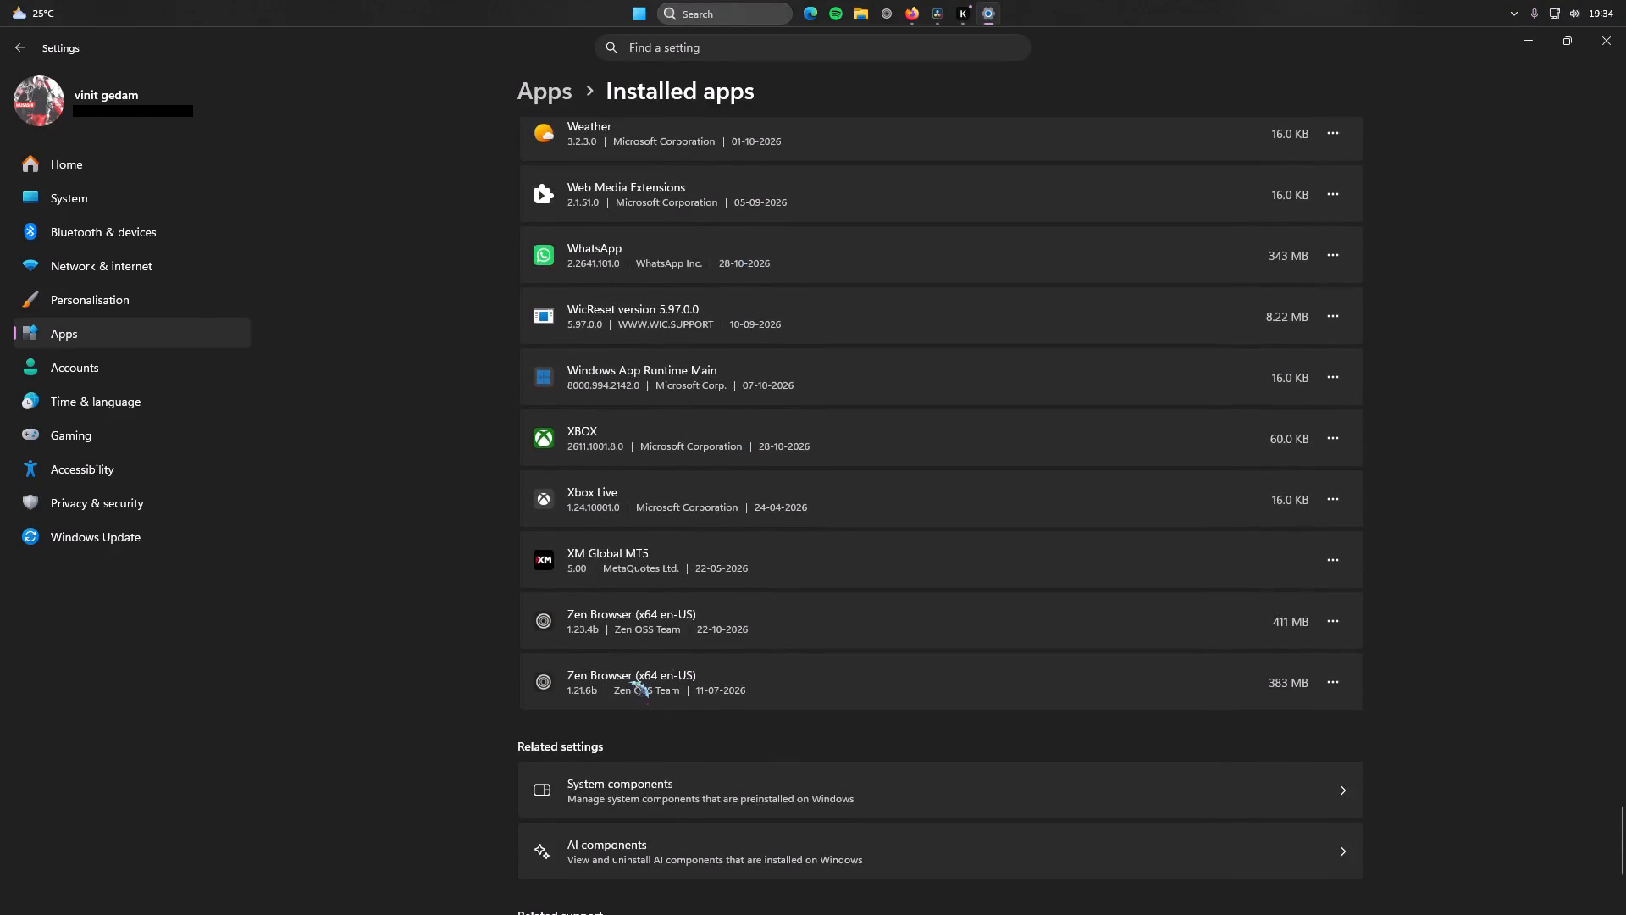
scroll(628, 682, up, 6)
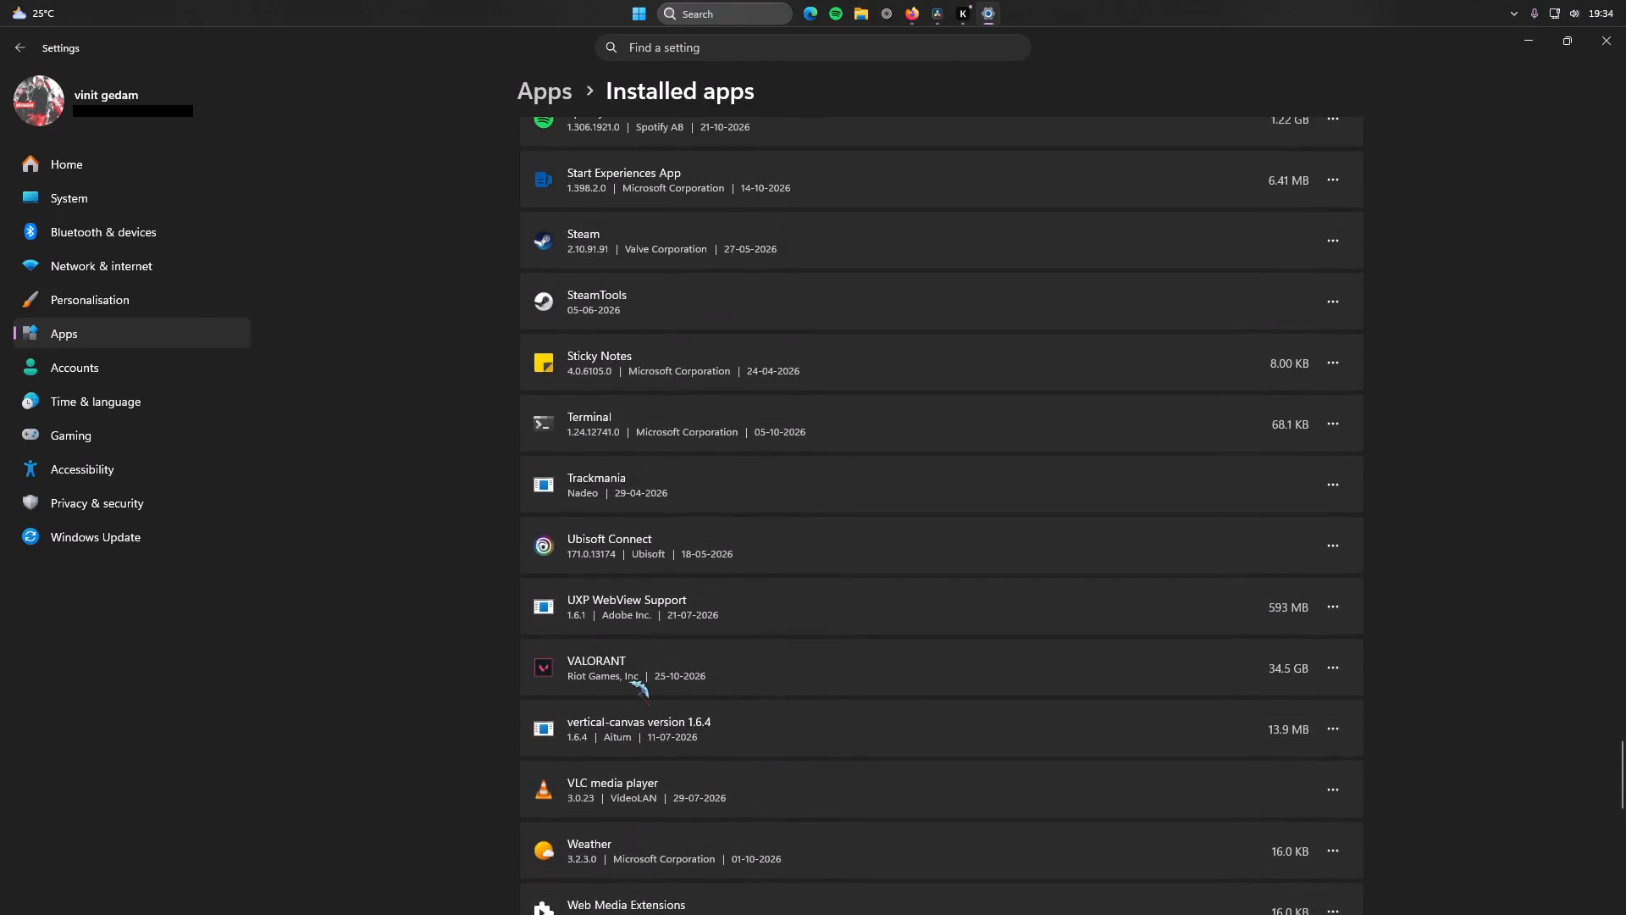
scroll(628, 682, up, 2)
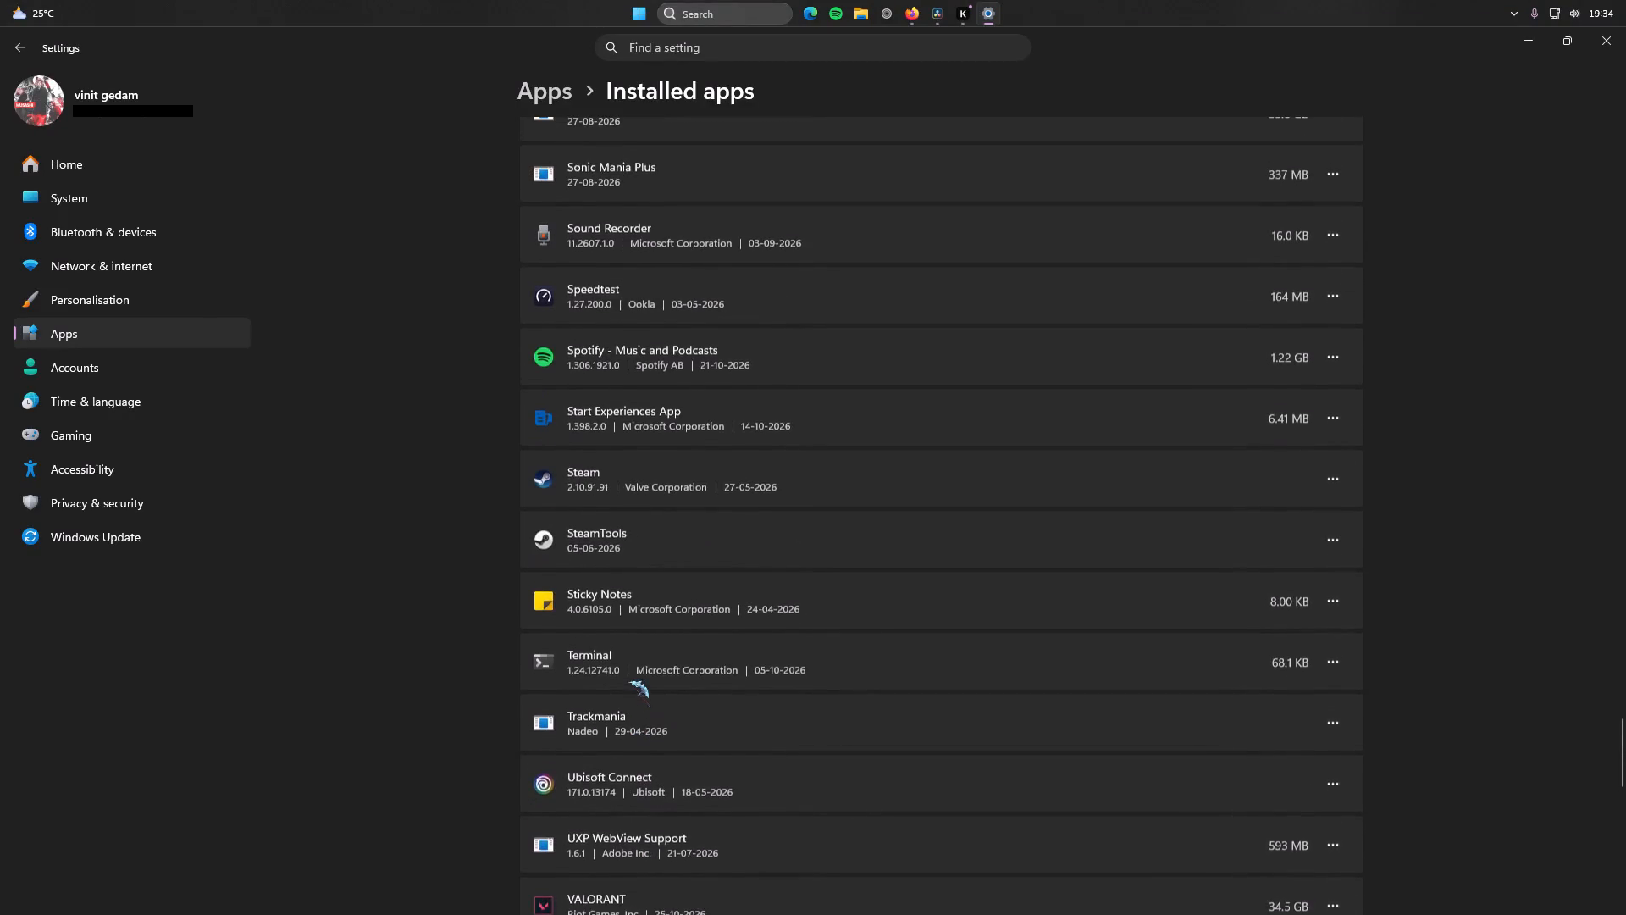
scroll(628, 682, up, 5)
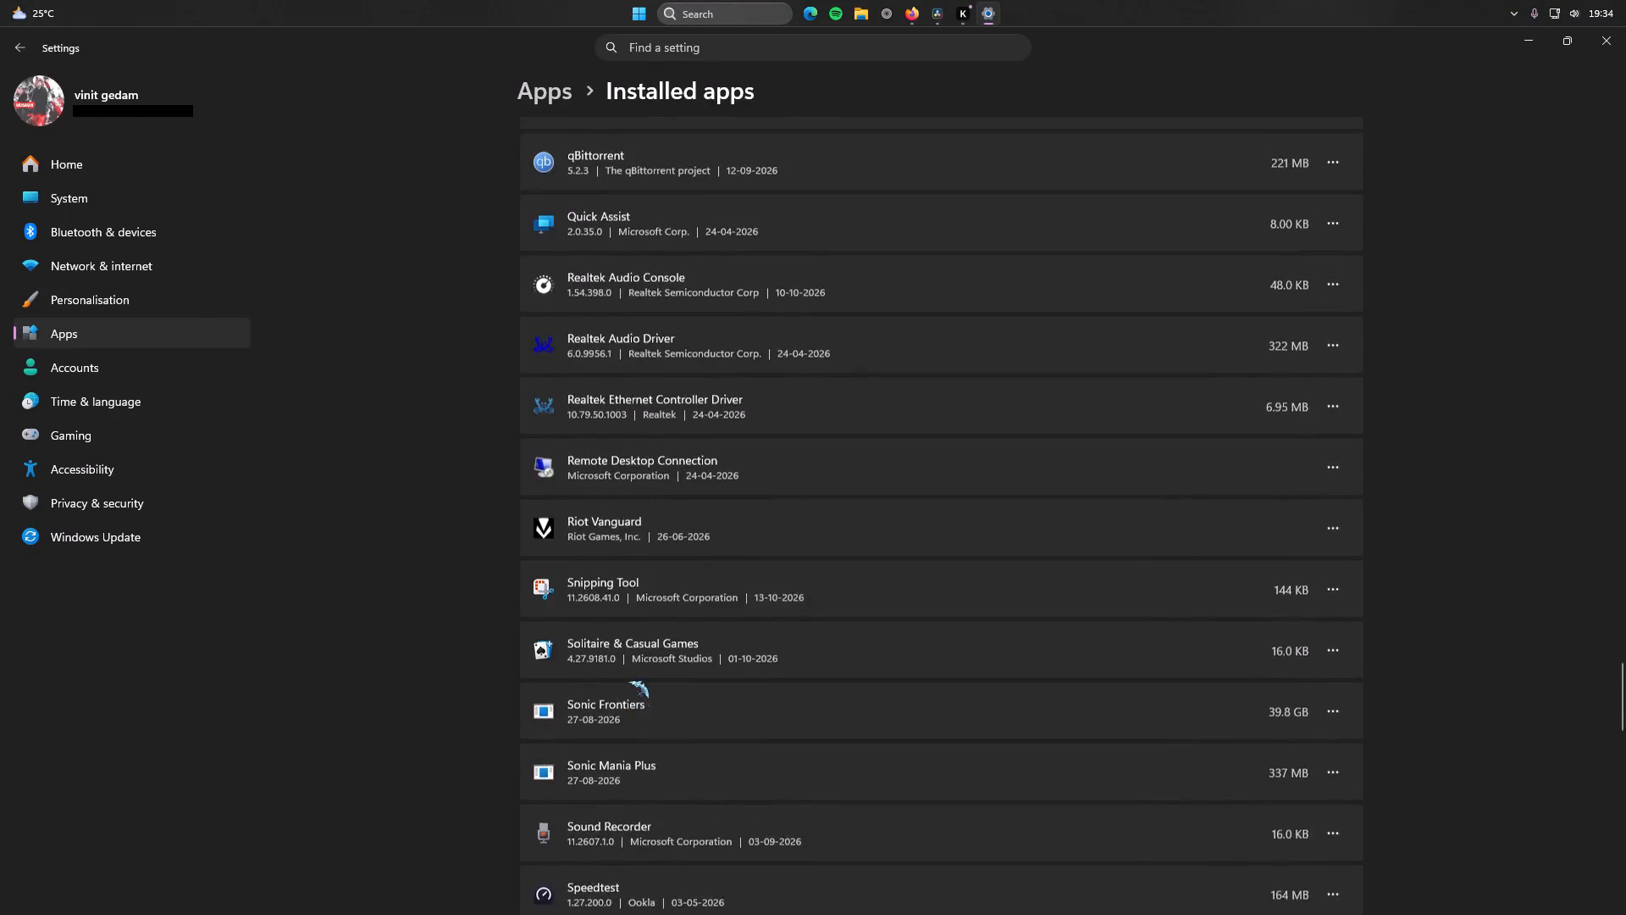
scroll(628, 682, up, 2)
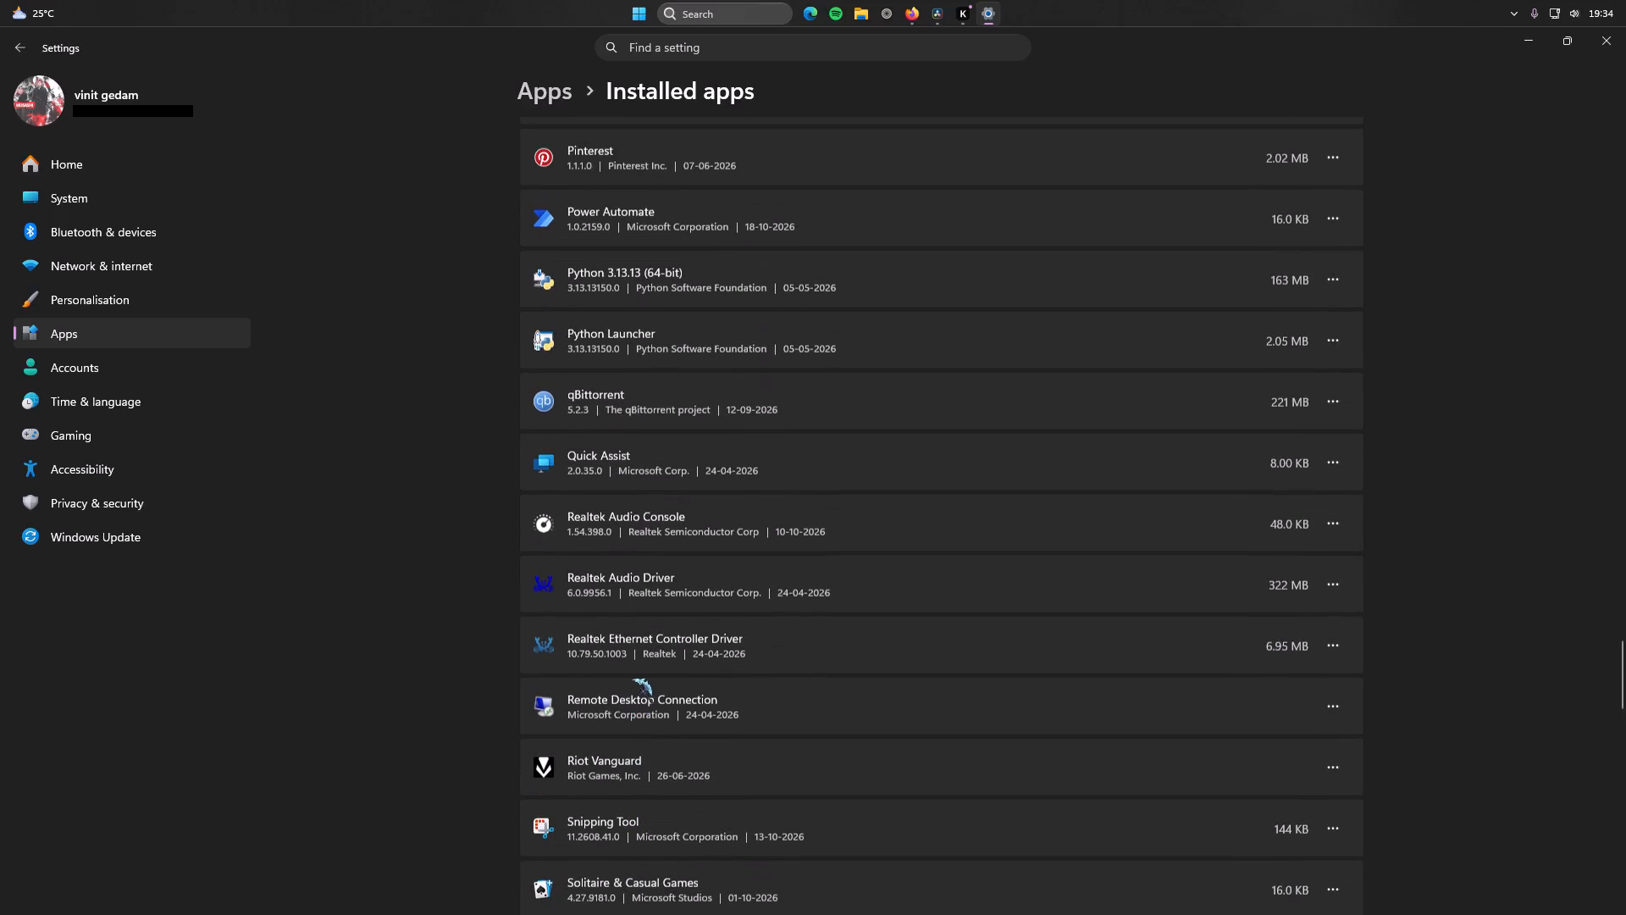
scroll(632, 679, up, 6)
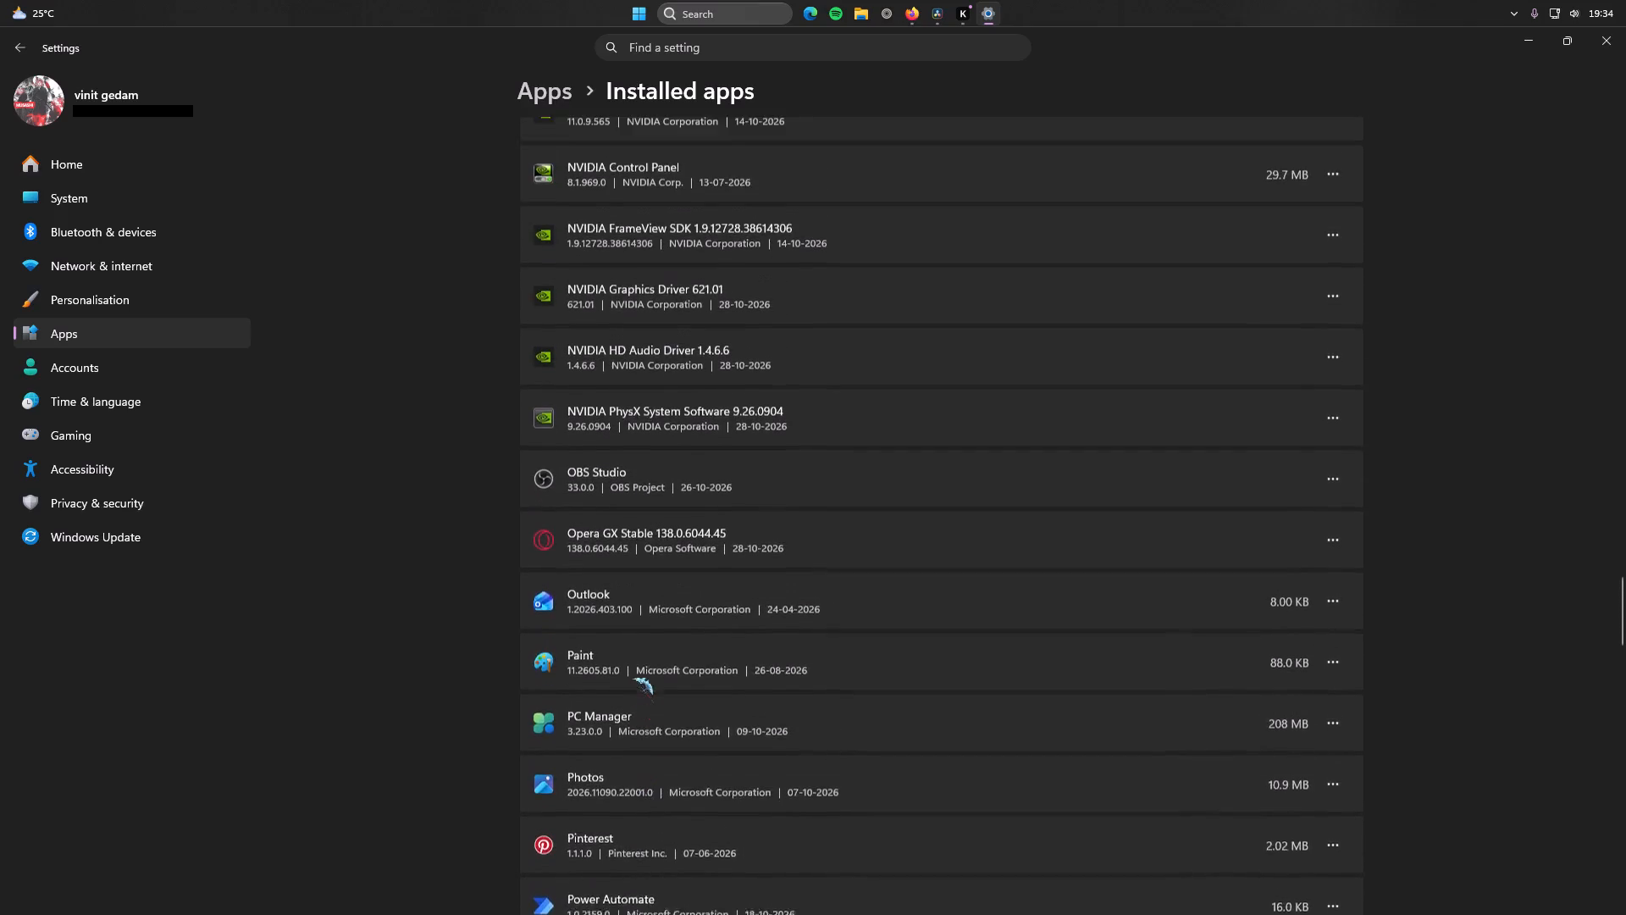
scroll(635, 676, up, 1)
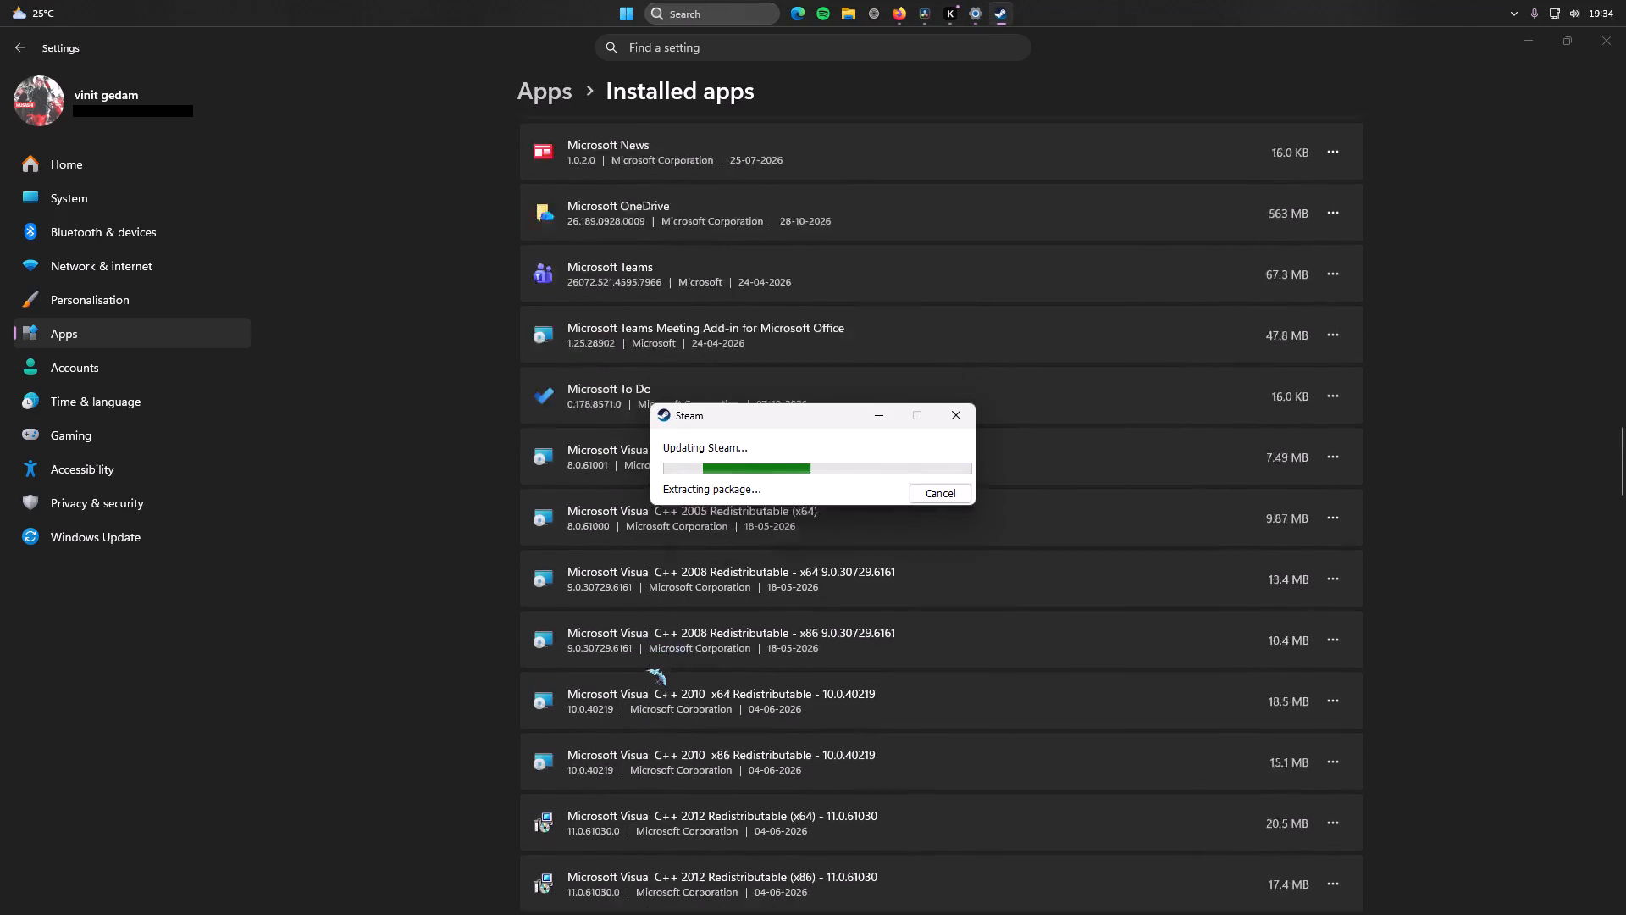
scroll(669, 677, up, 20)
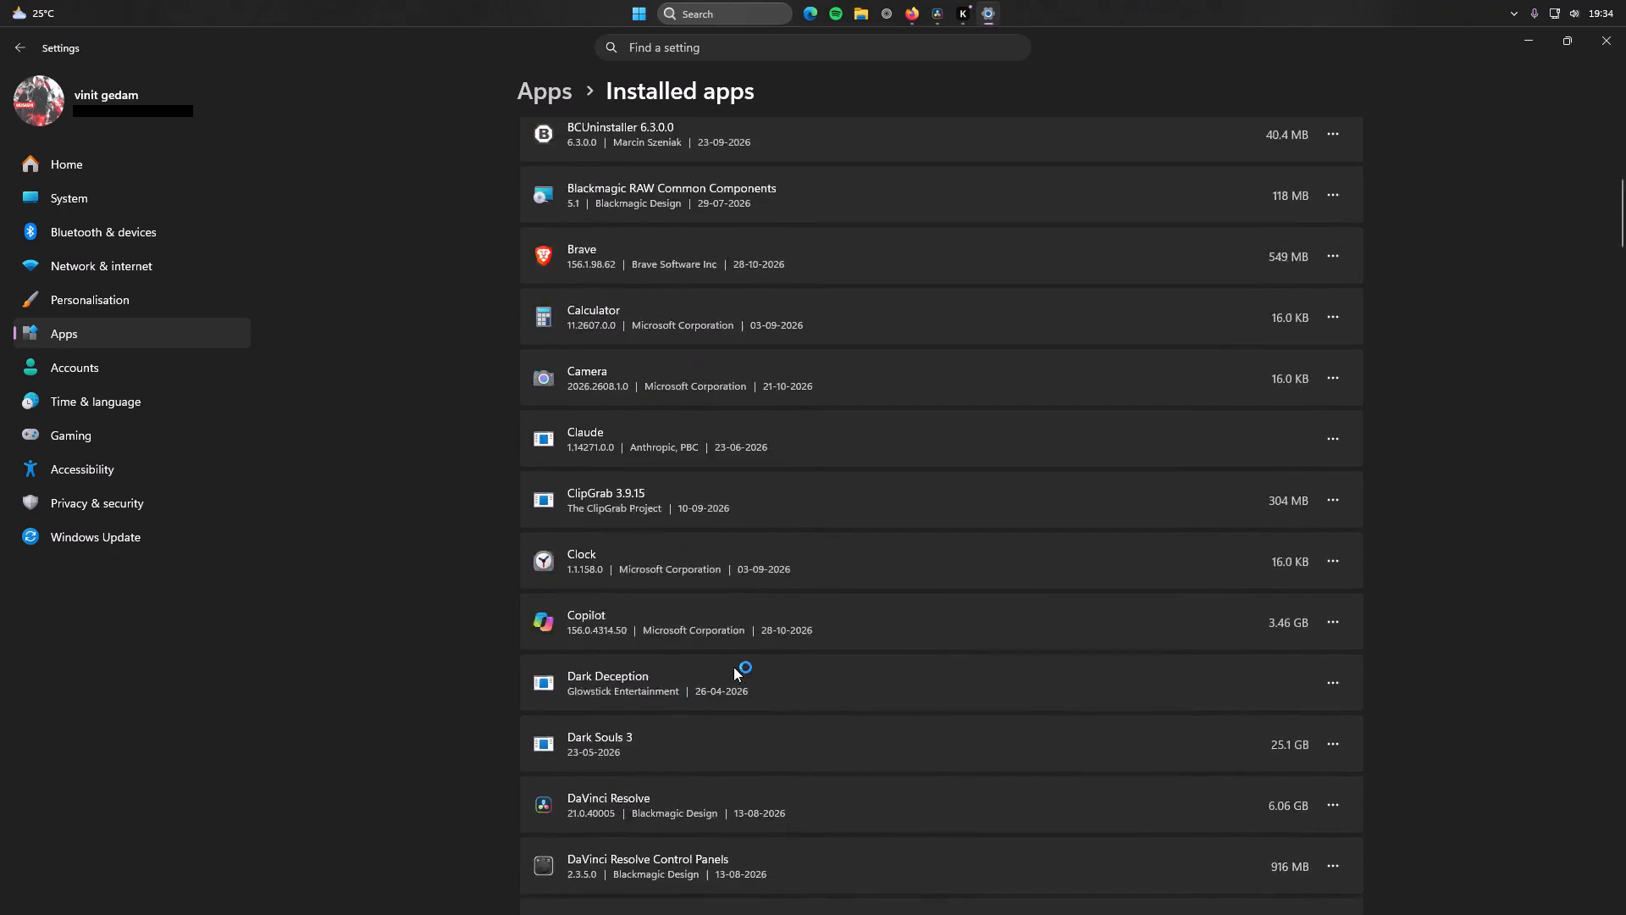
scroll(733, 667, up, 2)
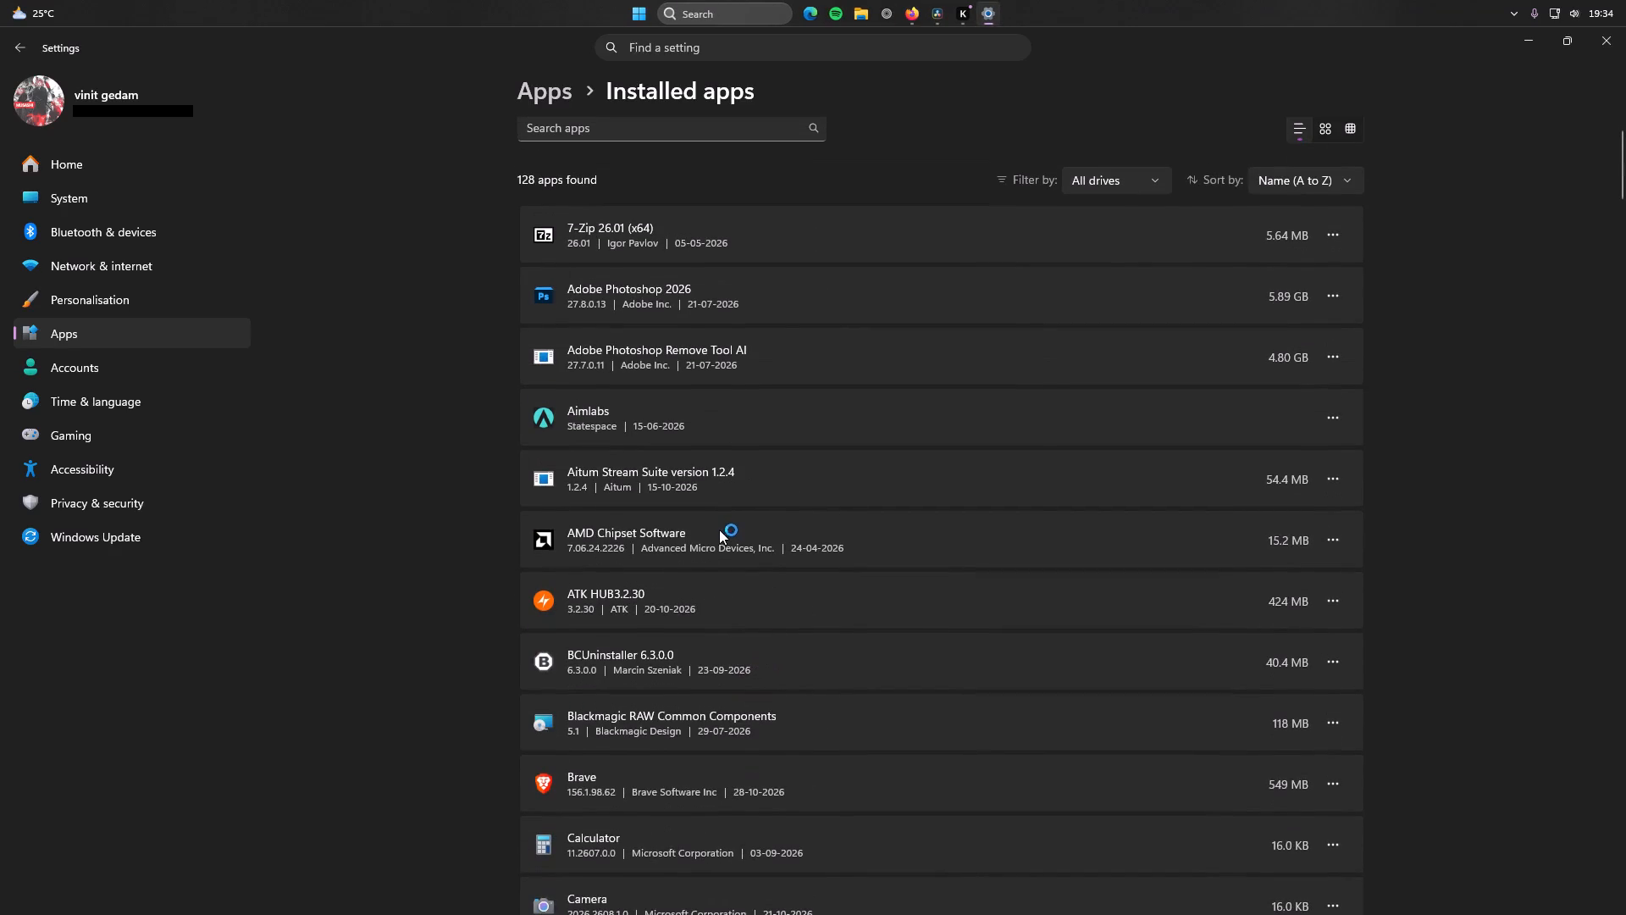
scroll(725, 517, down, 2)
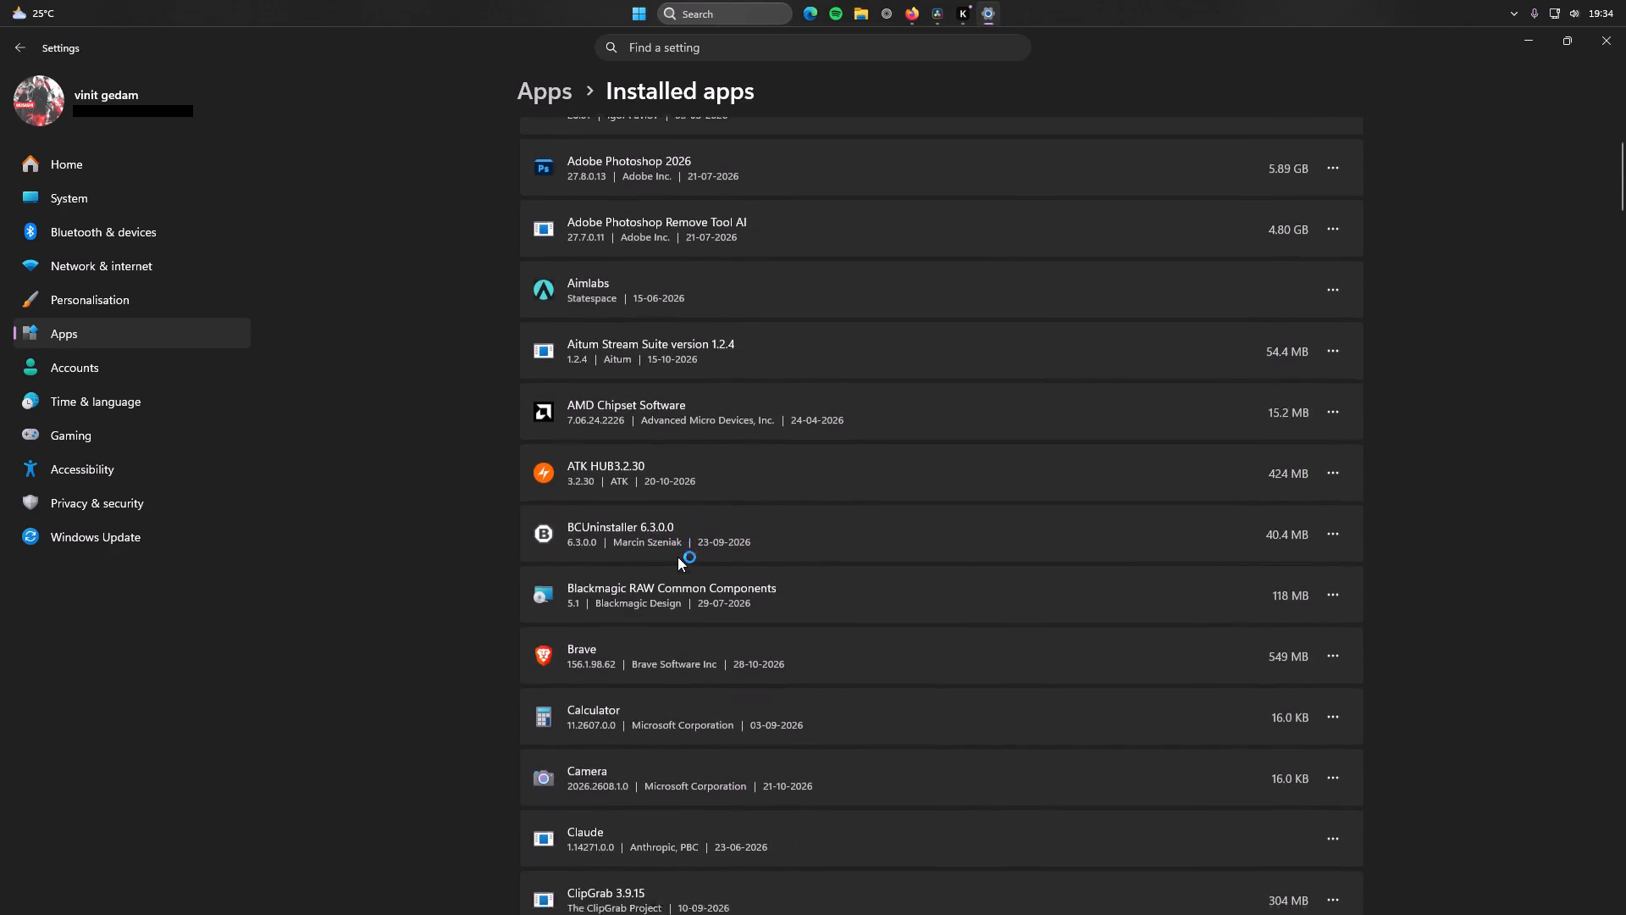
scroll(677, 557, down, 4)
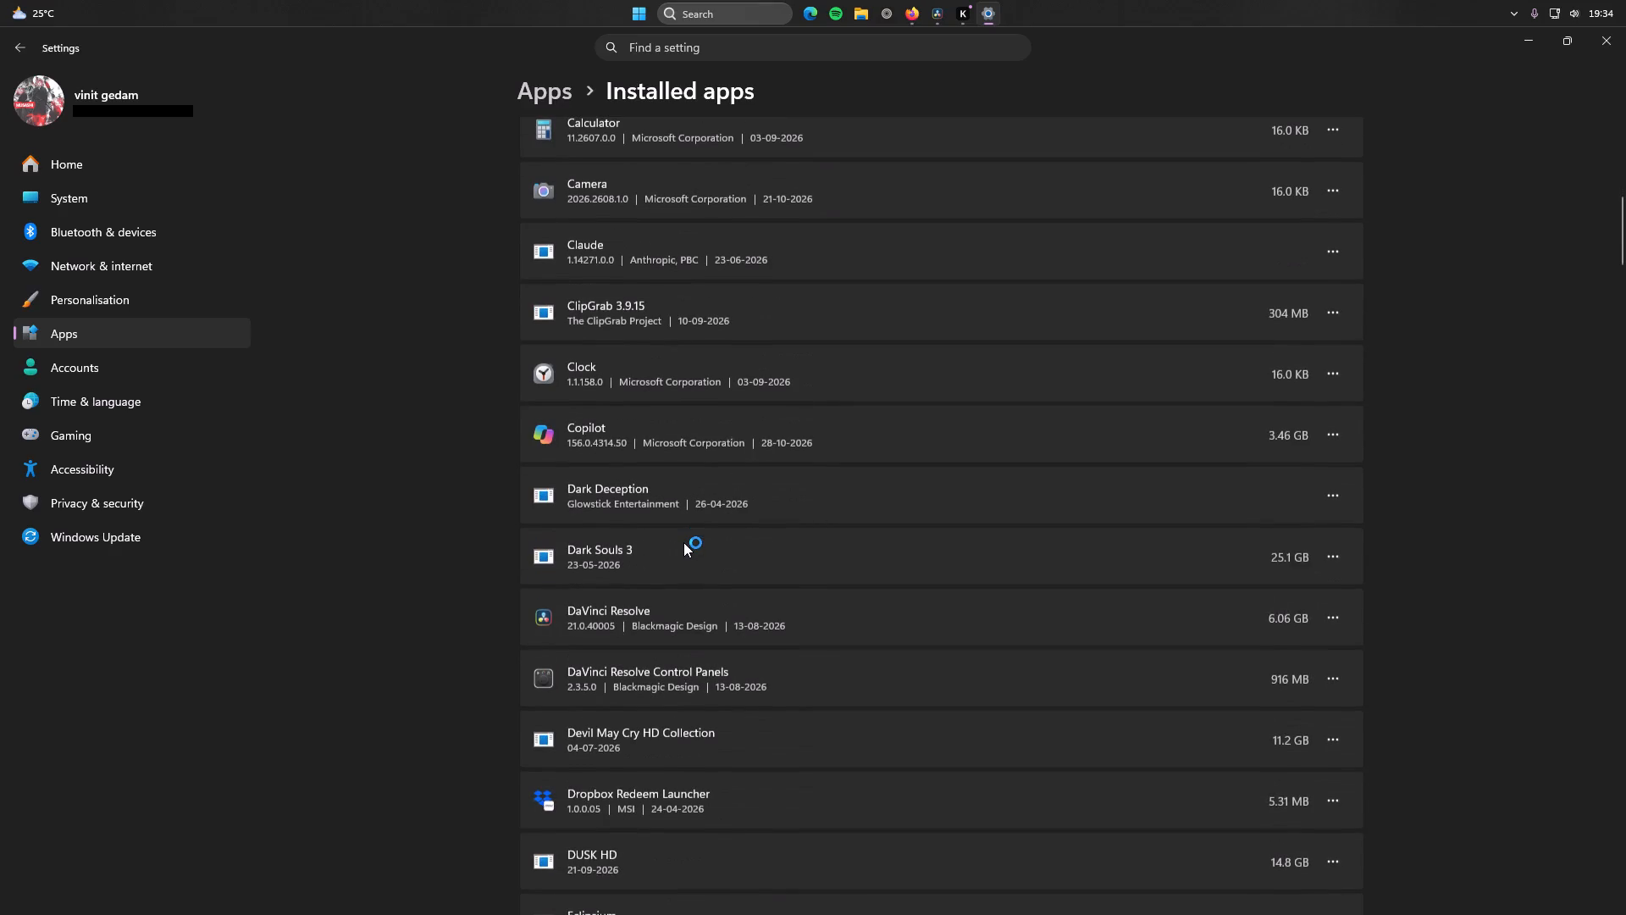
scroll(684, 537, down, 4)
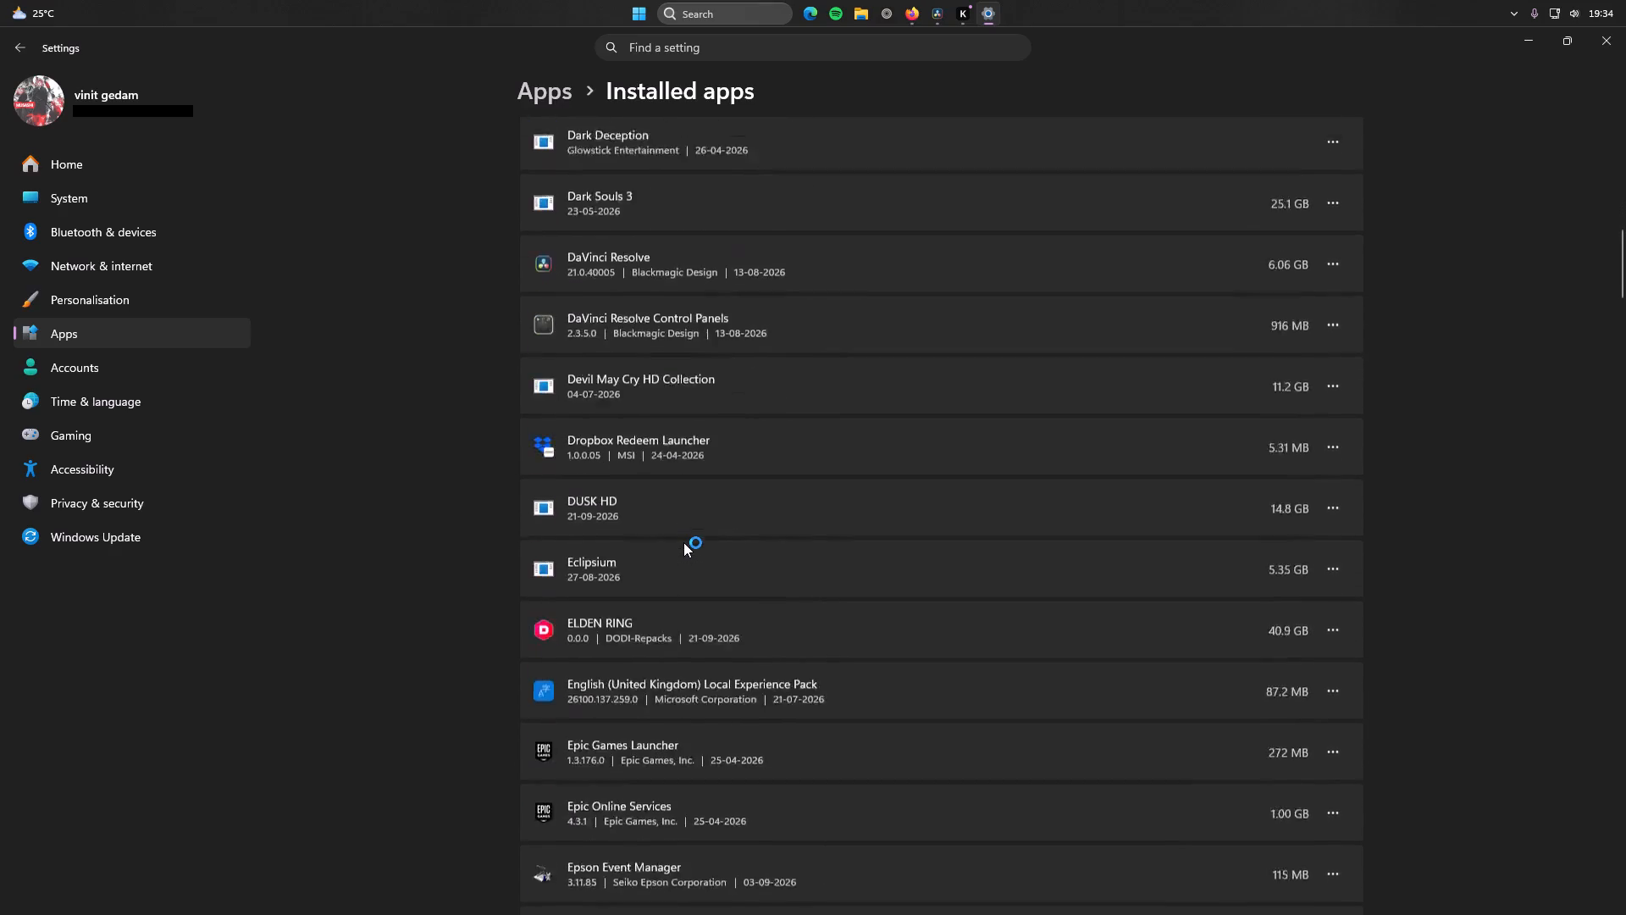
click(1610, 44)
In Firefox, go to the Google results tab and replace its search query with "yt video".
click(58, 145)
click(65, 158)
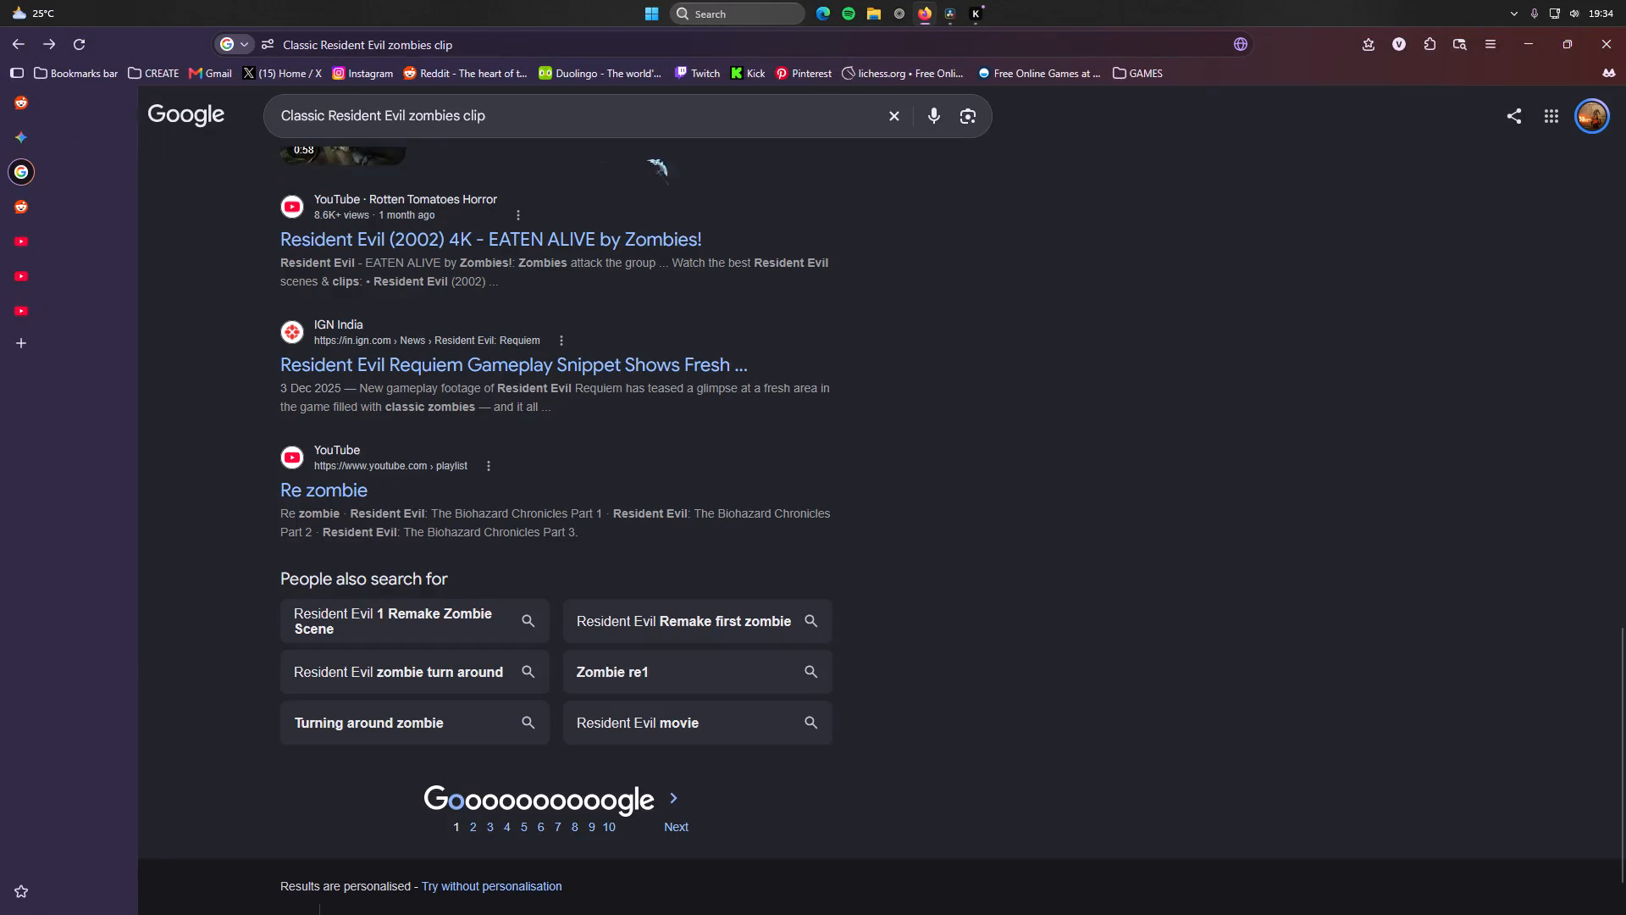
click(897, 118)
key(y)
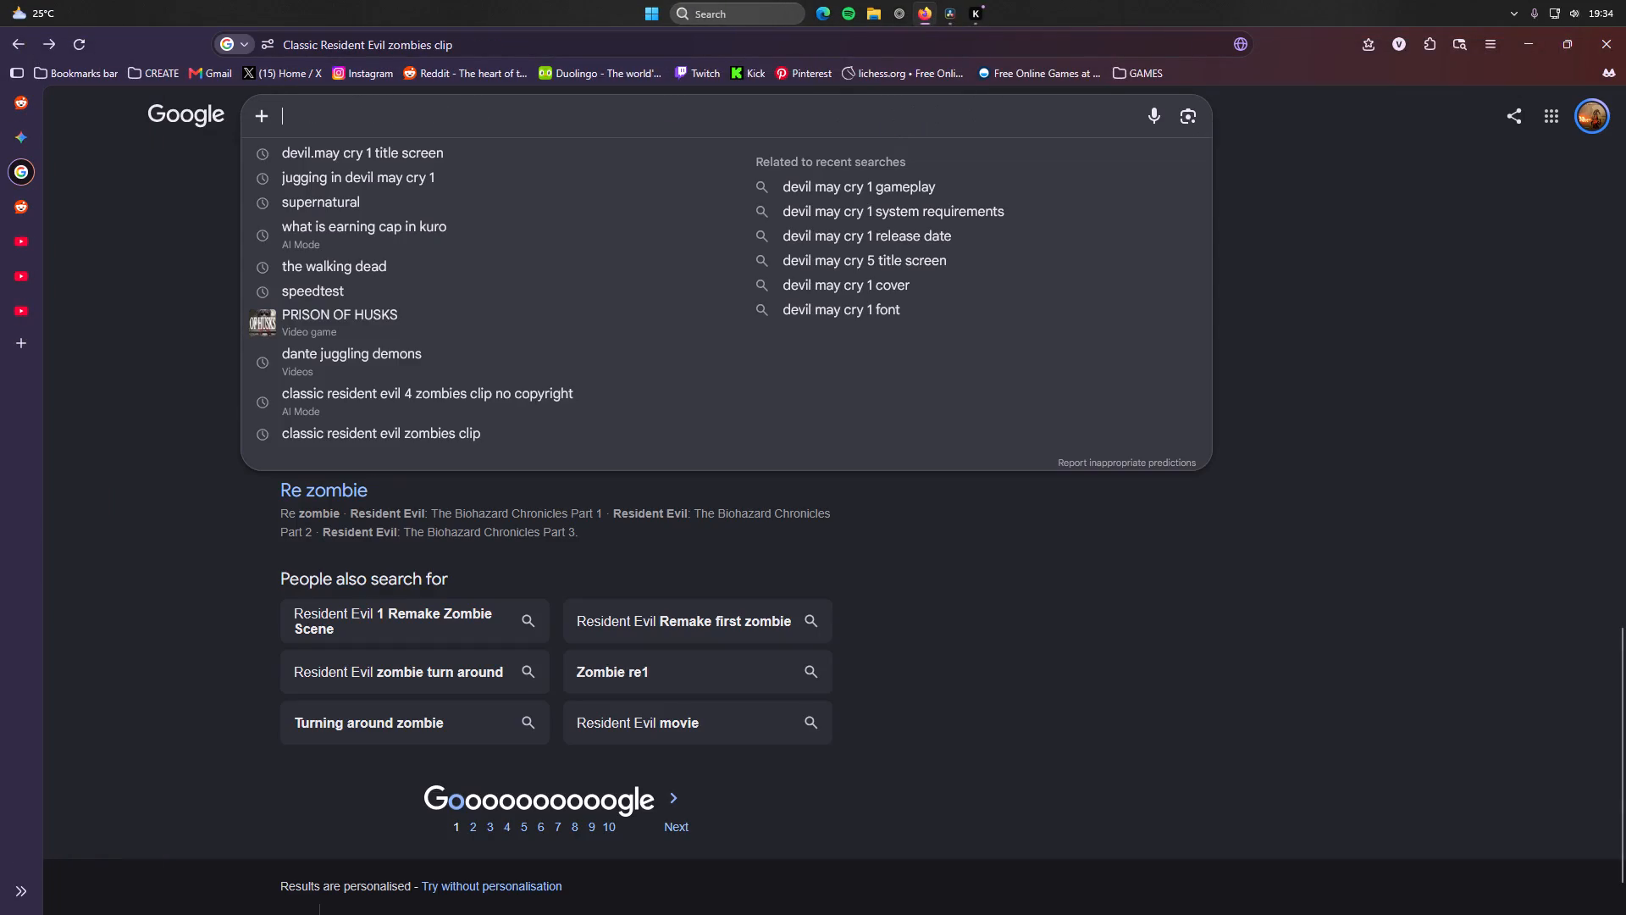
text(t videon)
key(BackSpace)
key(space)
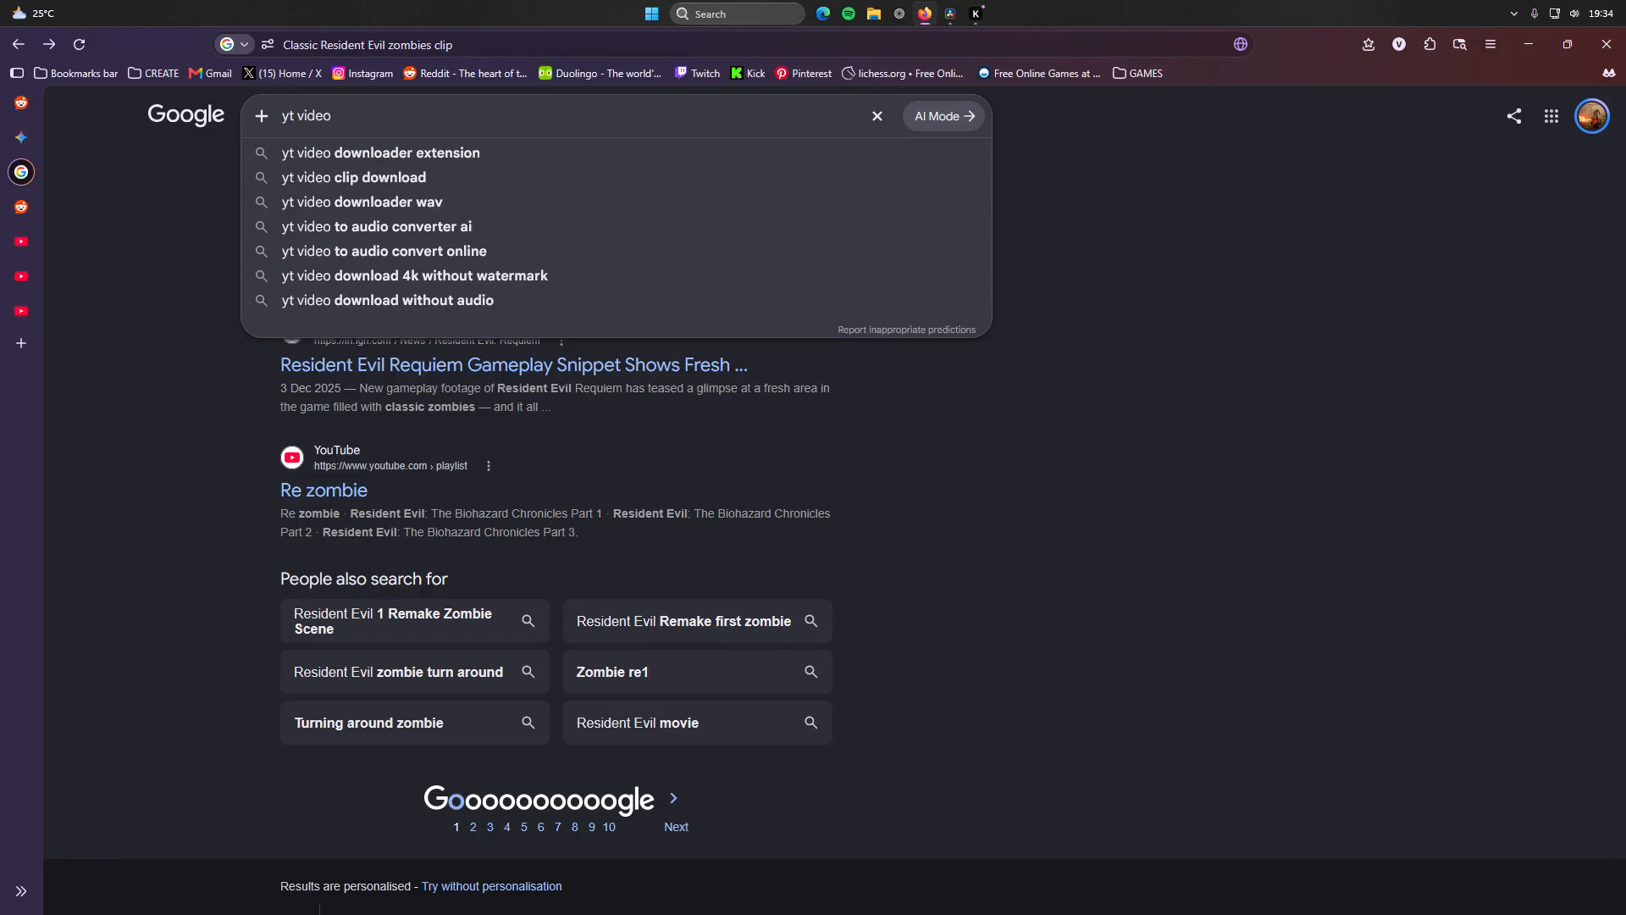
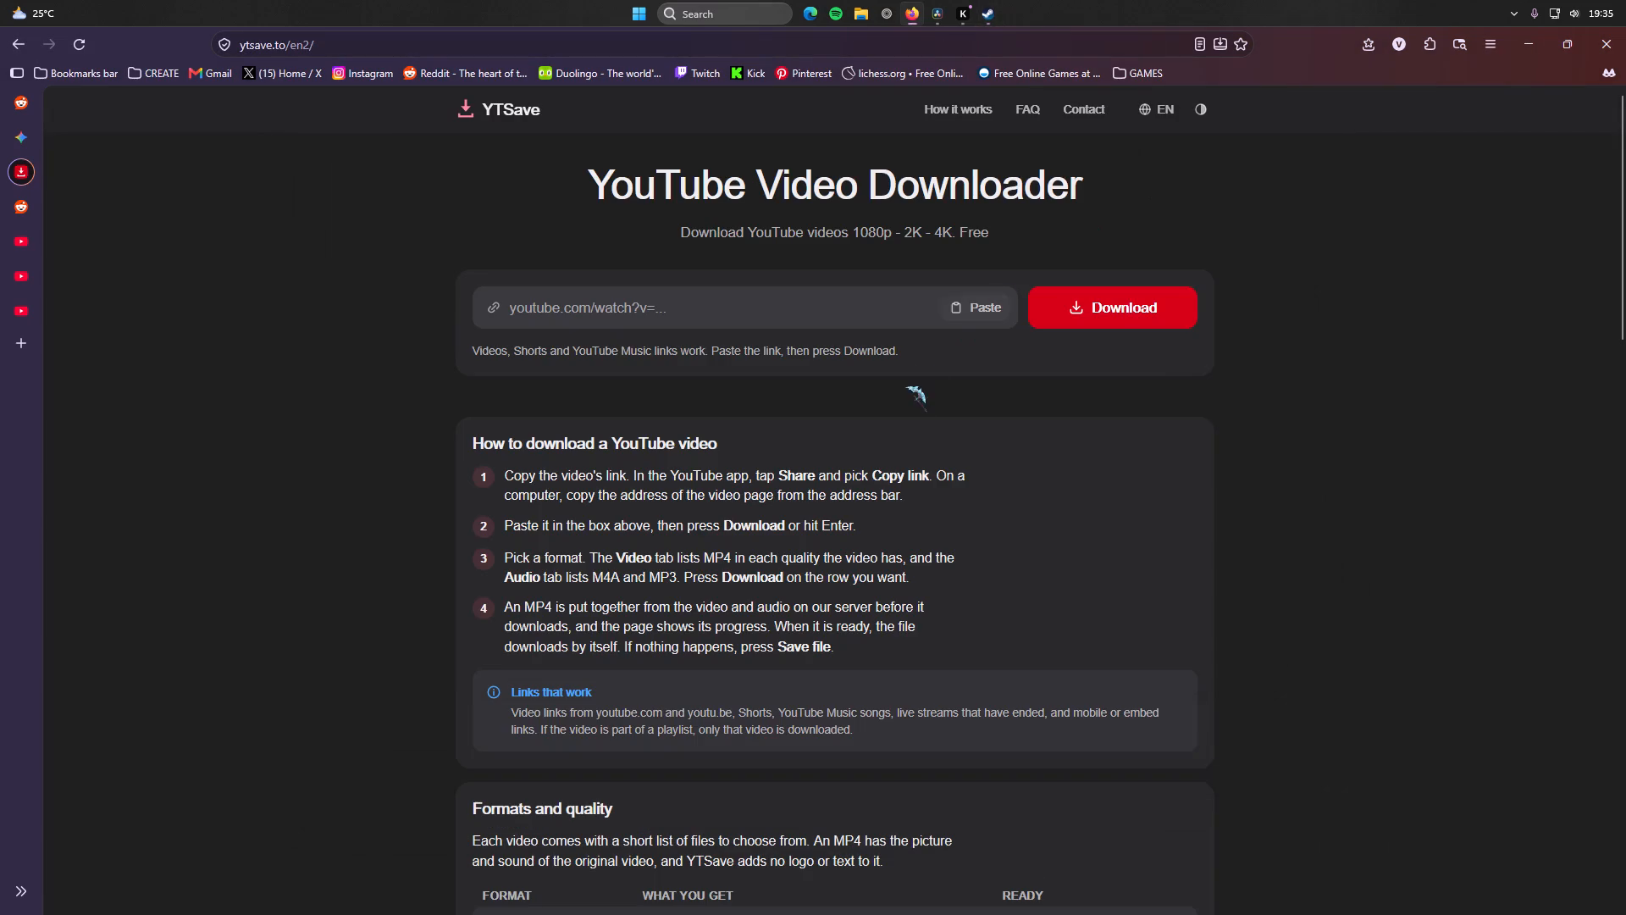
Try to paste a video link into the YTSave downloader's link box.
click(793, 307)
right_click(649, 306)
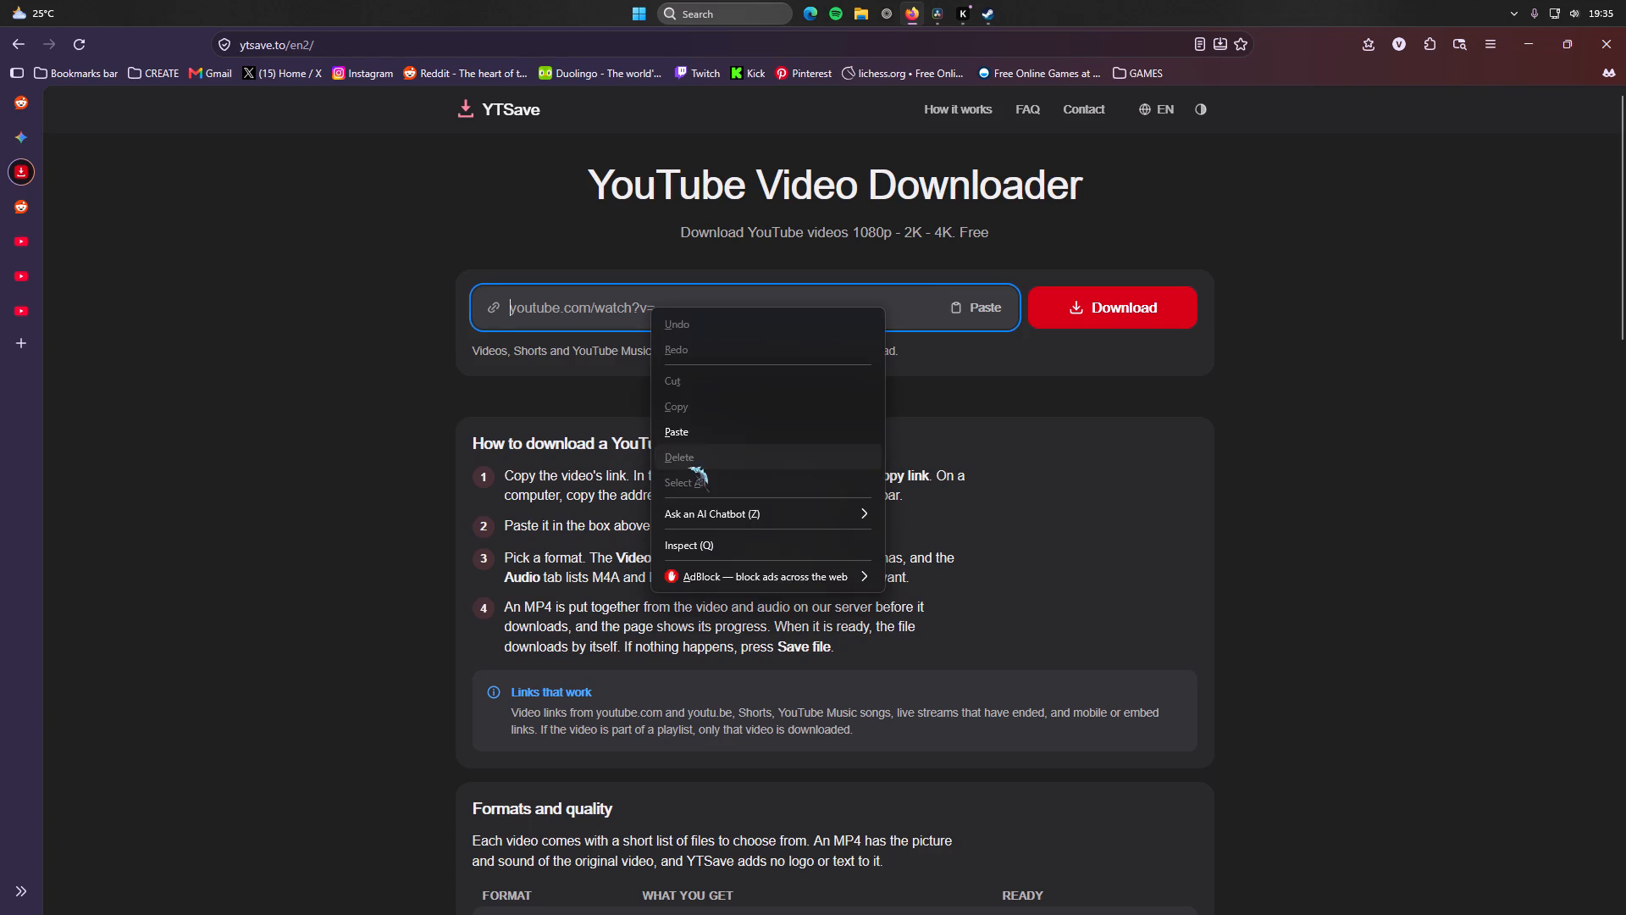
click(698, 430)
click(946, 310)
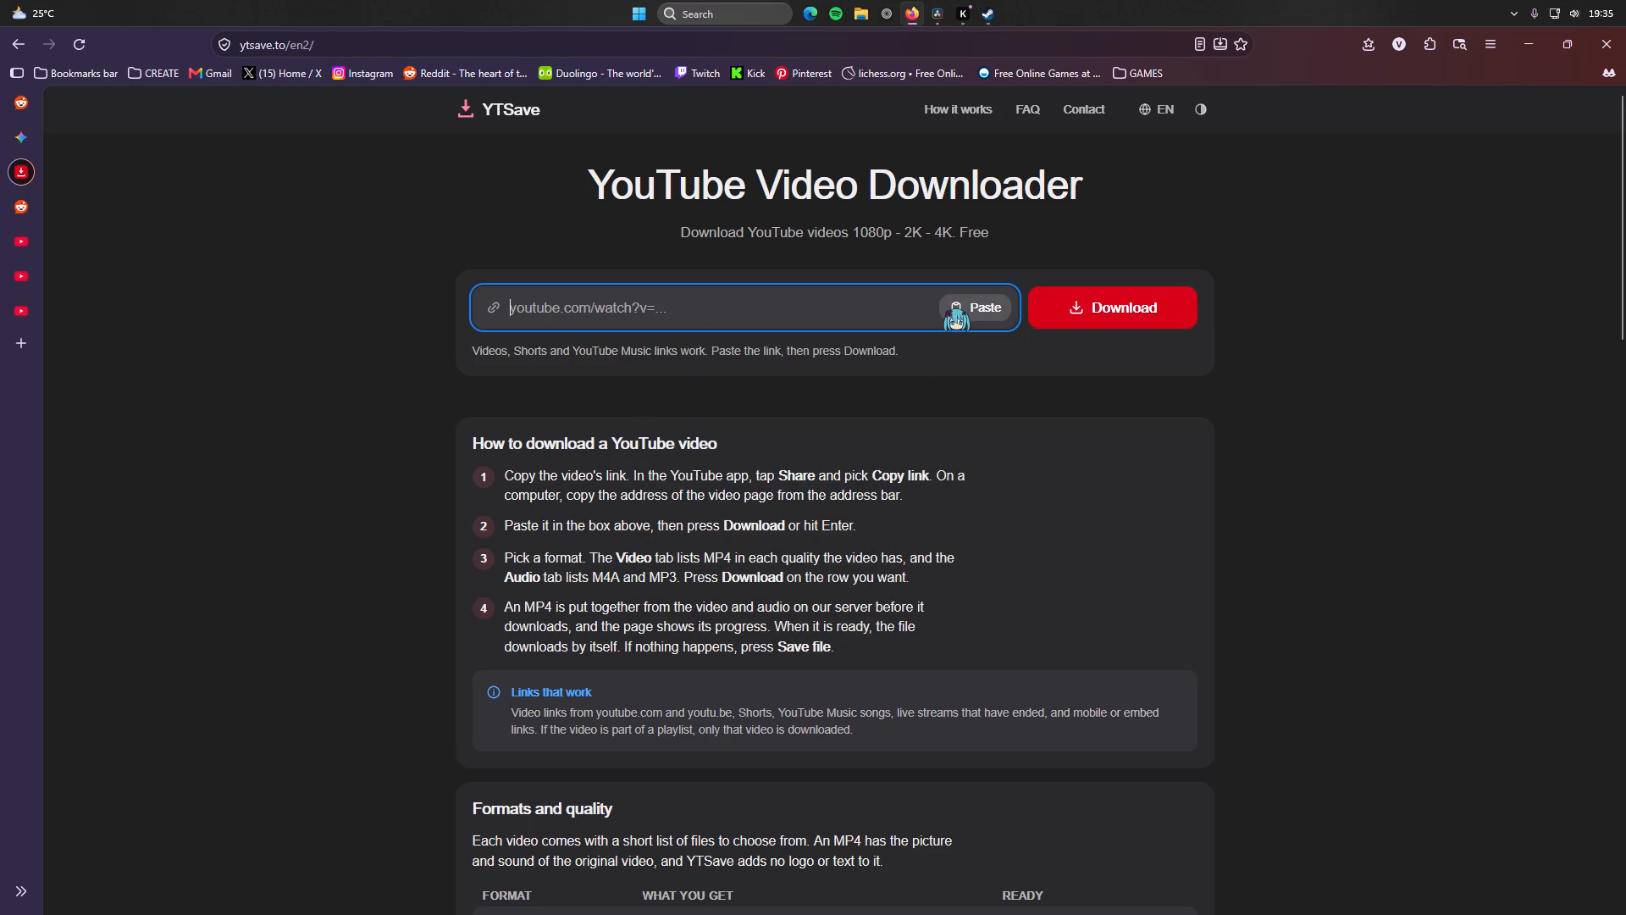
Go to the YouTube tab with the "Devil May Cry HD - Title Screen" video and copy its share link.
click(30, 309)
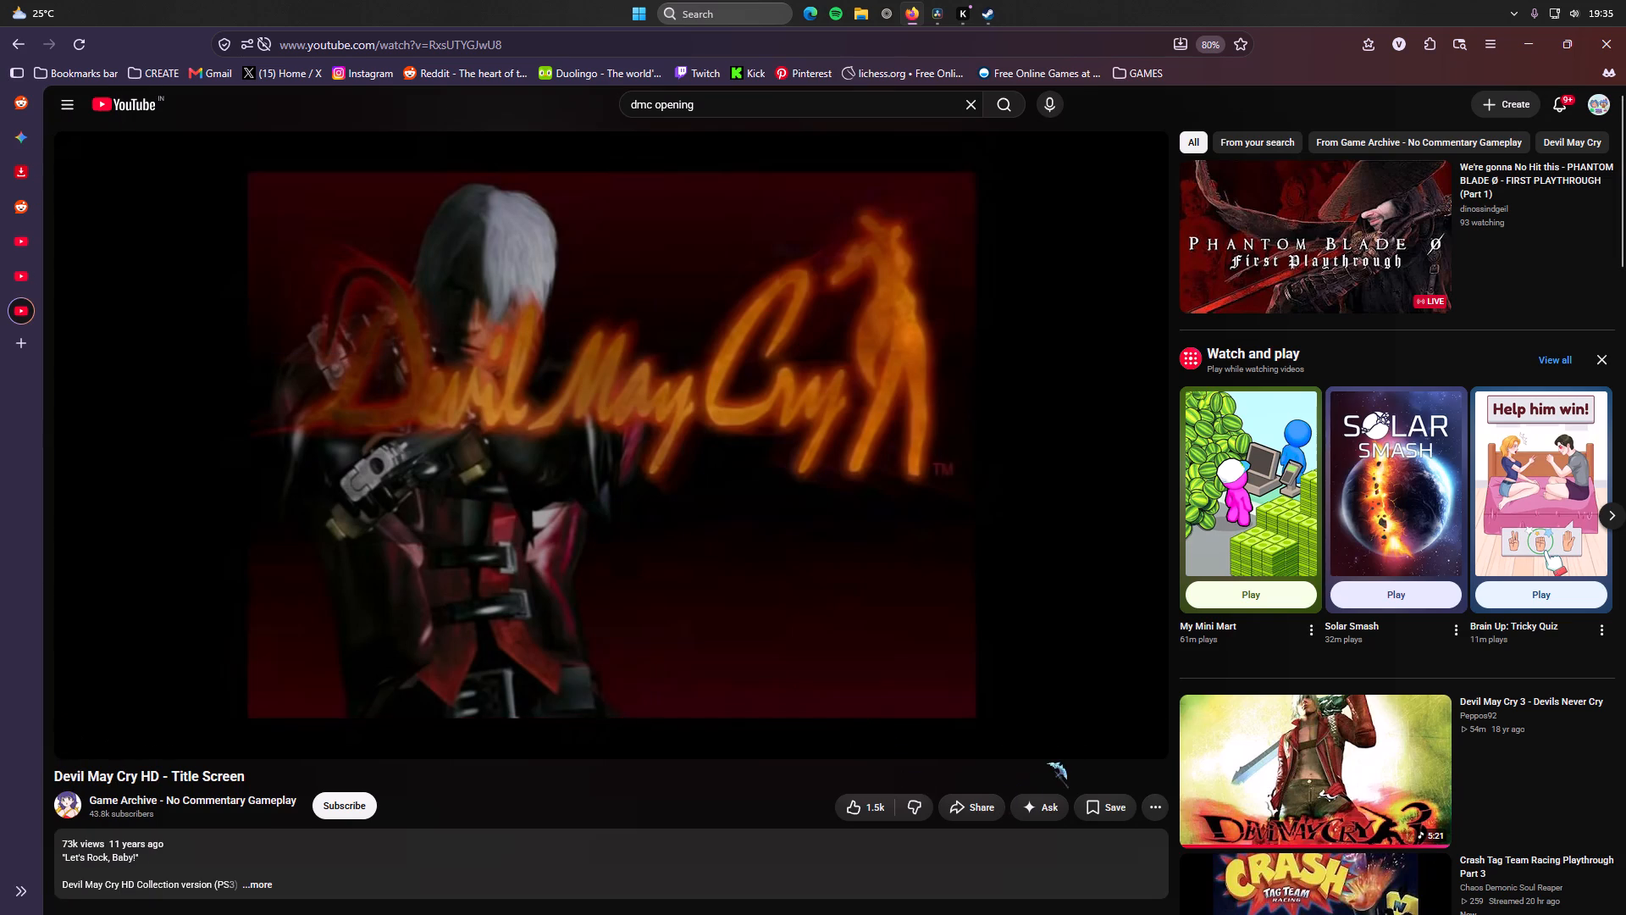
click(975, 810)
click(845, 391)
drag(845, 391, 954, 392)
click(970, 811)
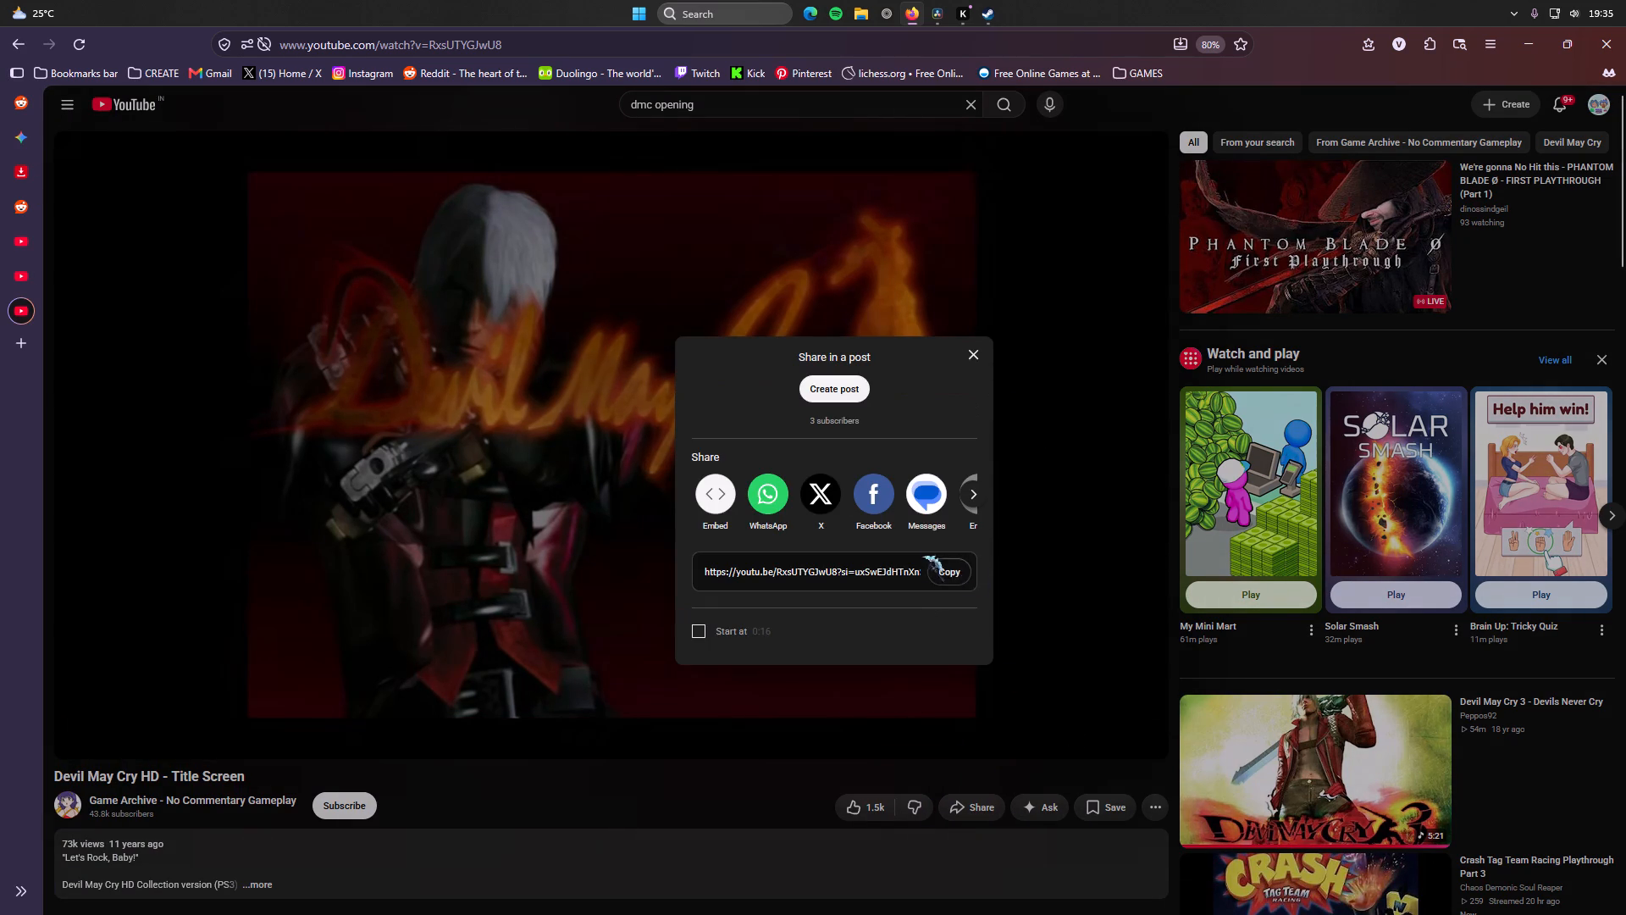
click(945, 578)
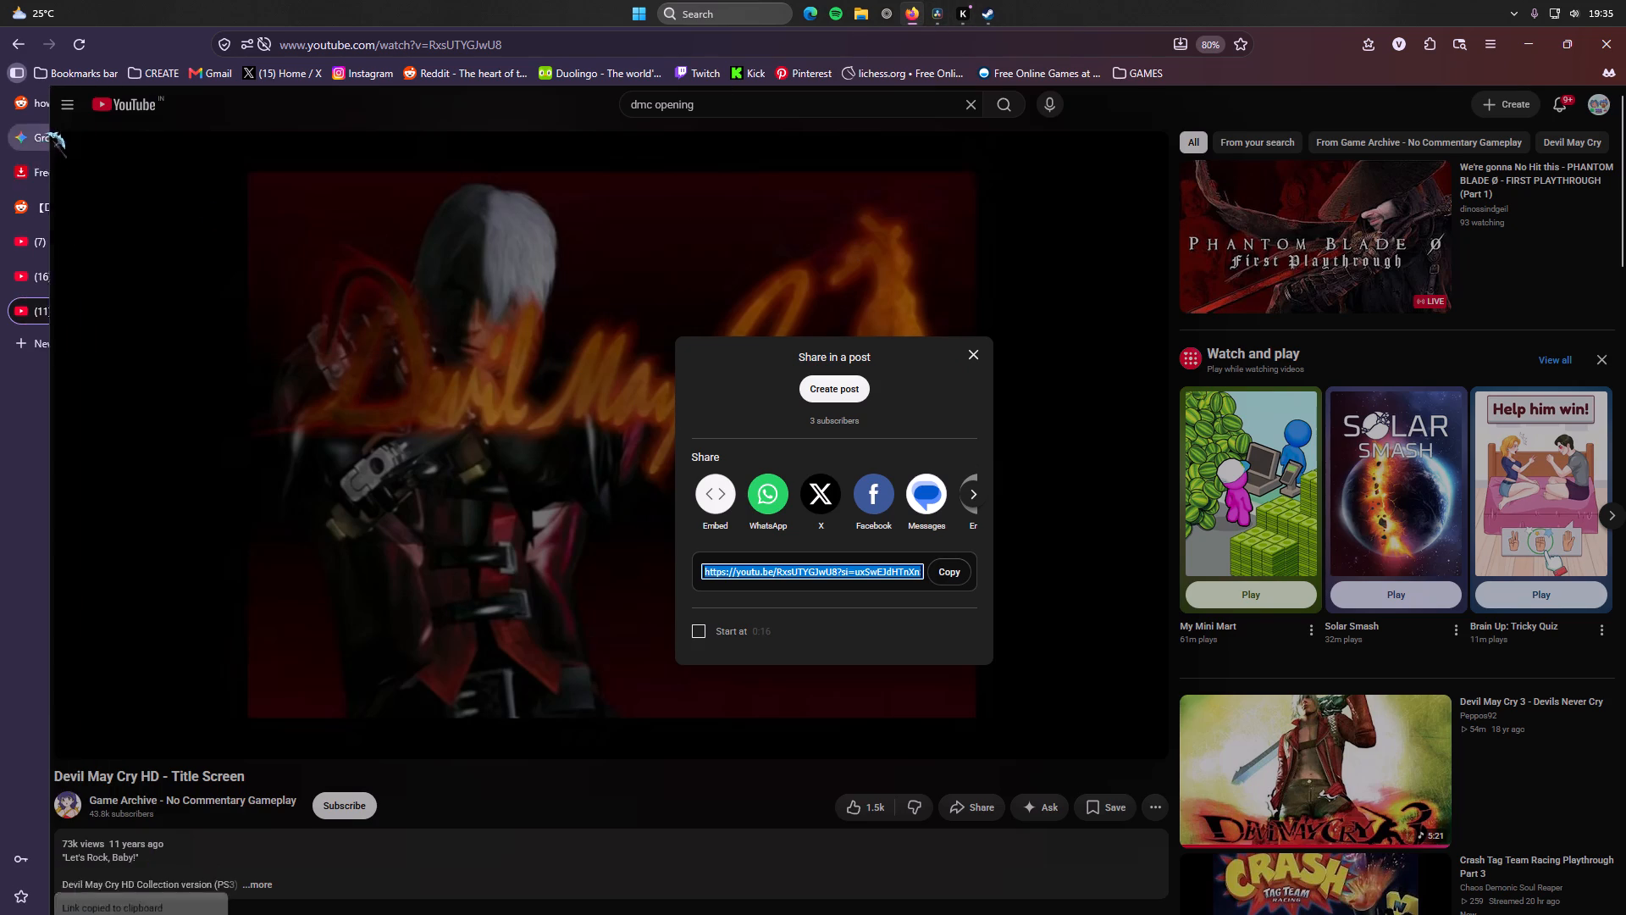
Paste the copied link into the YTSave downloader, load the video's formats and start the 720p MP4 download.
click(26, 175)
click(669, 303)
right_click(669, 303)
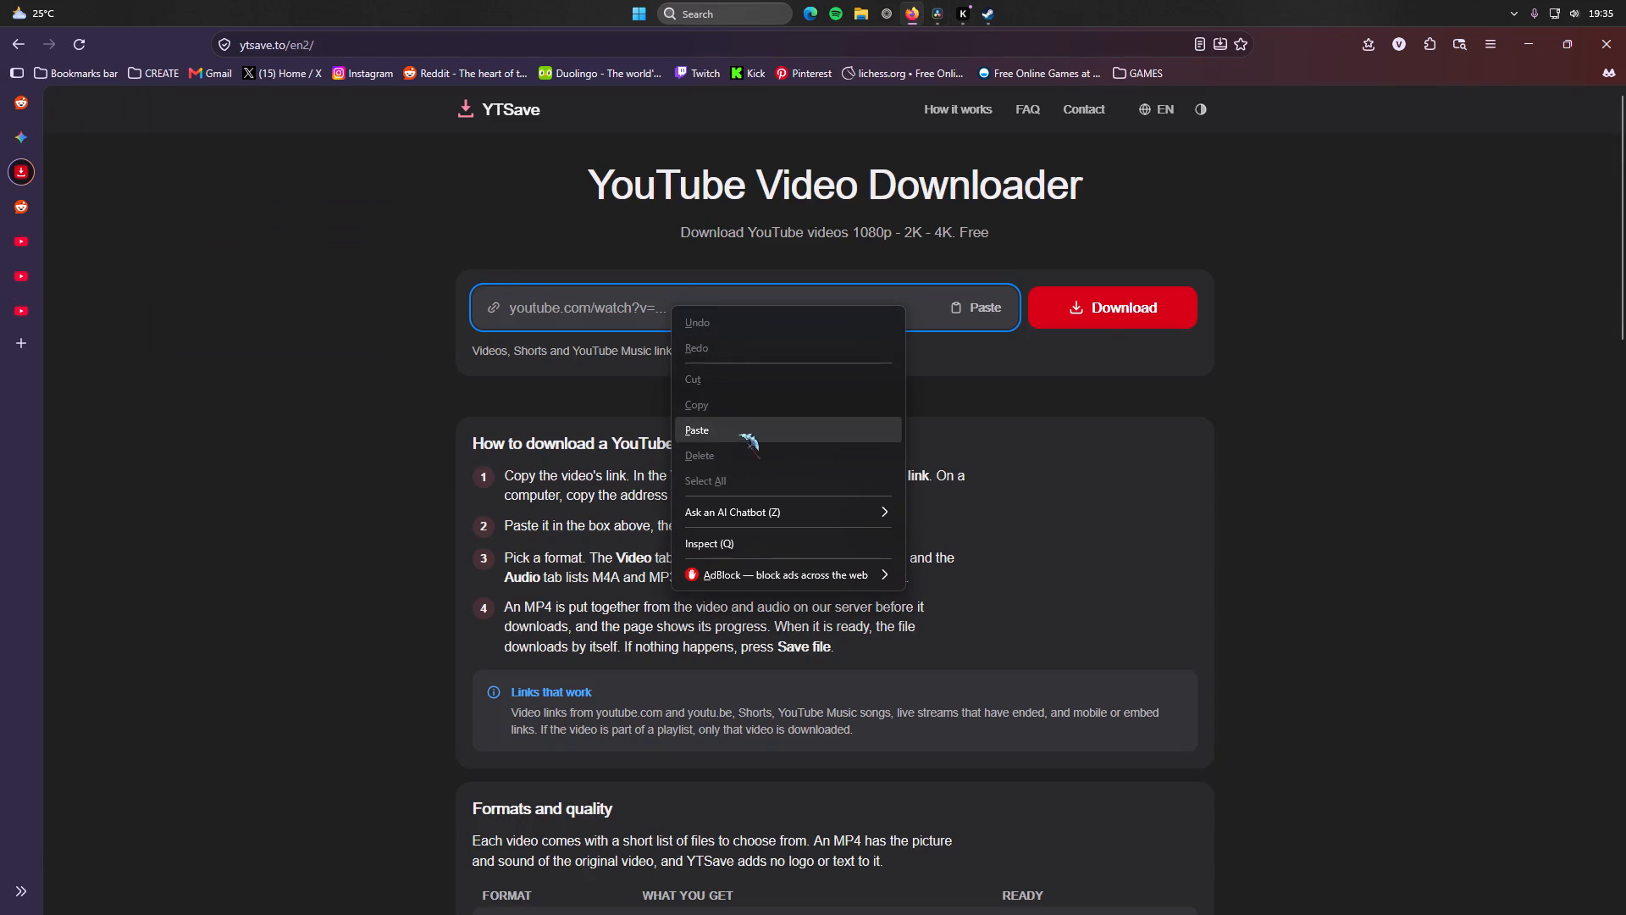
click(744, 432)
click(1115, 311)
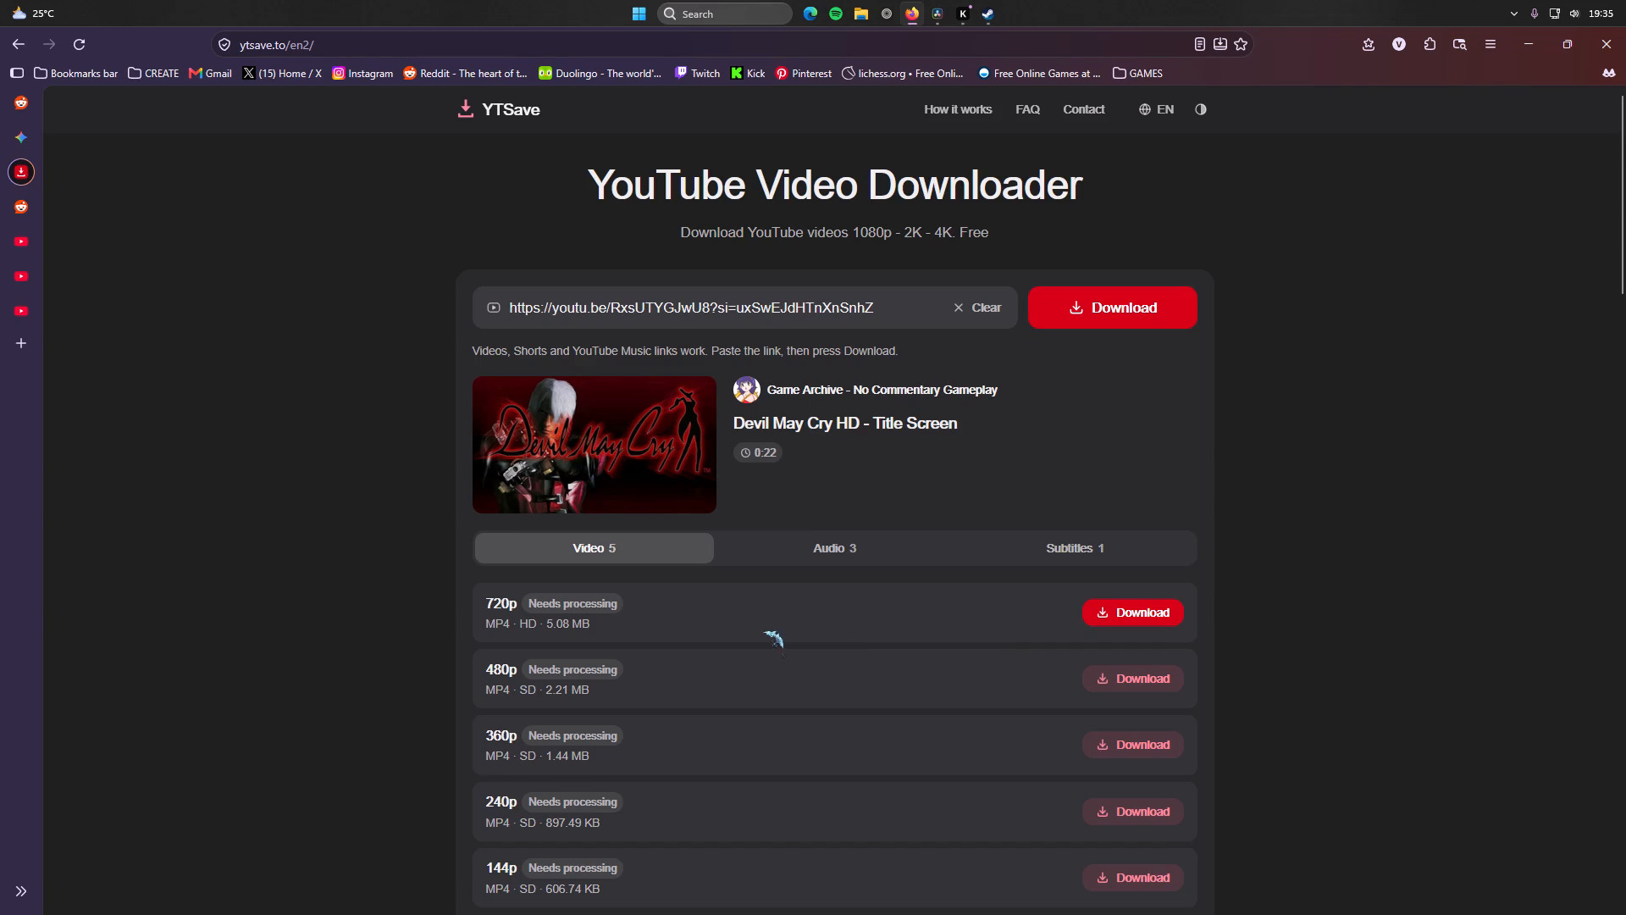
click(1120, 617)
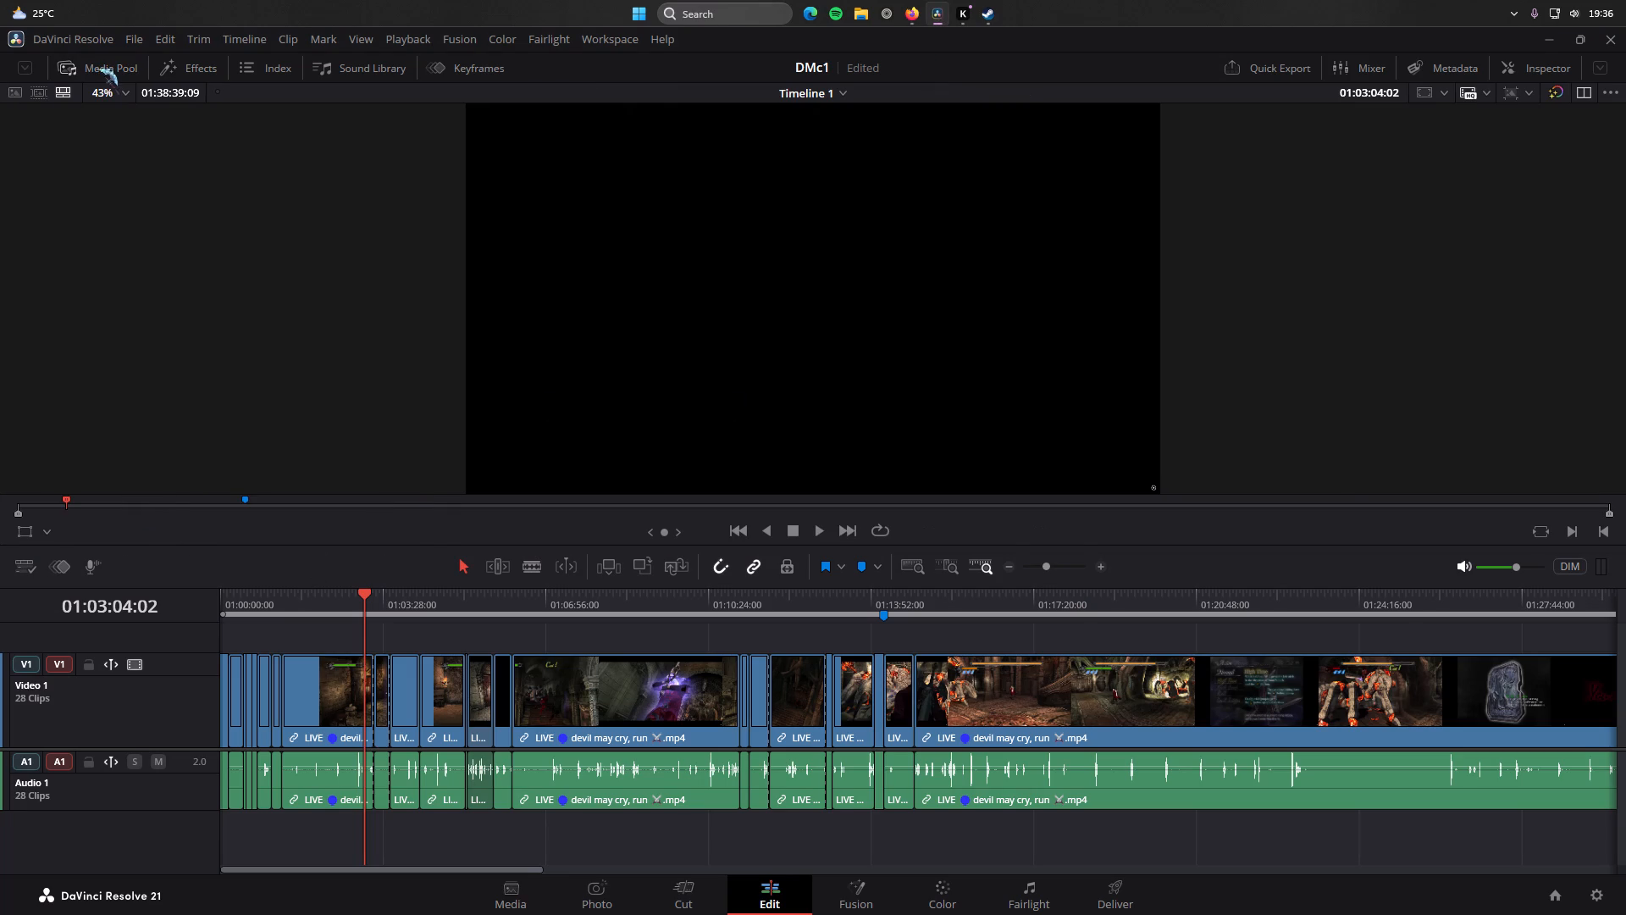
click(80, 84)
click(86, 71)
right_click(104, 75)
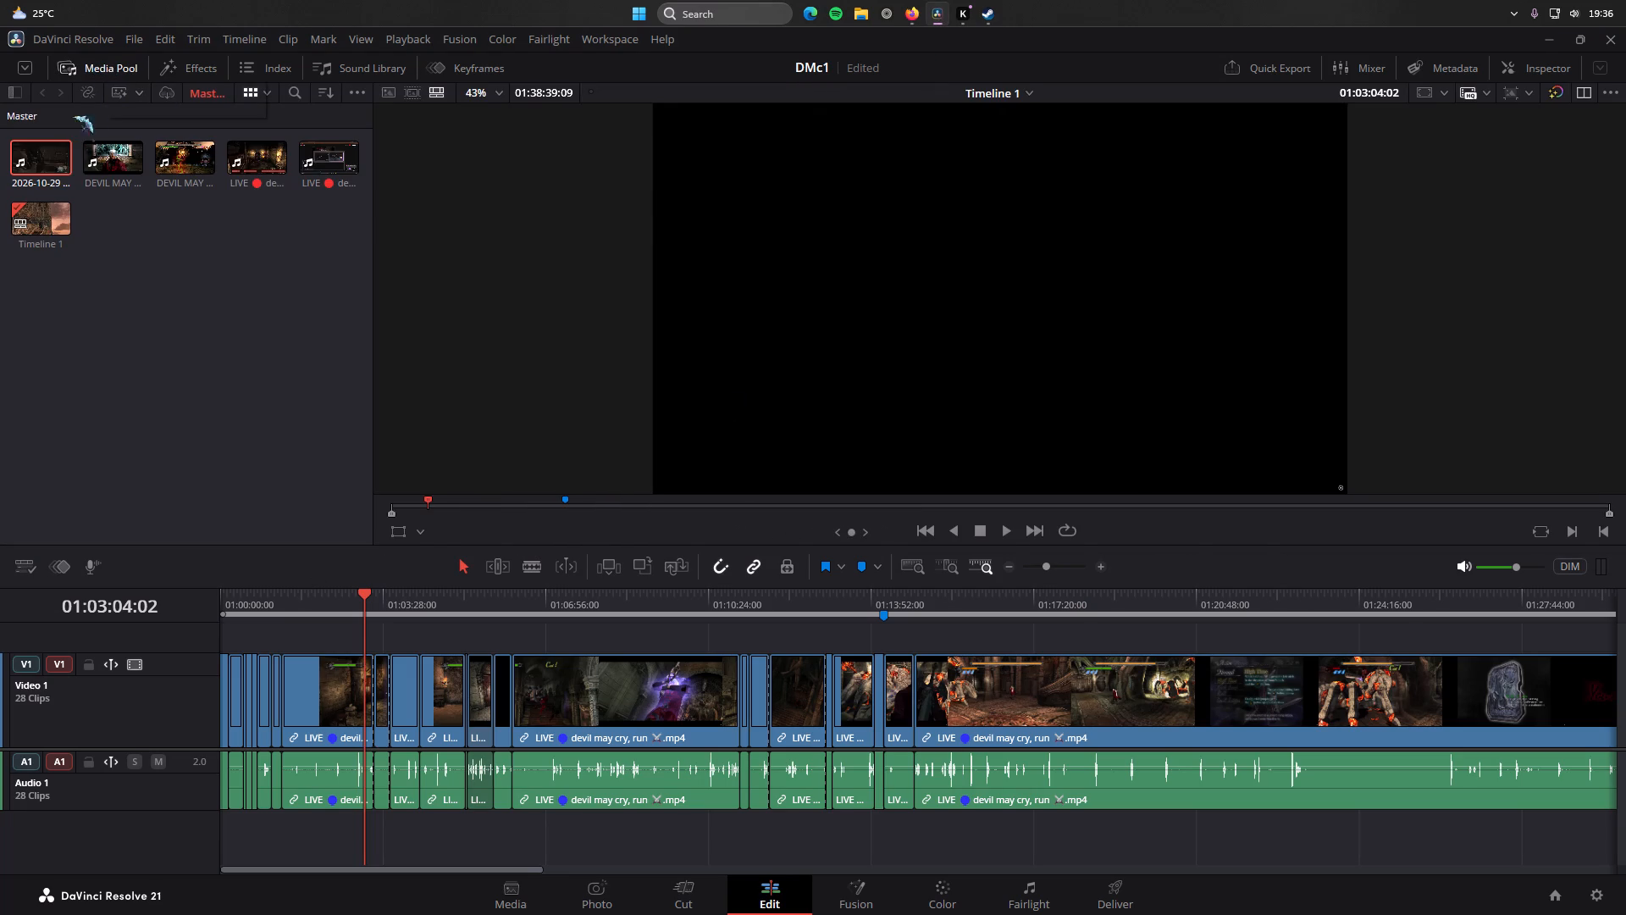
double_click(85, 108)
click(516, 904)
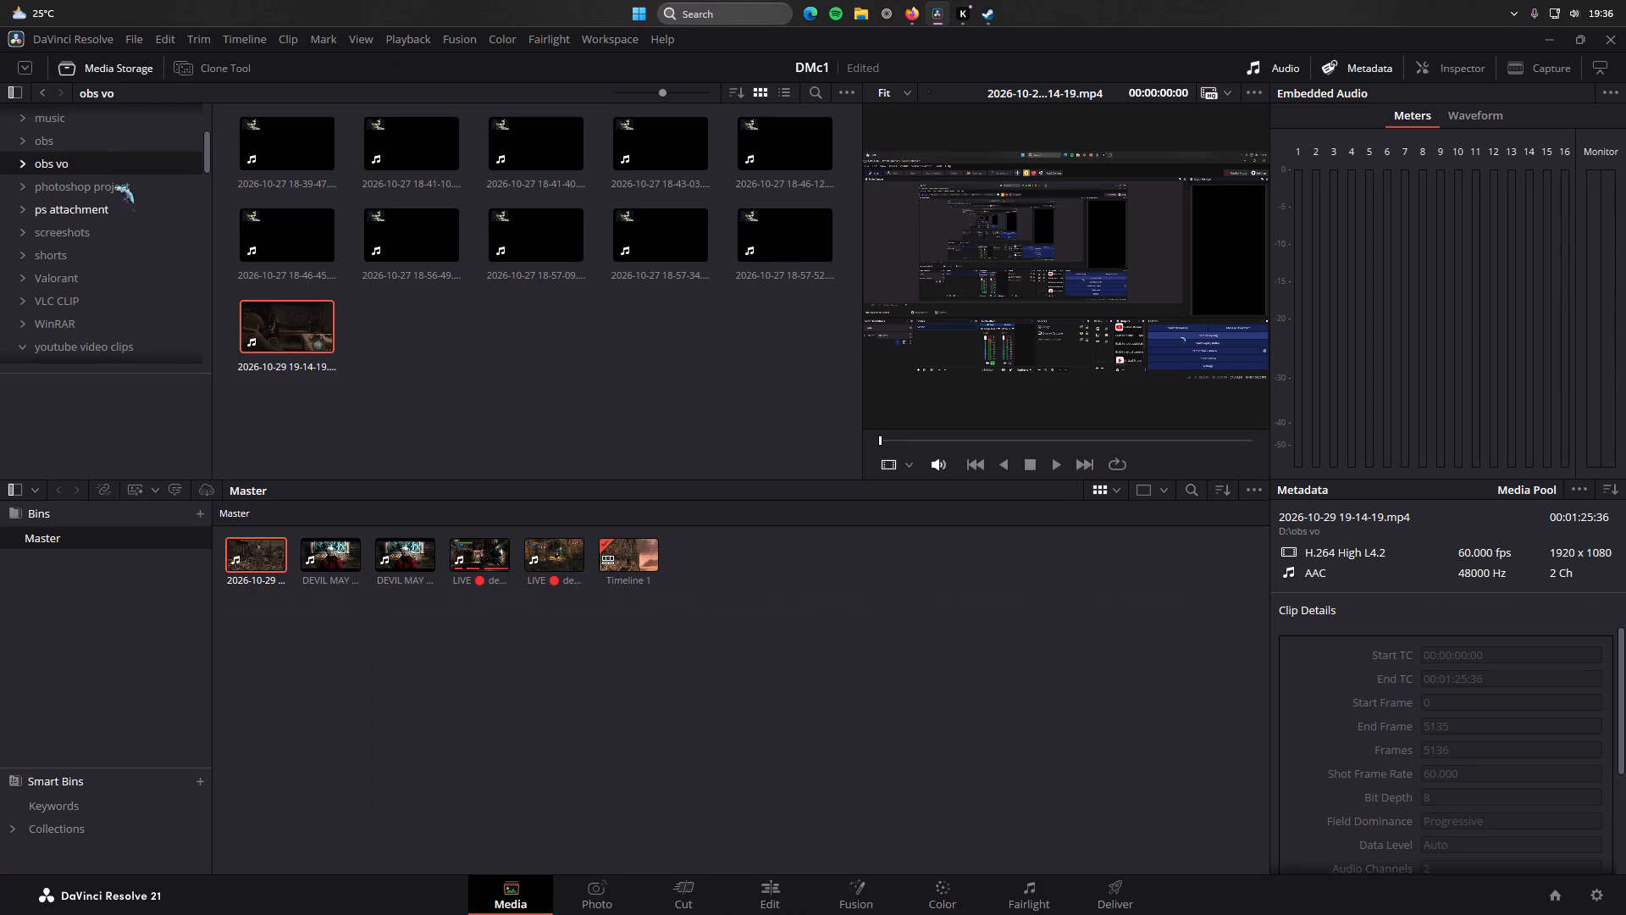
scroll(76, 177, up, 7)
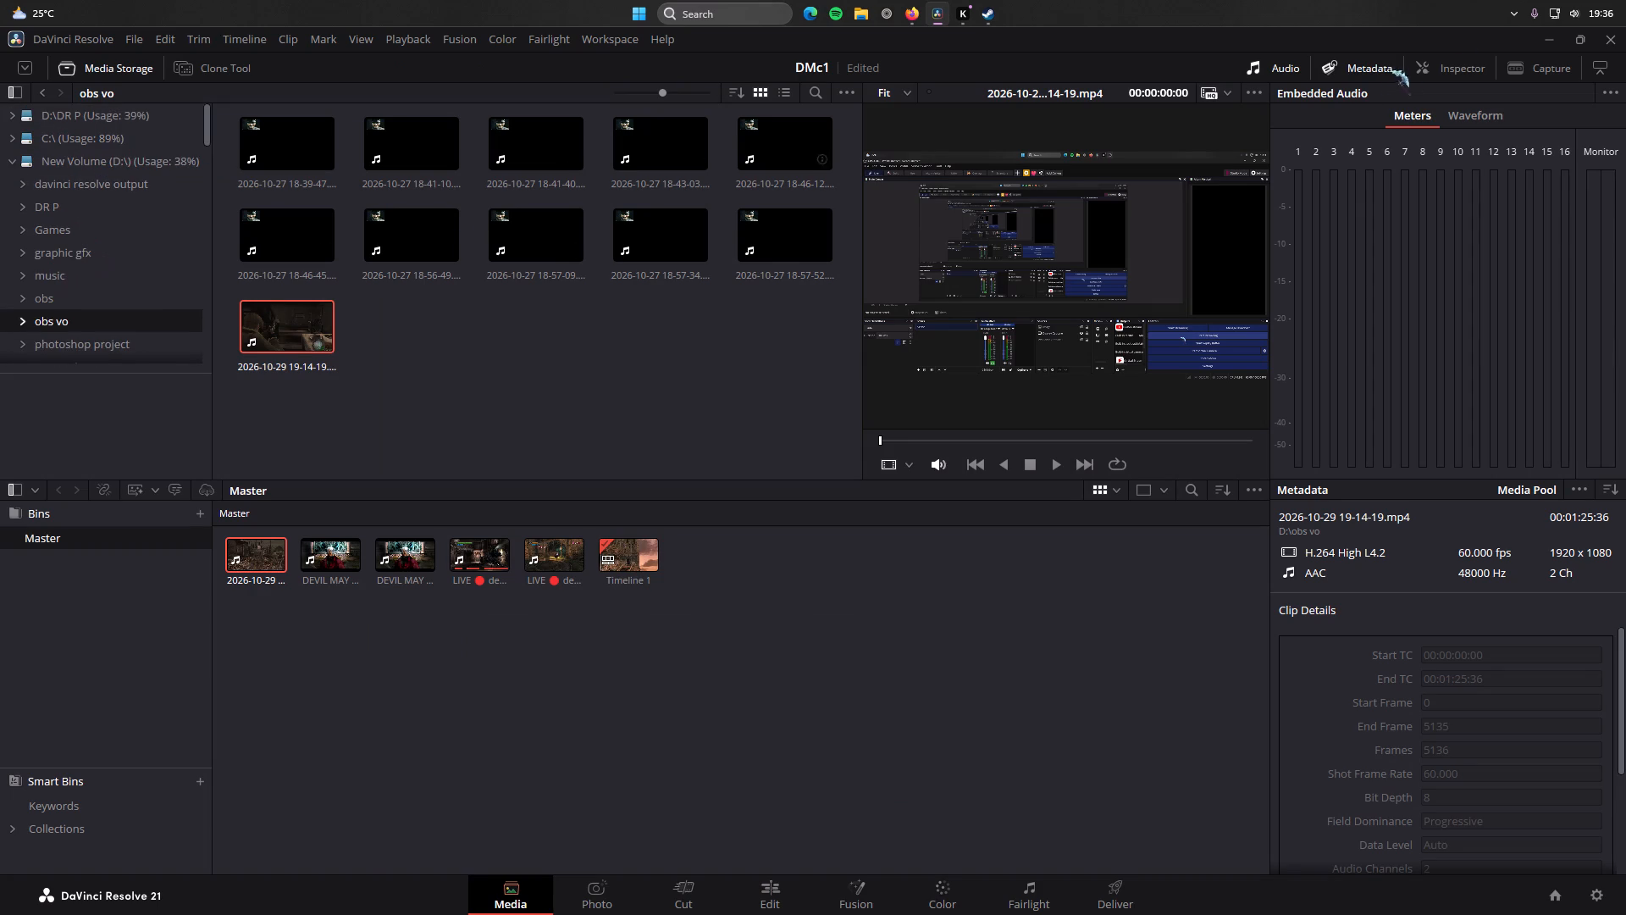
In File Explorer, copy the downloaded YTSave video from Downloads to the "youtube video clips" folder on drive D, then close the window.
click(854, 3)
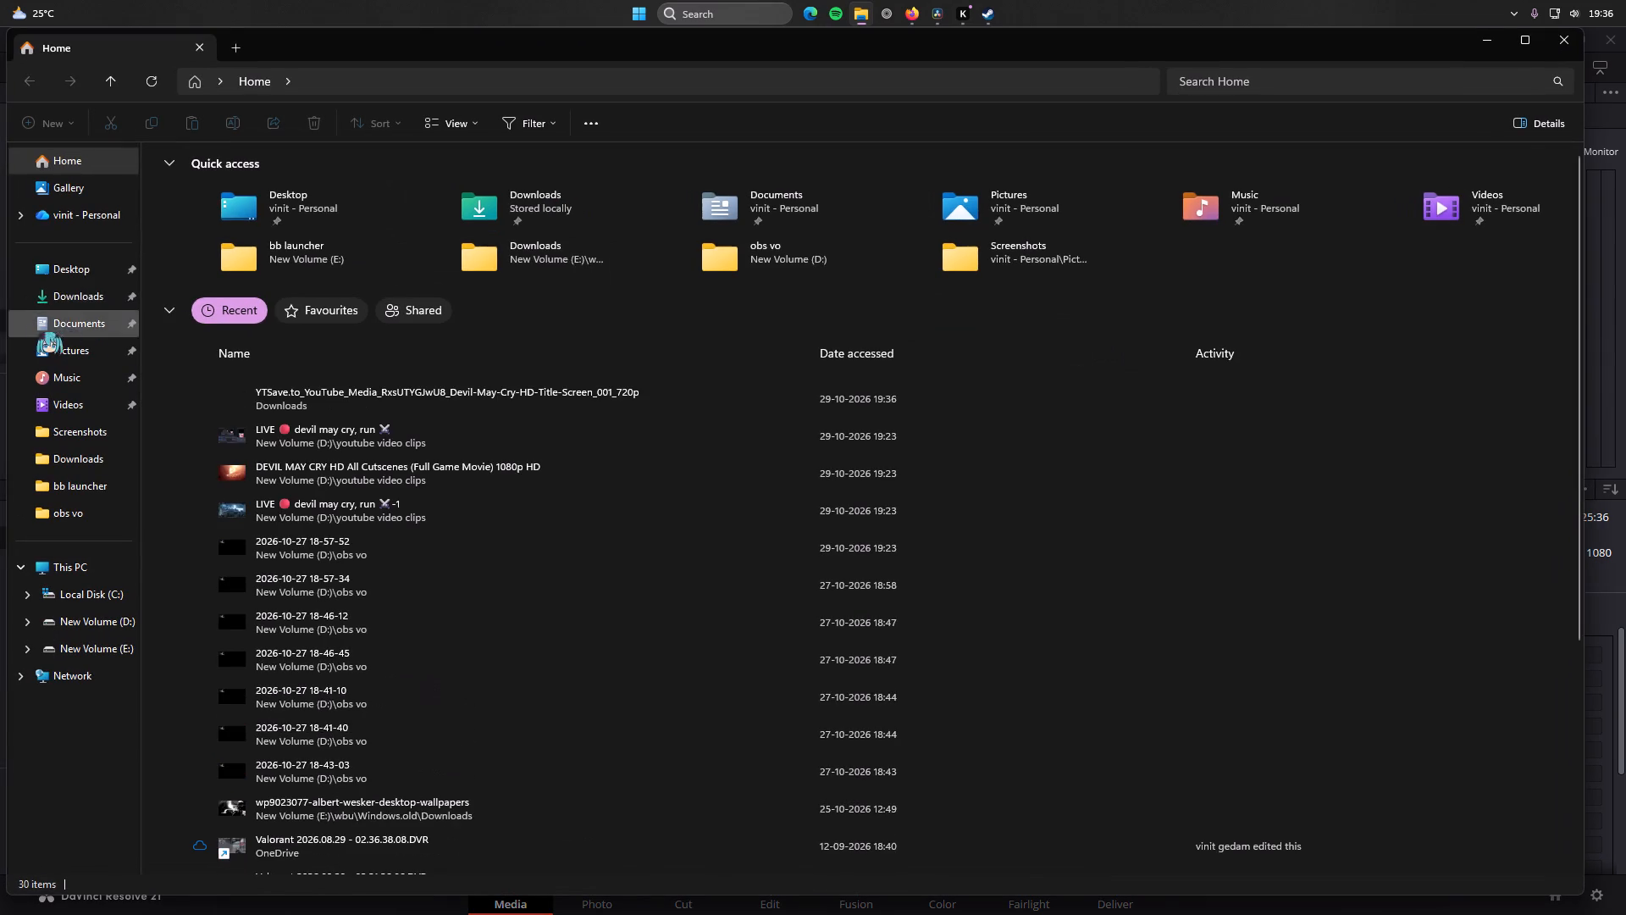
click(49, 302)
drag(214, 226, 109, 636)
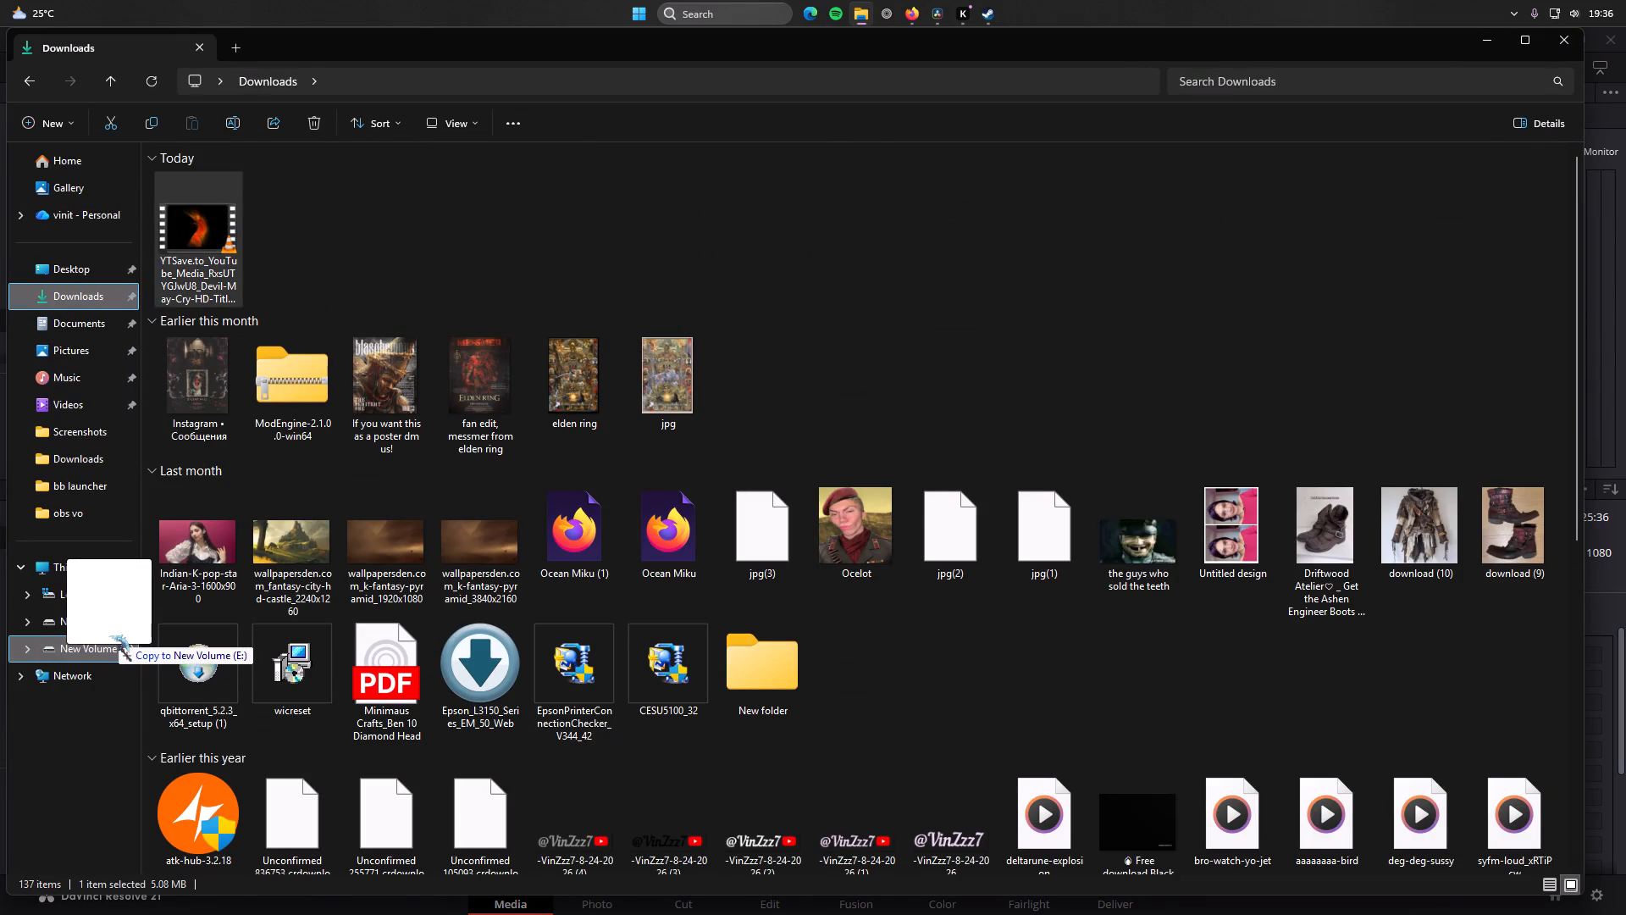
drag(109, 636, 87, 619)
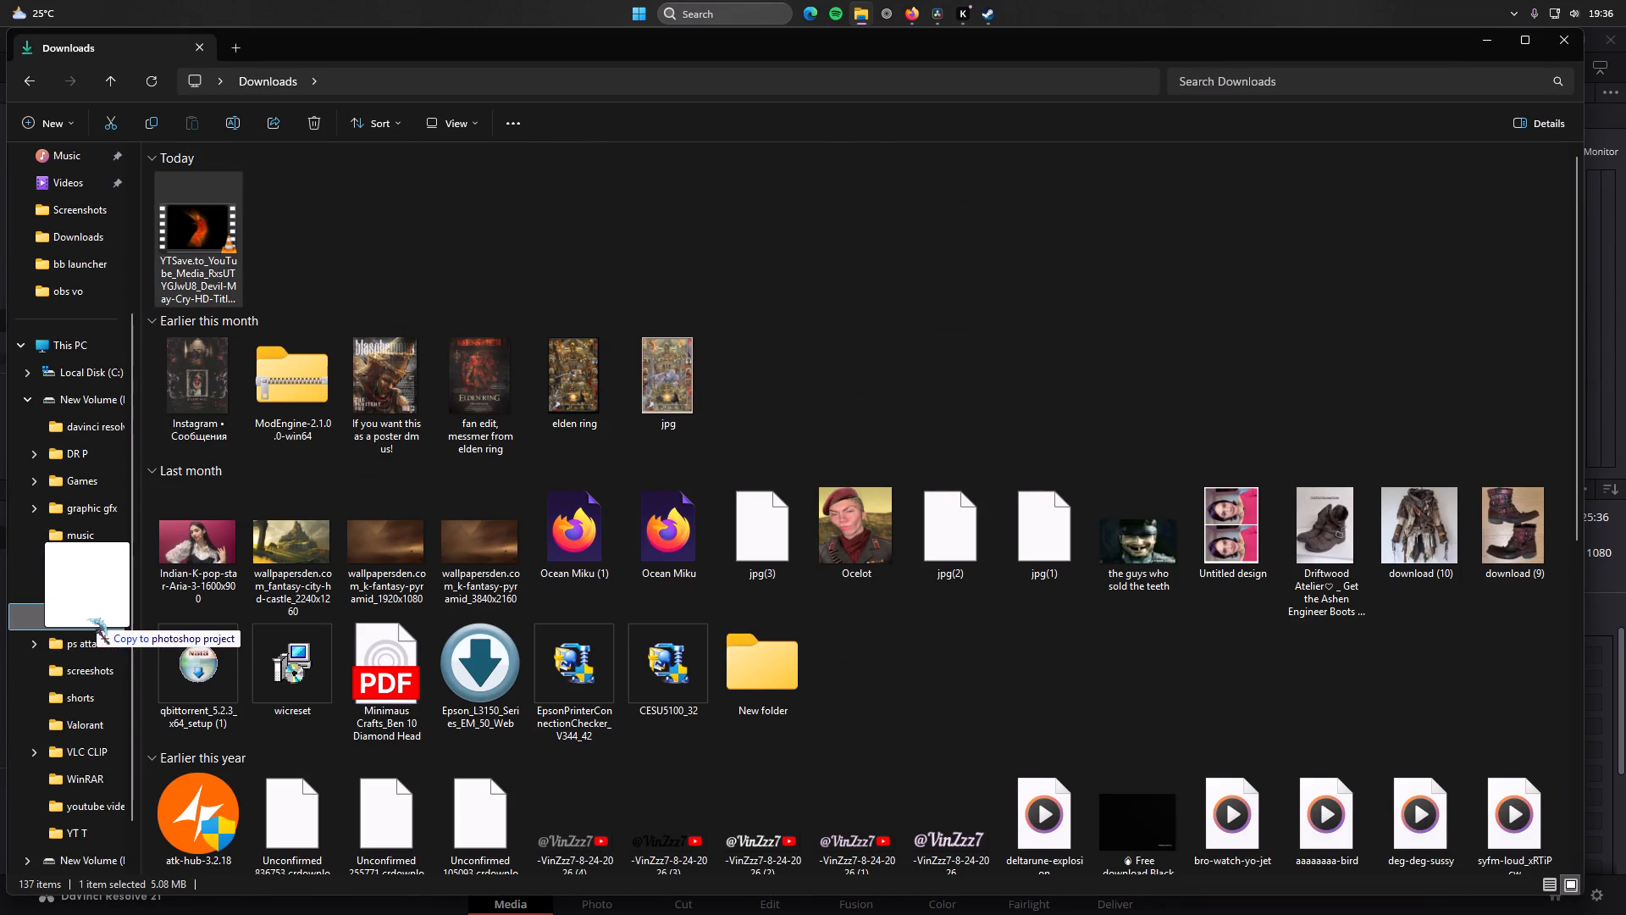
drag(87, 619, 143, 914)
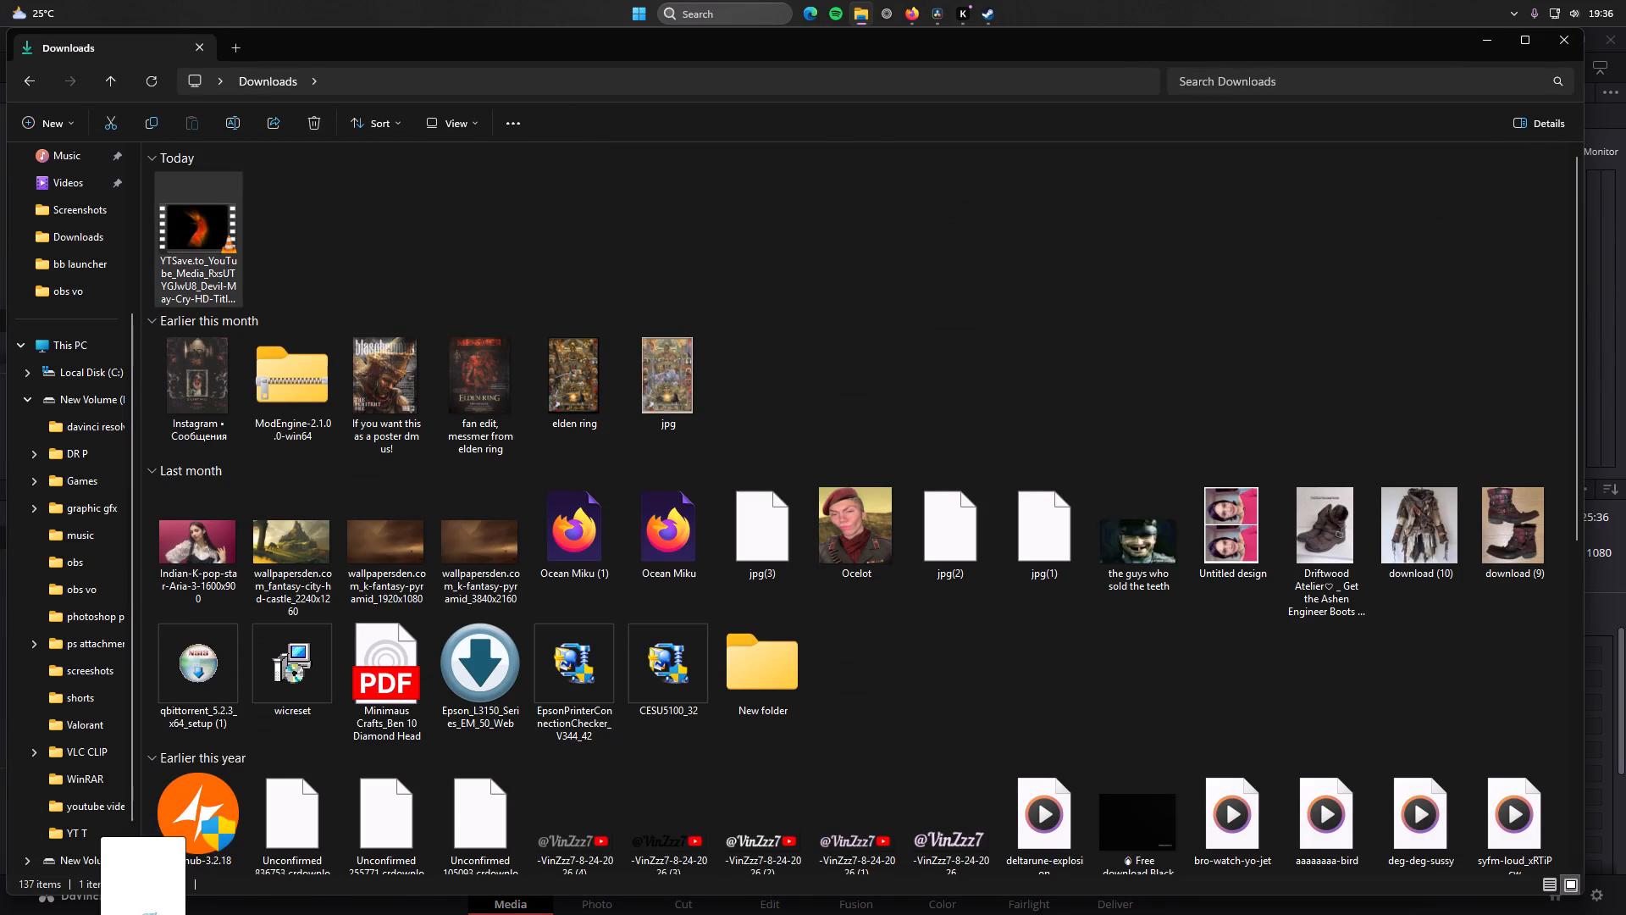
drag(143, 914, 93, 692)
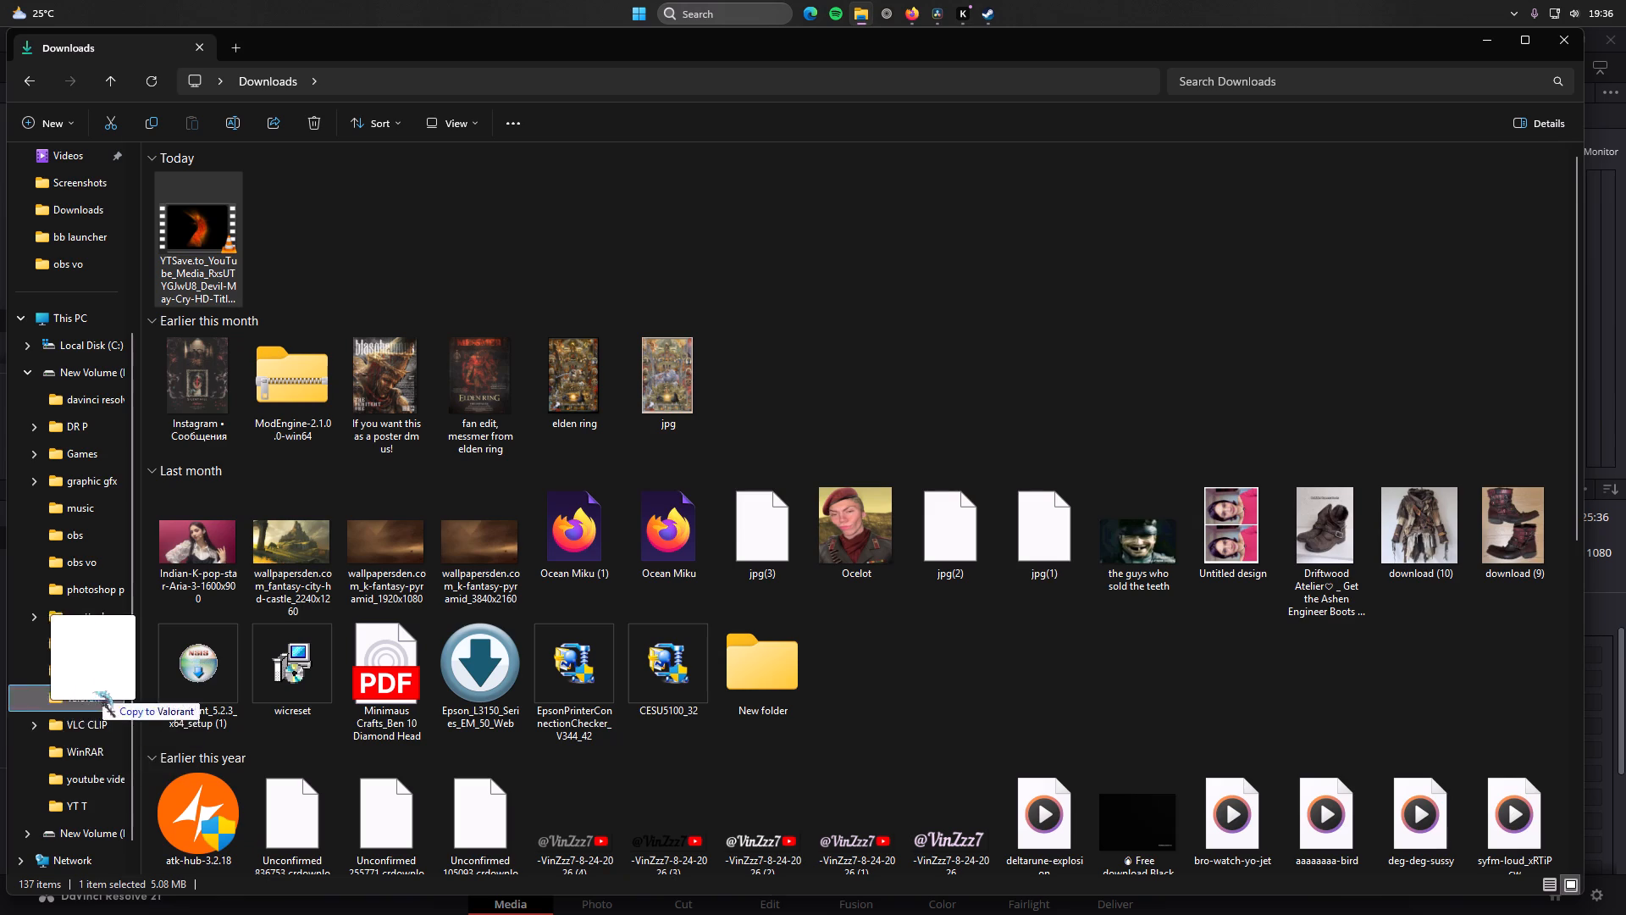
drag(93, 692, 74, 769)
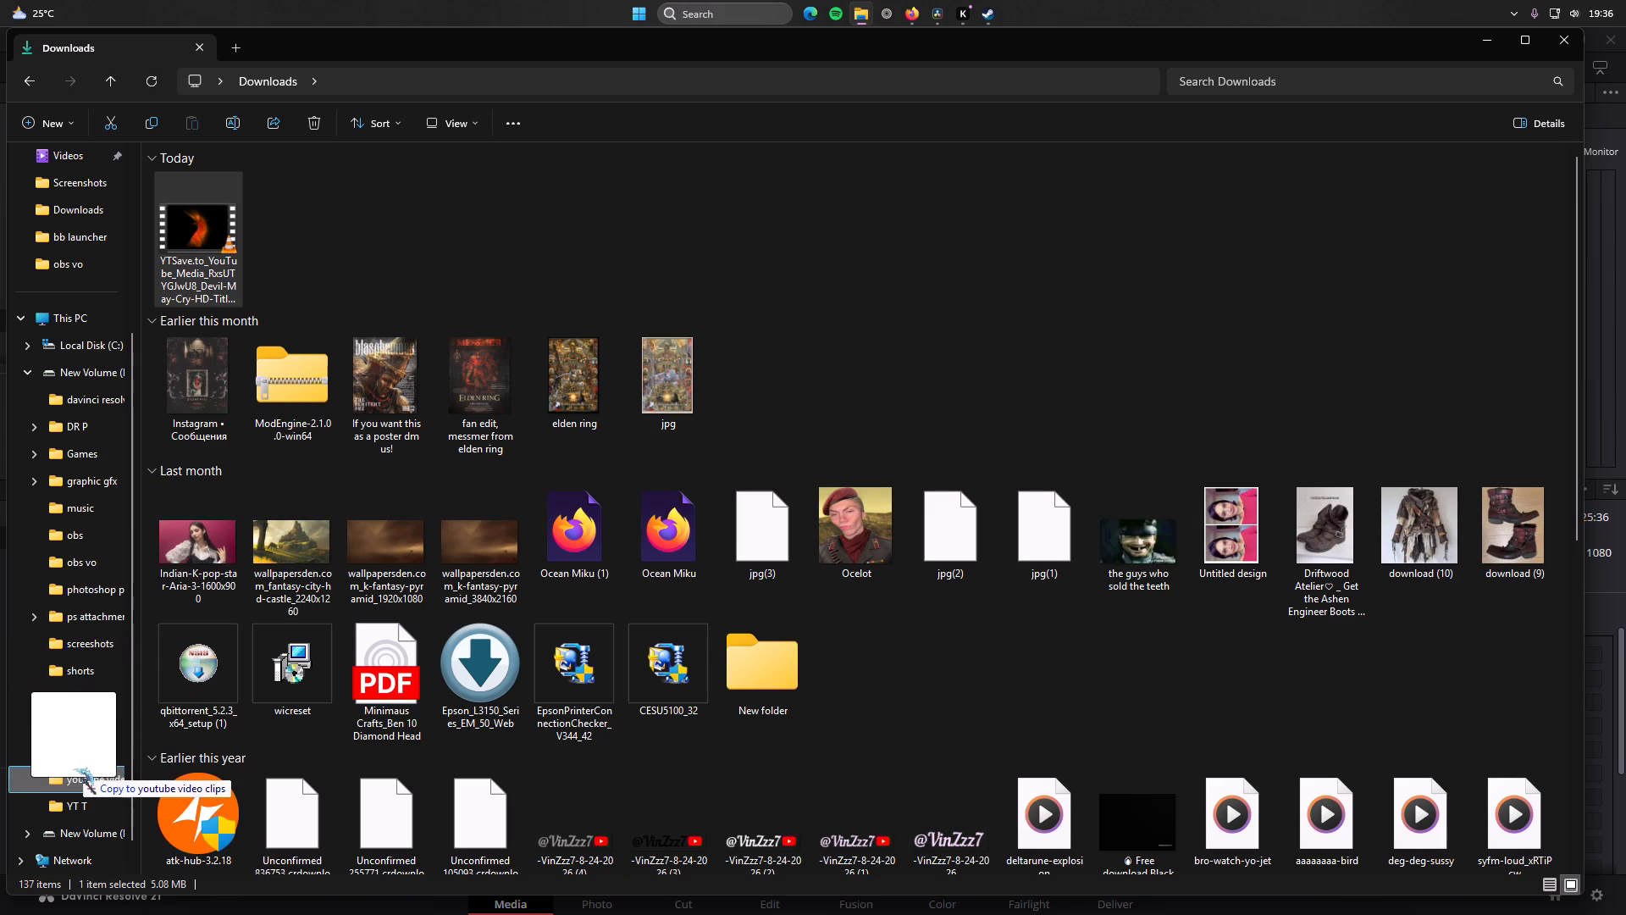
drag(74, 769, 75, 774)
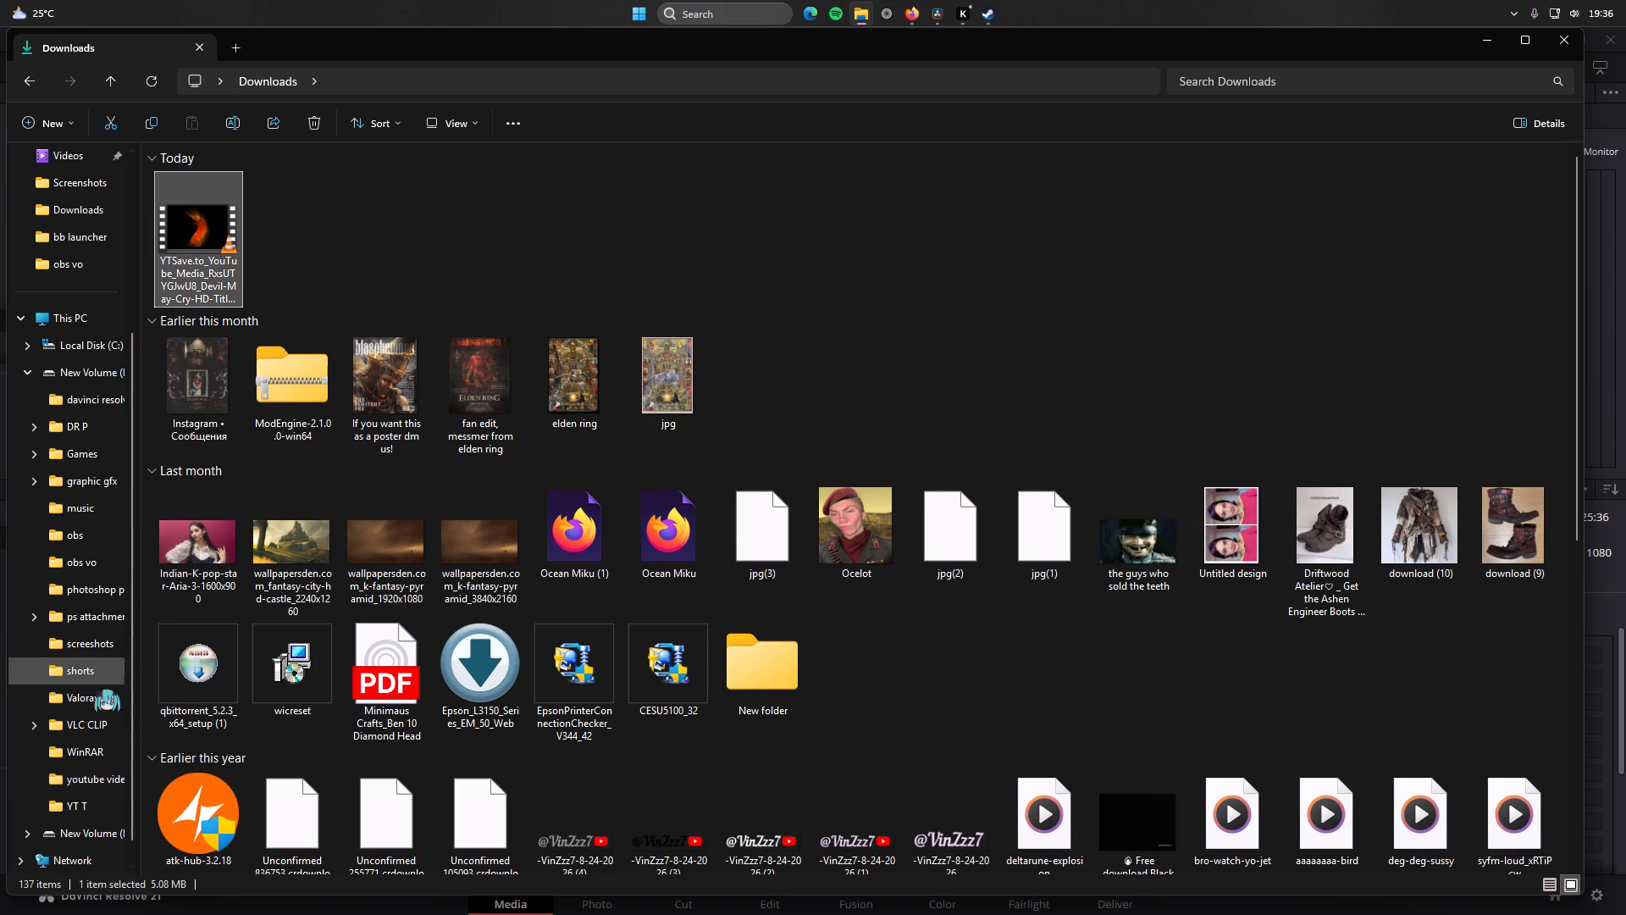
click(93, 774)
click(228, 453)
right_click(199, 247)
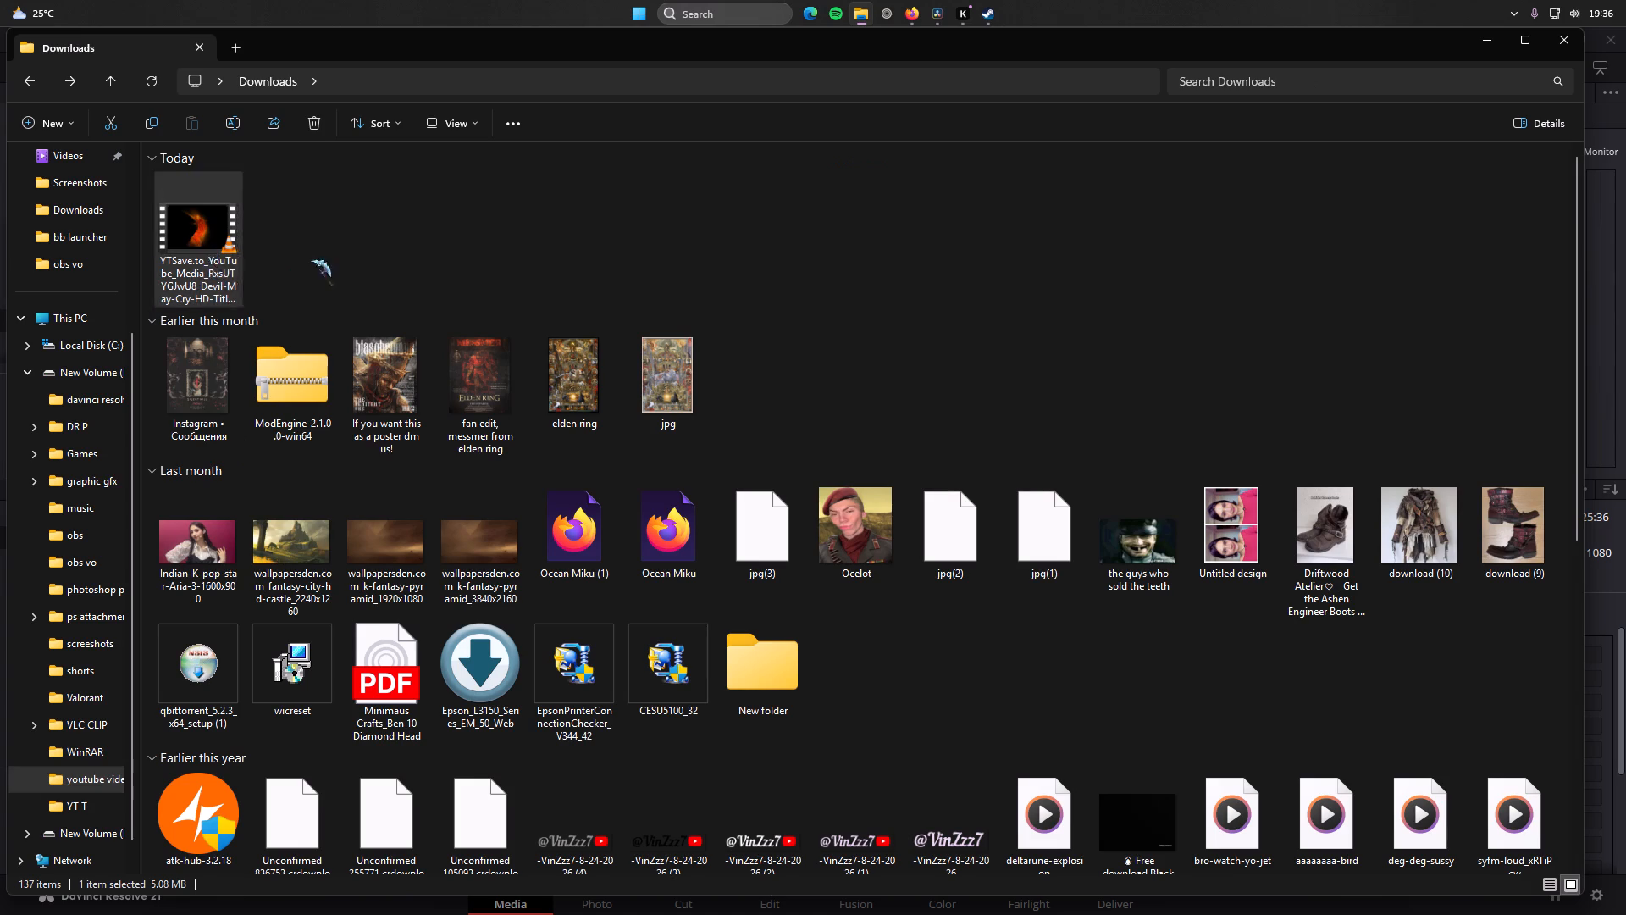
click(452, 275)
click(1557, 44)
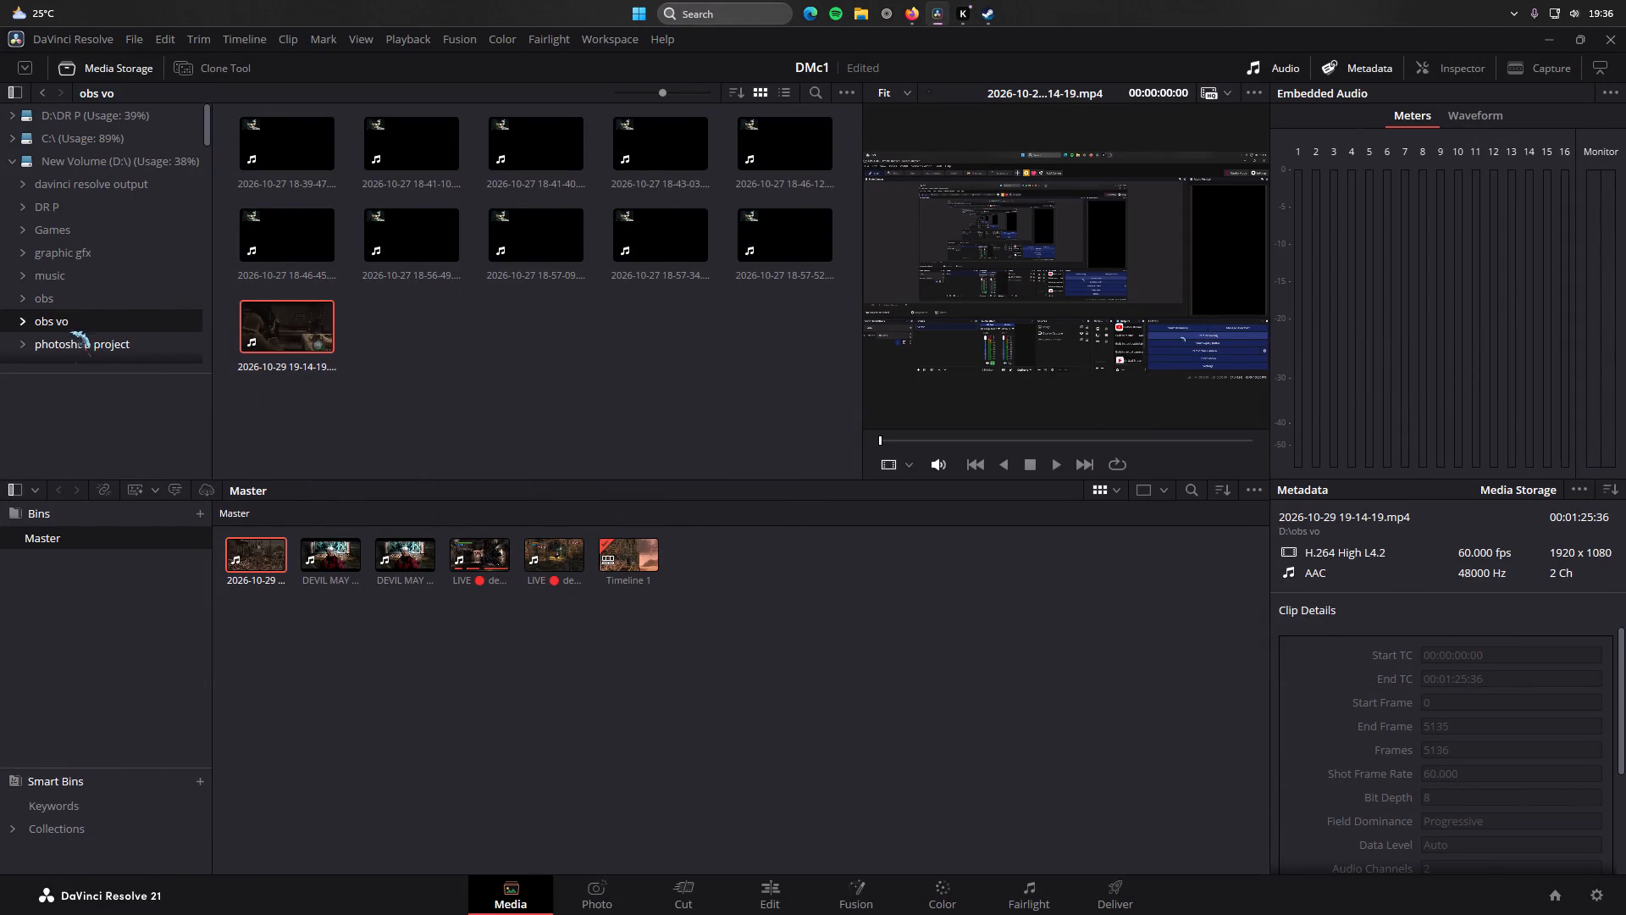
In DaVinci Resolve, import the YTSave title screen clip from the "youtube video clips" folder into the Master bin.
scroll(143, 320, down, 1)
scroll(69, 315, down, 1)
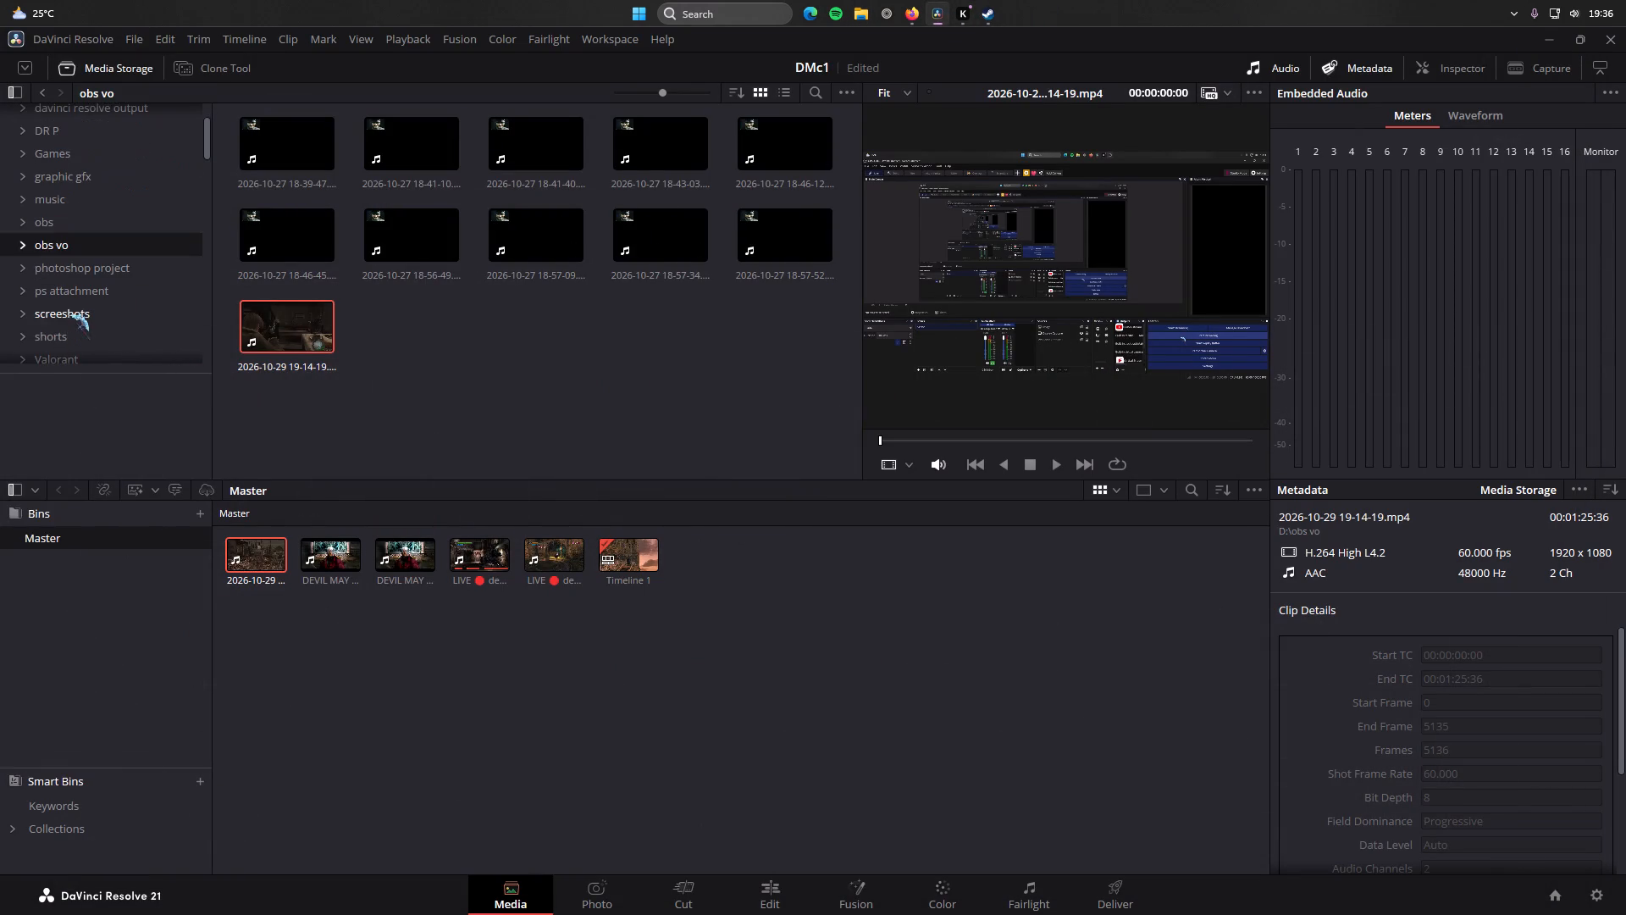
scroll(62, 335, down, 1)
click(62, 343)
click(64, 321)
scroll(85, 318, down, 1)
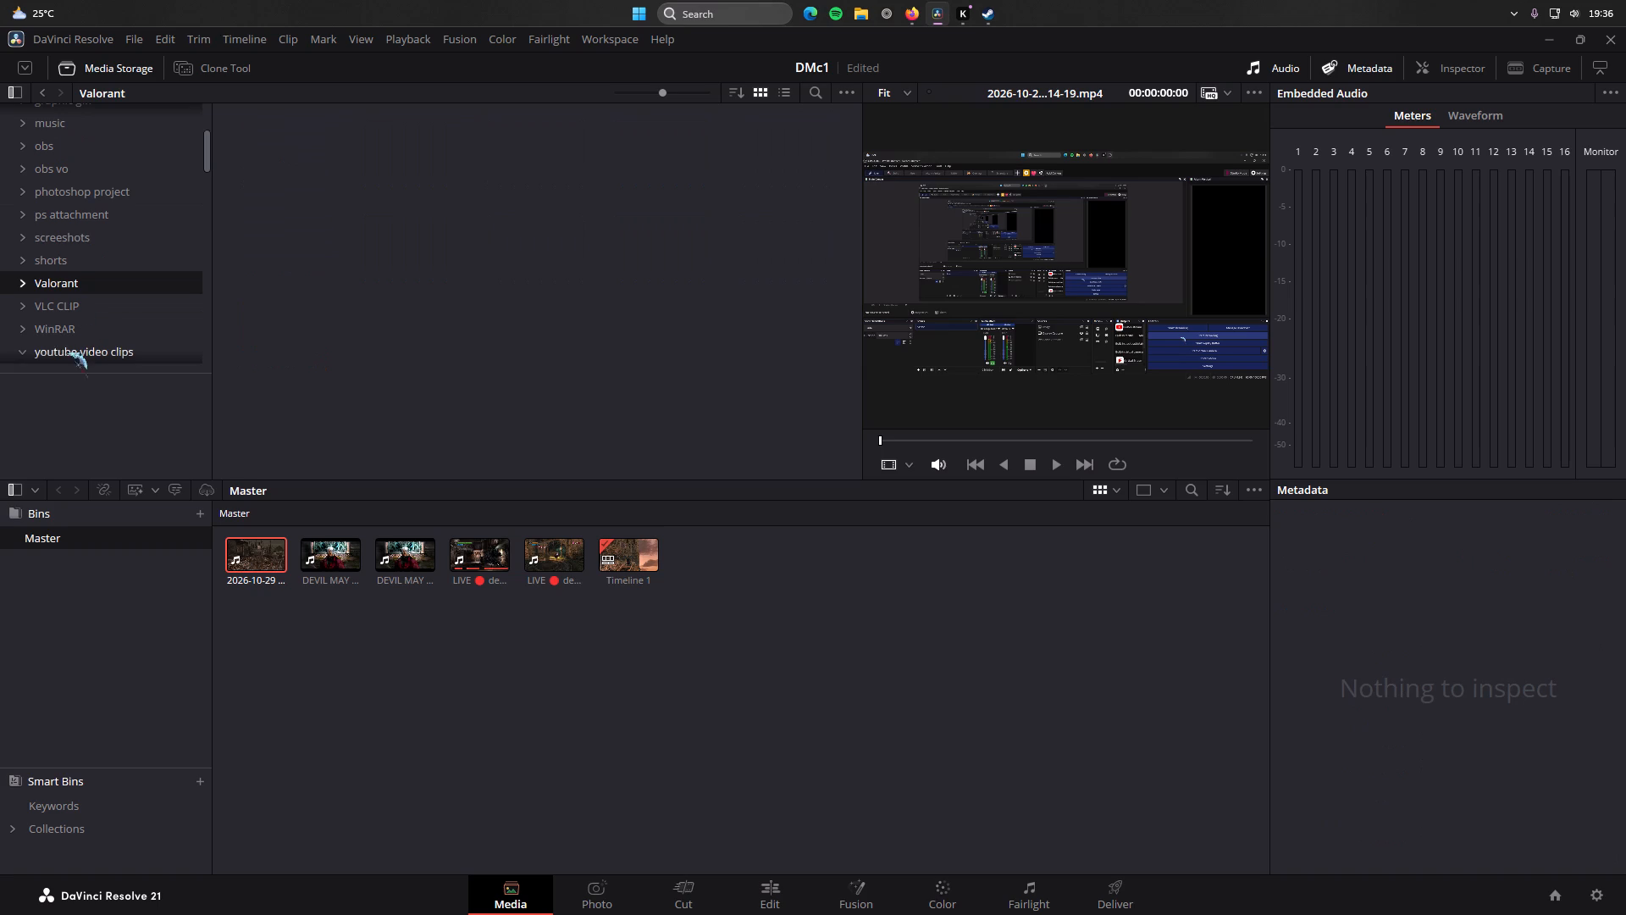
click(67, 353)
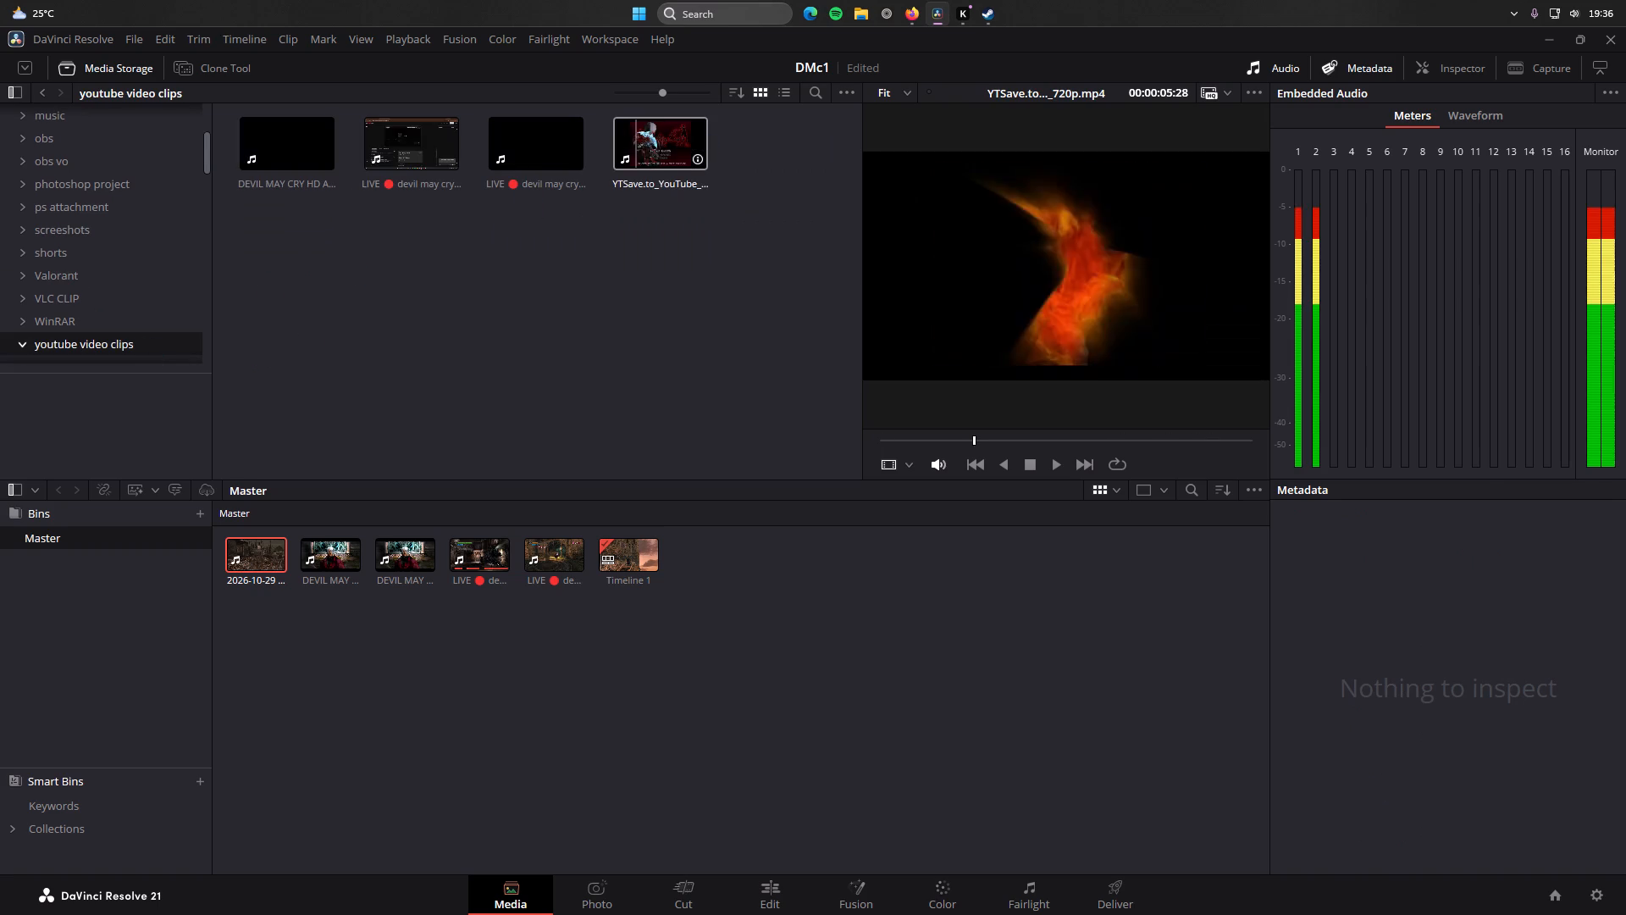
drag(637, 132, 375, 659)
Open the Edit page and place the YTSave title screen clip at the start of the timeline on Video 2.
click(608, 884)
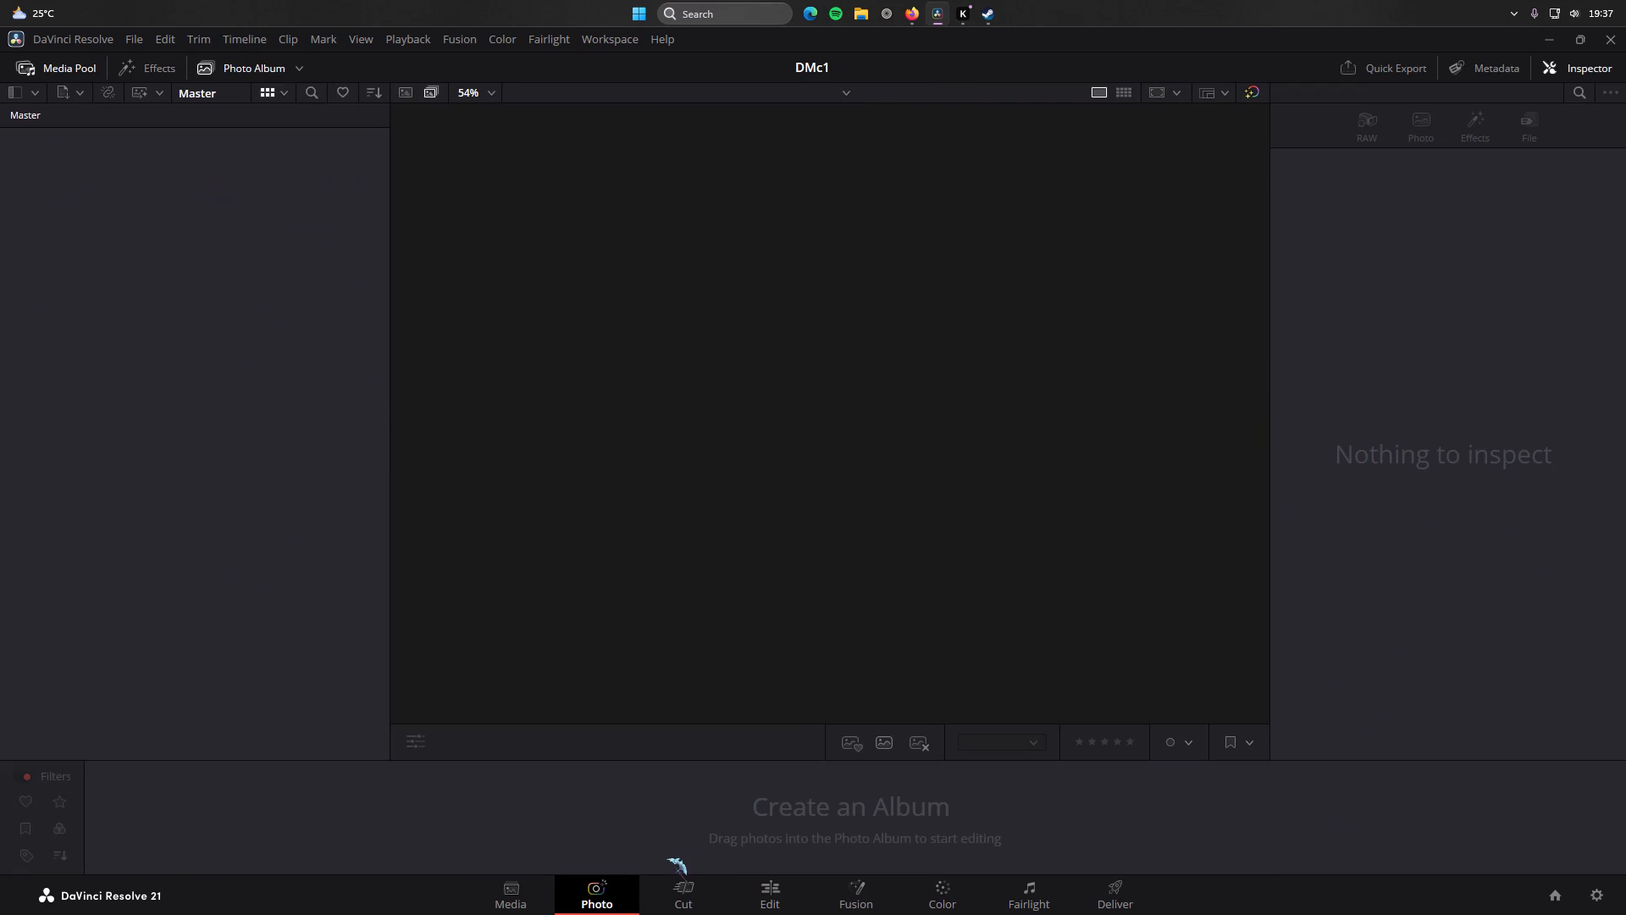
click(675, 901)
click(753, 907)
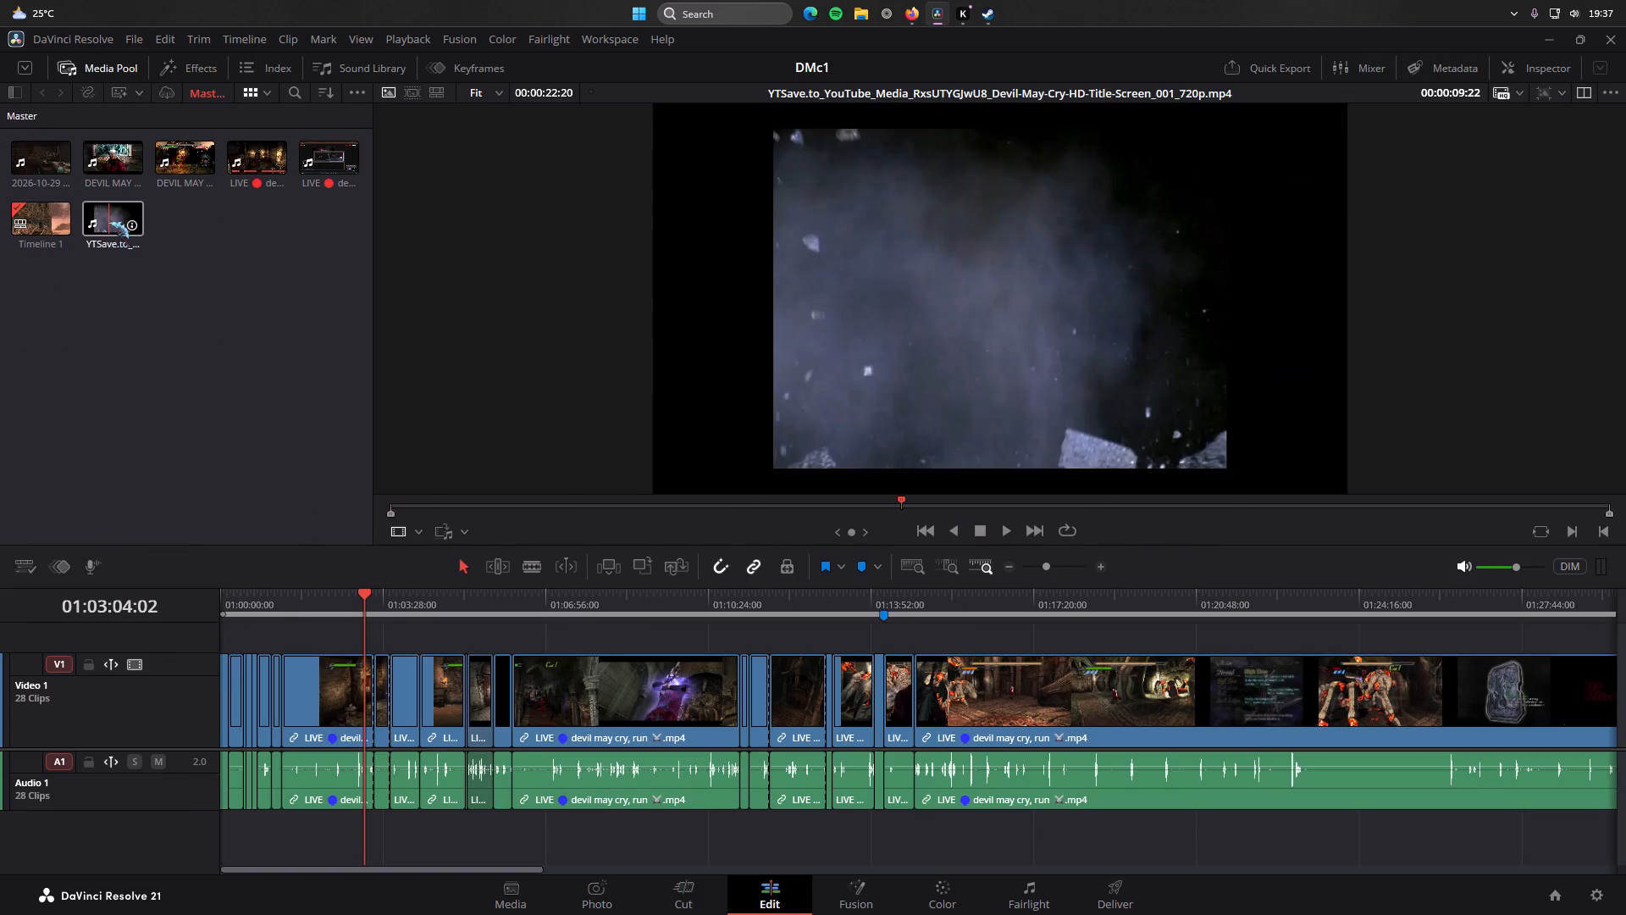
drag(108, 223, 235, 626)
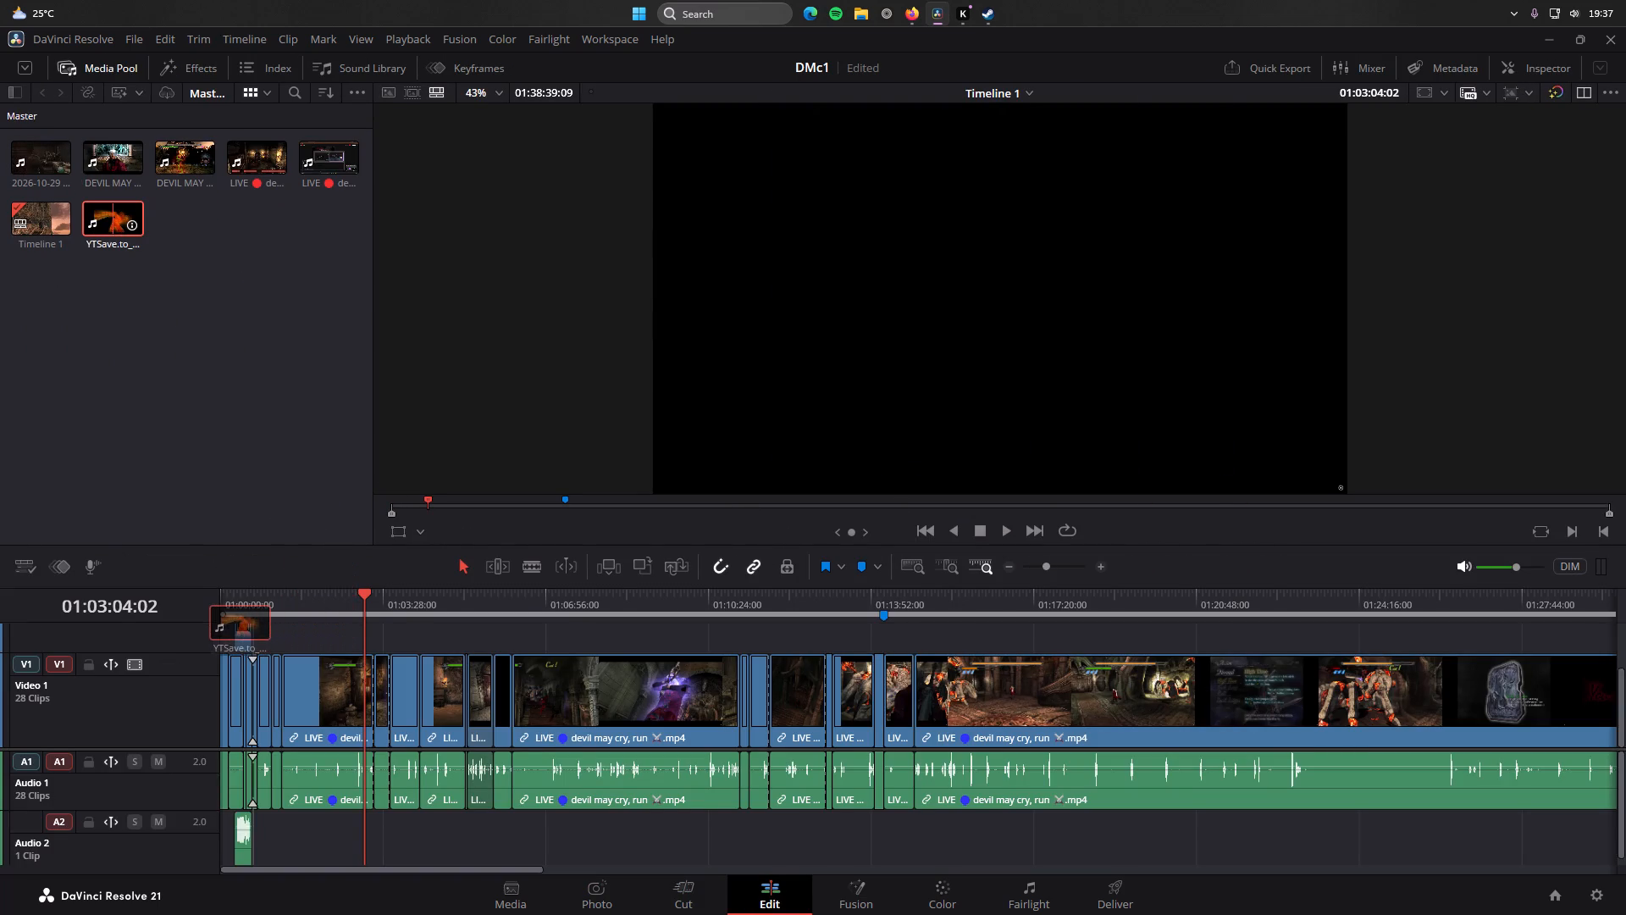
drag(235, 626, 204, 698)
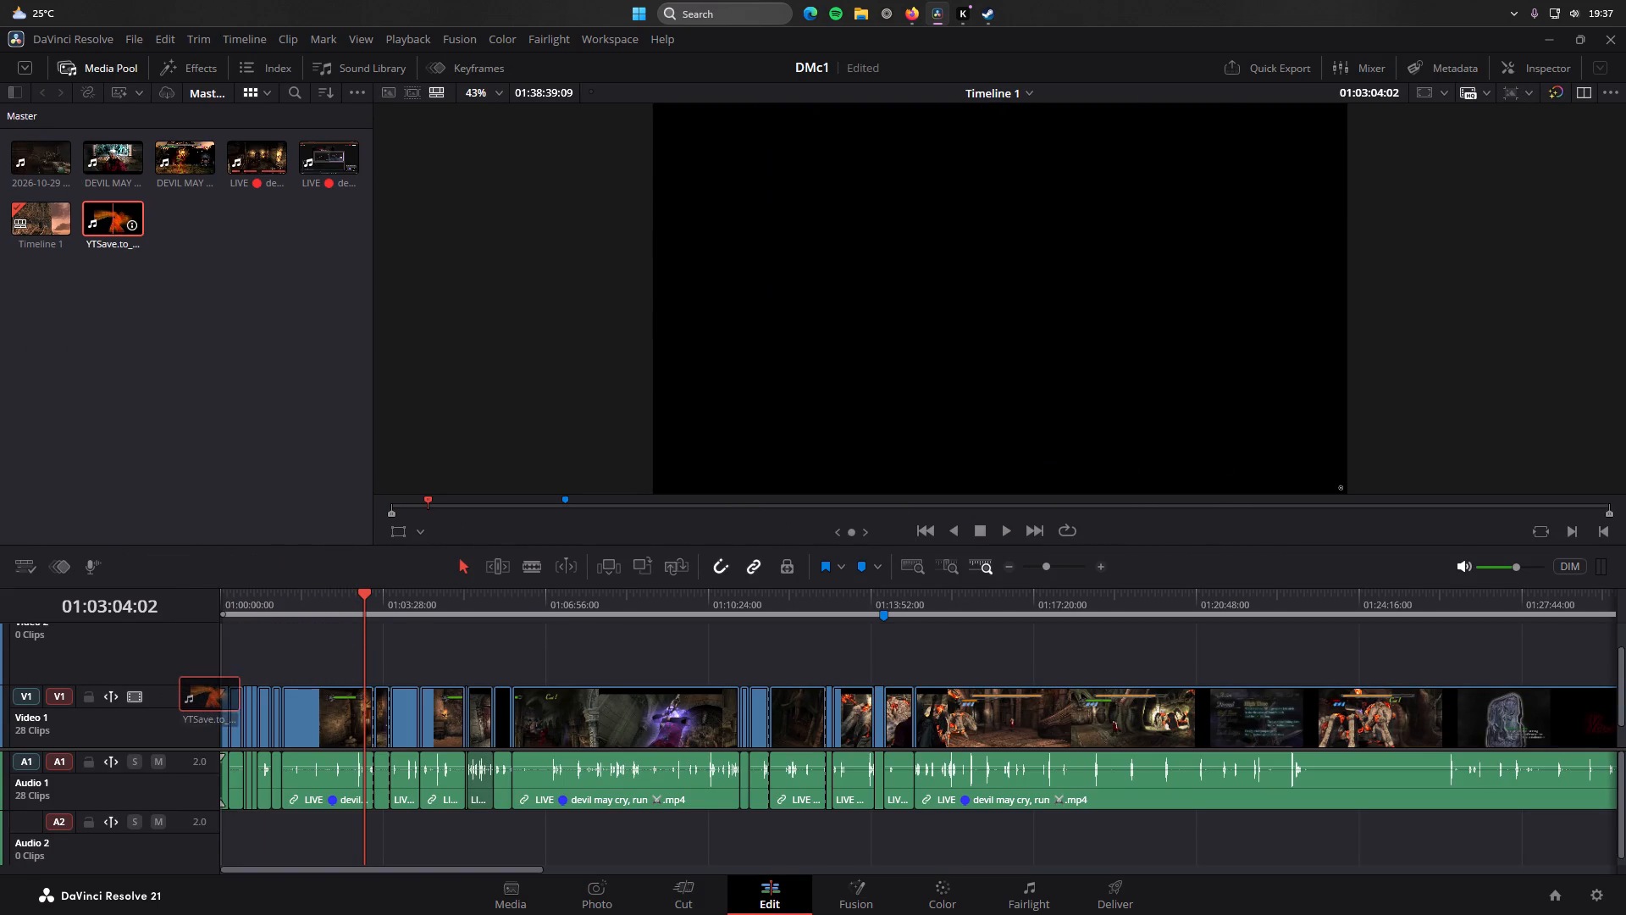
drag(204, 698, 219, 642)
Play the title screen clip briefly from the start of the timeline to preview it.
drag(355, 597, 189, 586)
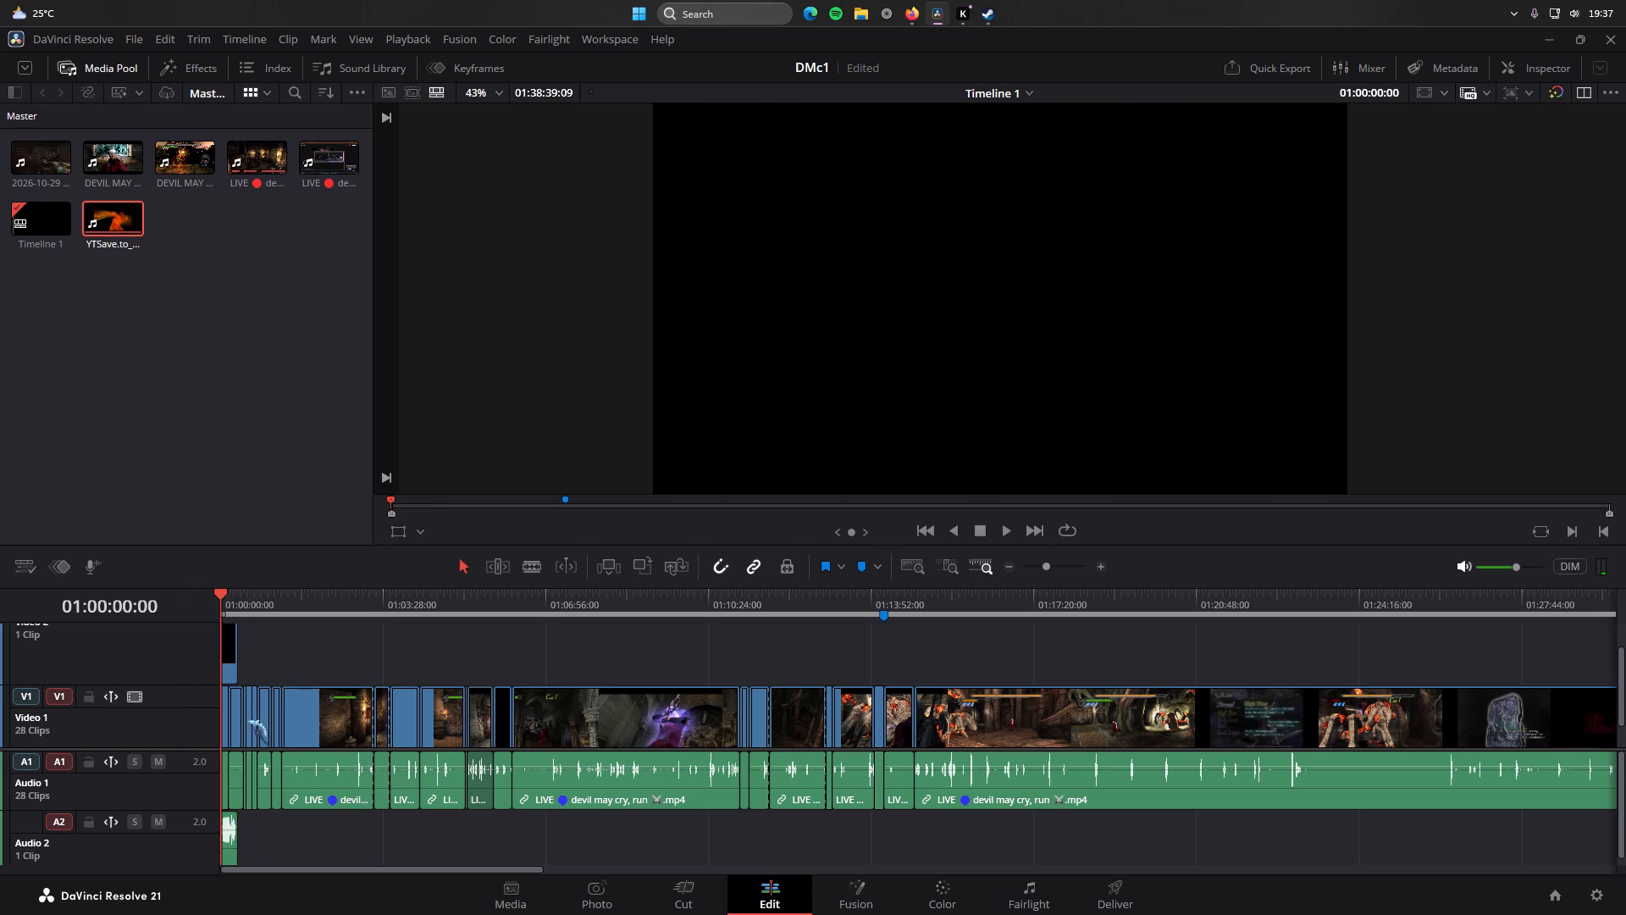
scroll(307, 804, down, 2)
click(226, 829)
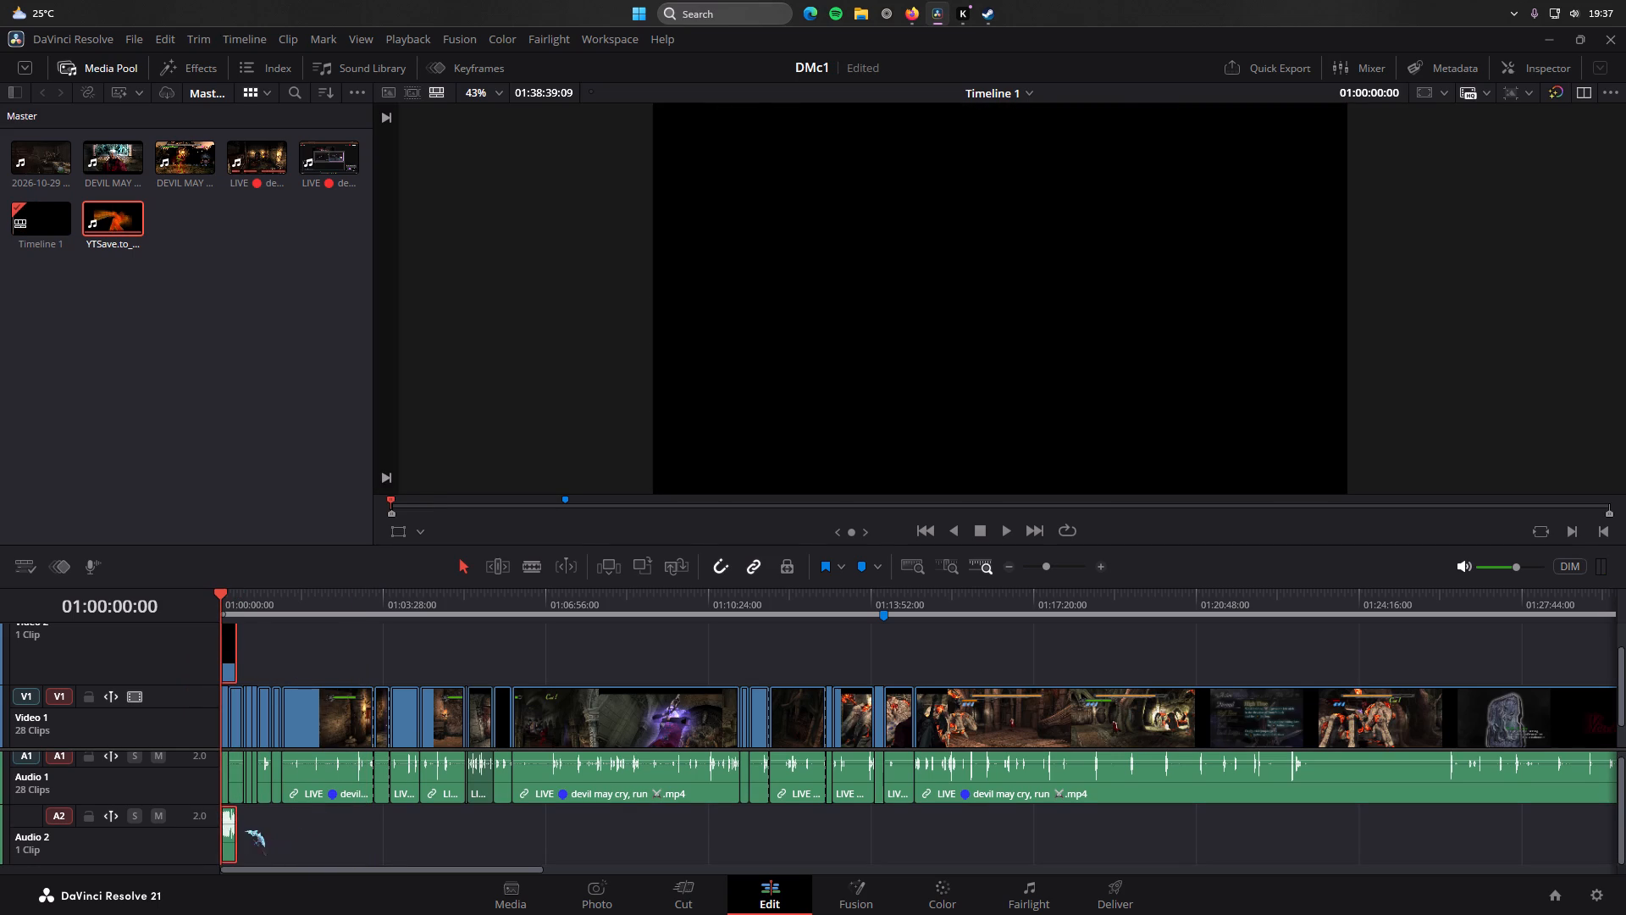
key(space)
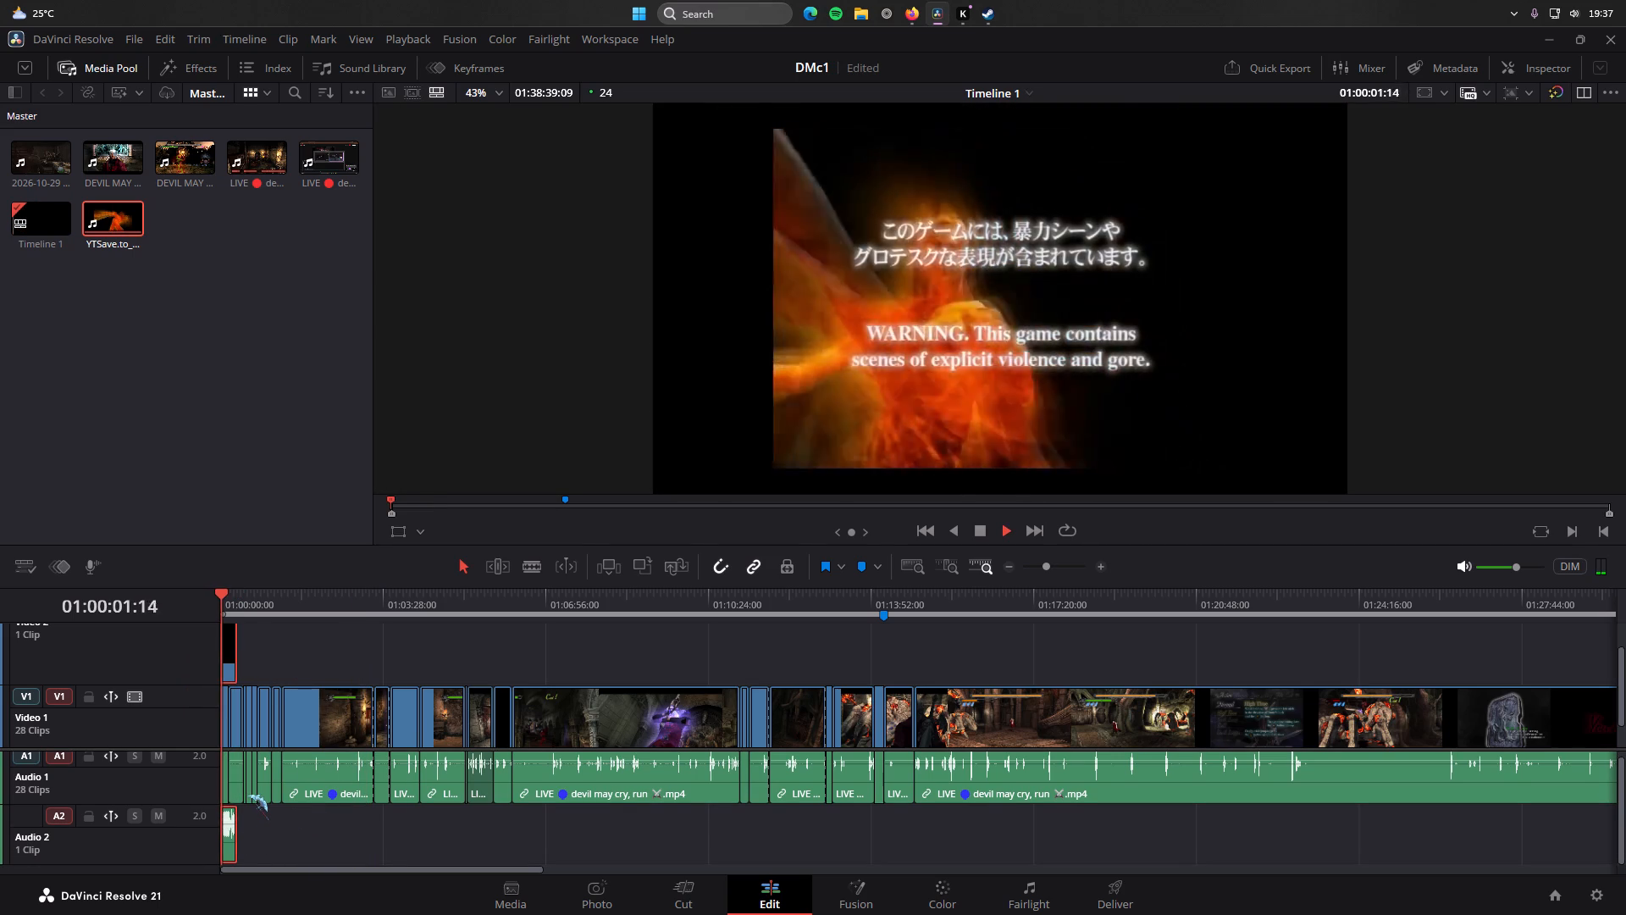
key(space)
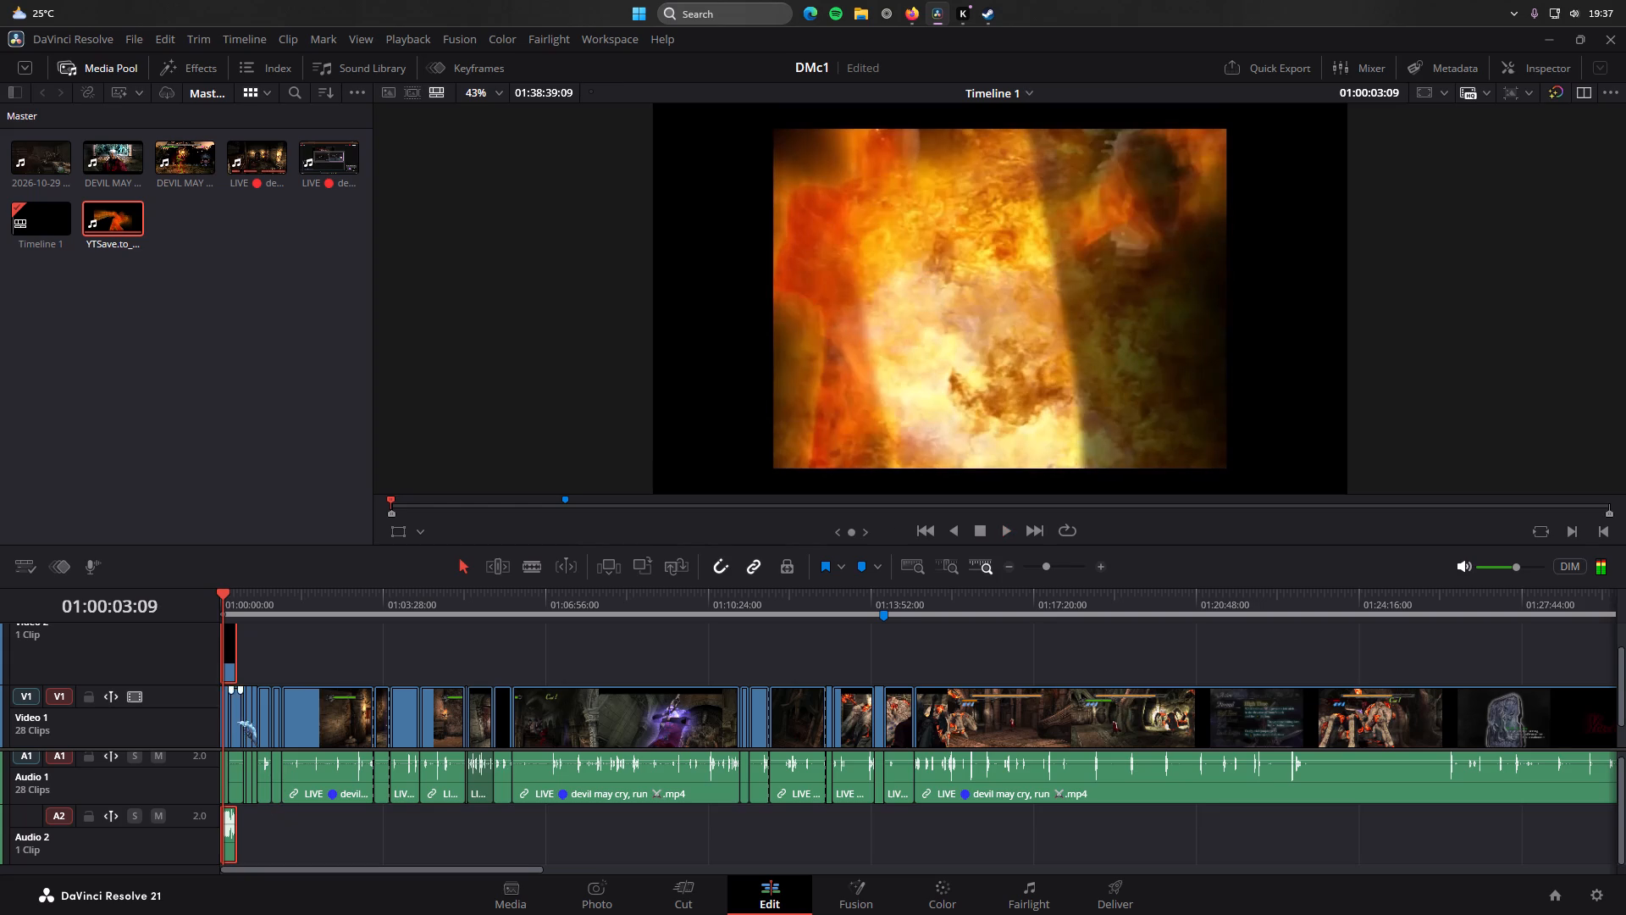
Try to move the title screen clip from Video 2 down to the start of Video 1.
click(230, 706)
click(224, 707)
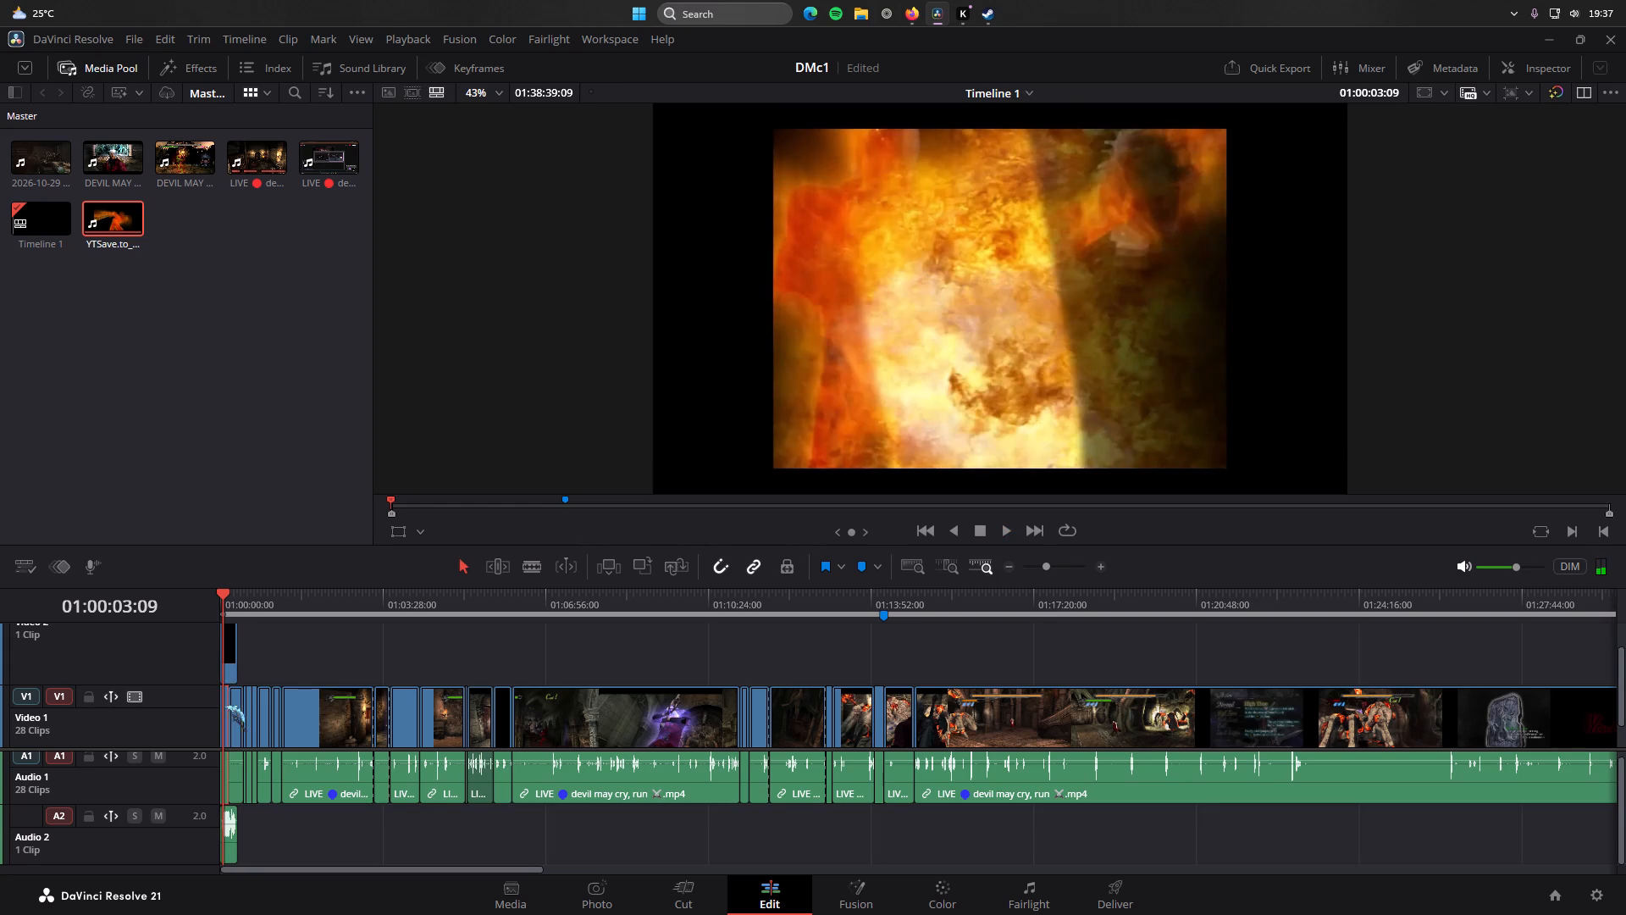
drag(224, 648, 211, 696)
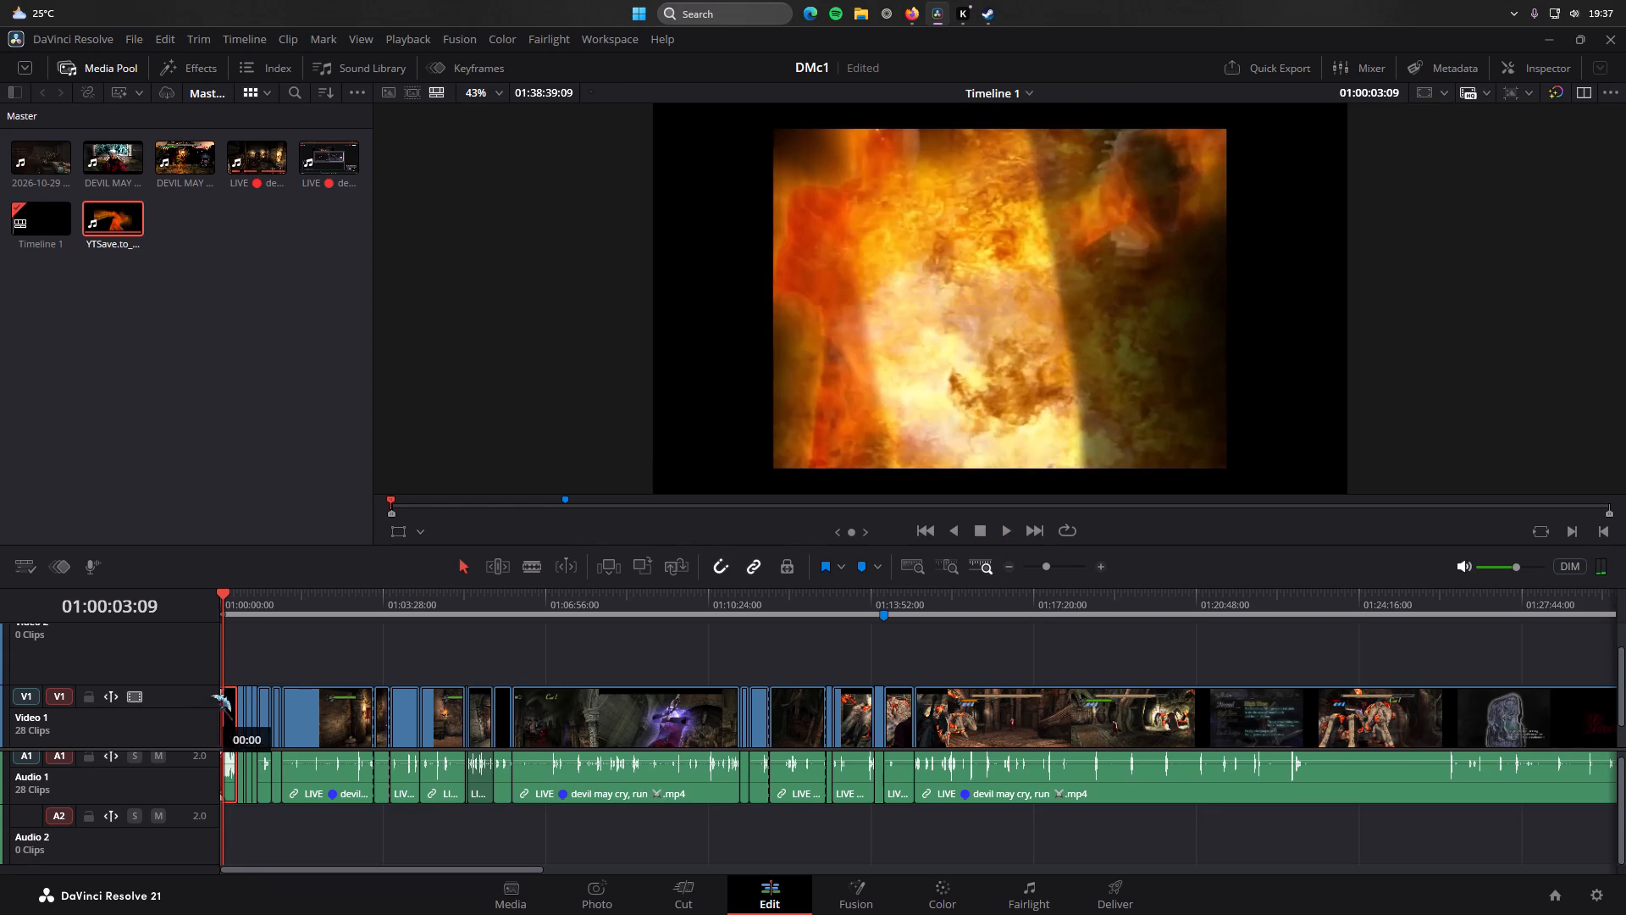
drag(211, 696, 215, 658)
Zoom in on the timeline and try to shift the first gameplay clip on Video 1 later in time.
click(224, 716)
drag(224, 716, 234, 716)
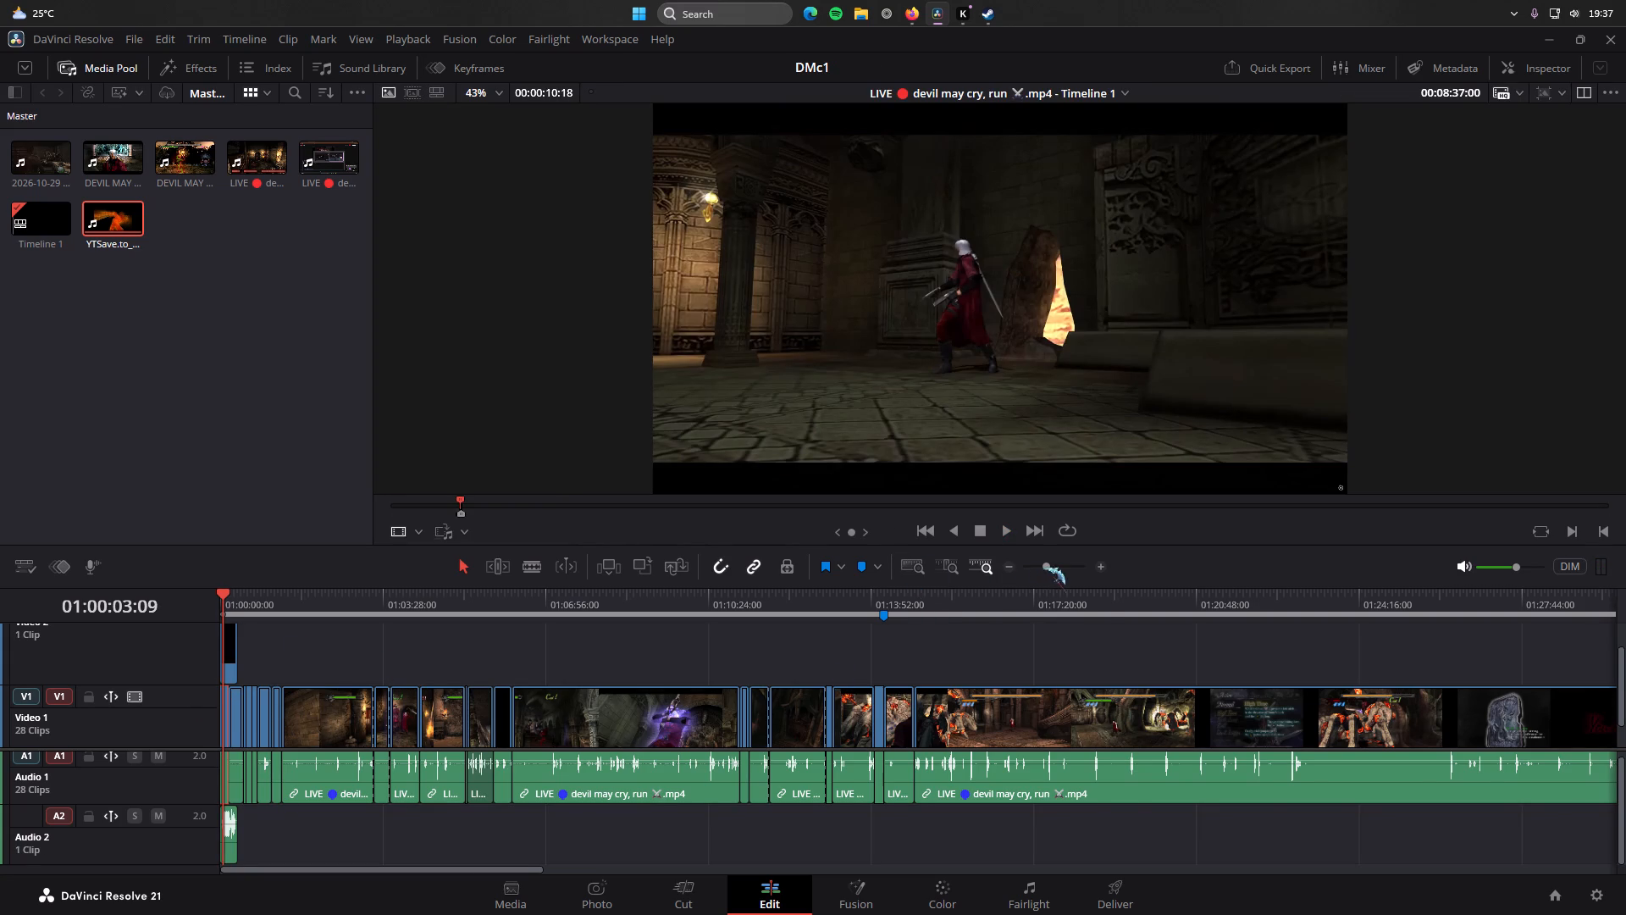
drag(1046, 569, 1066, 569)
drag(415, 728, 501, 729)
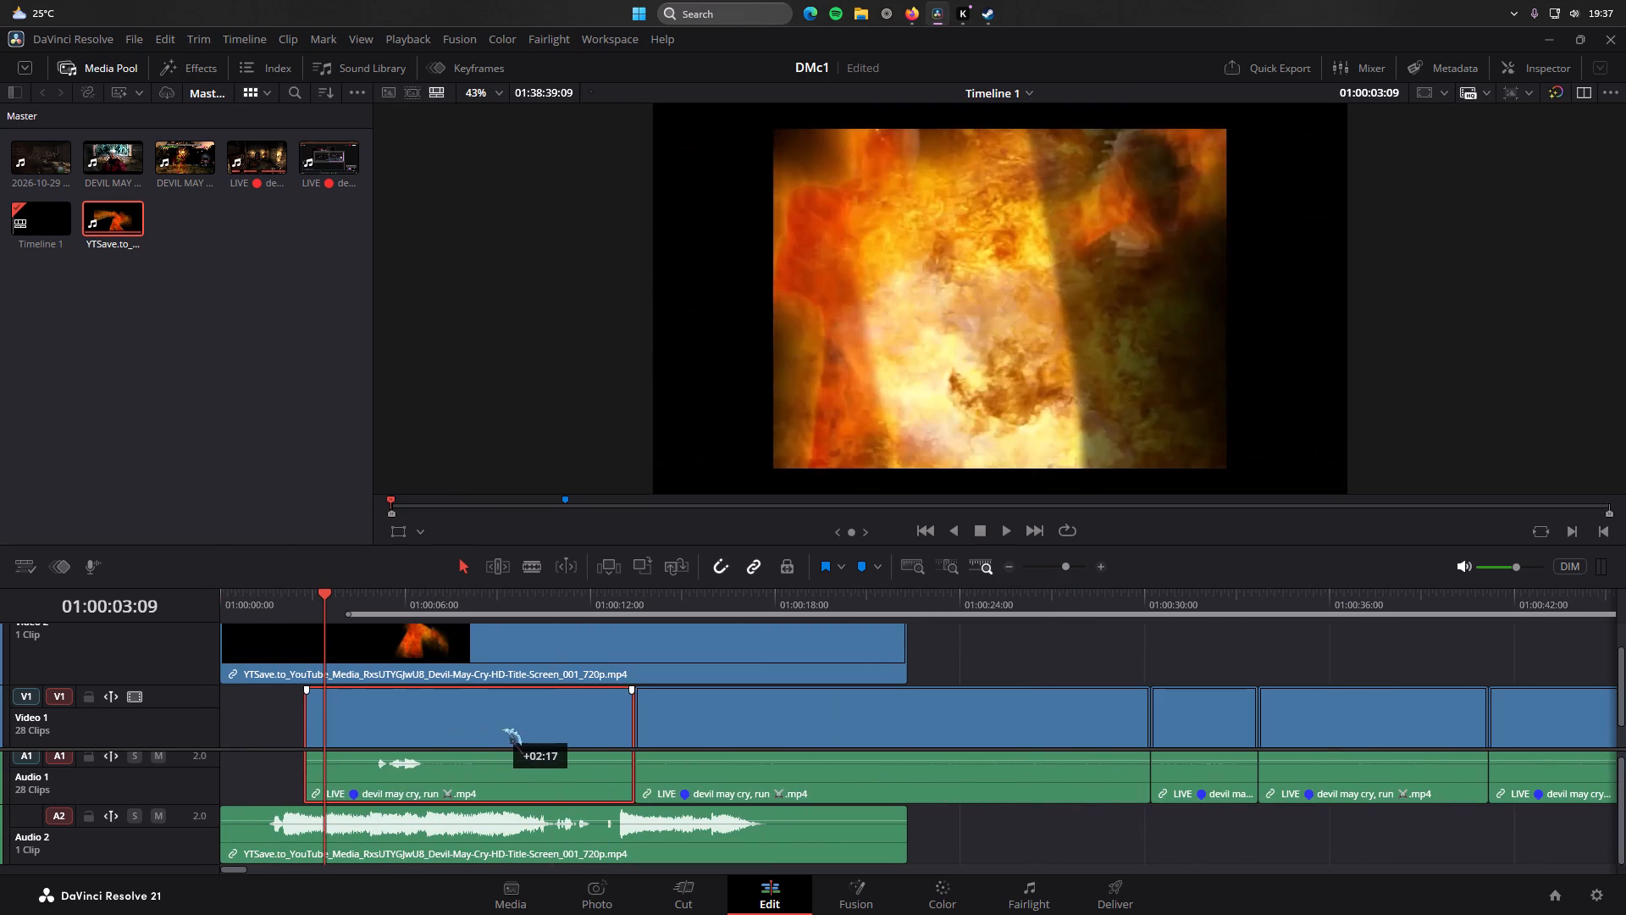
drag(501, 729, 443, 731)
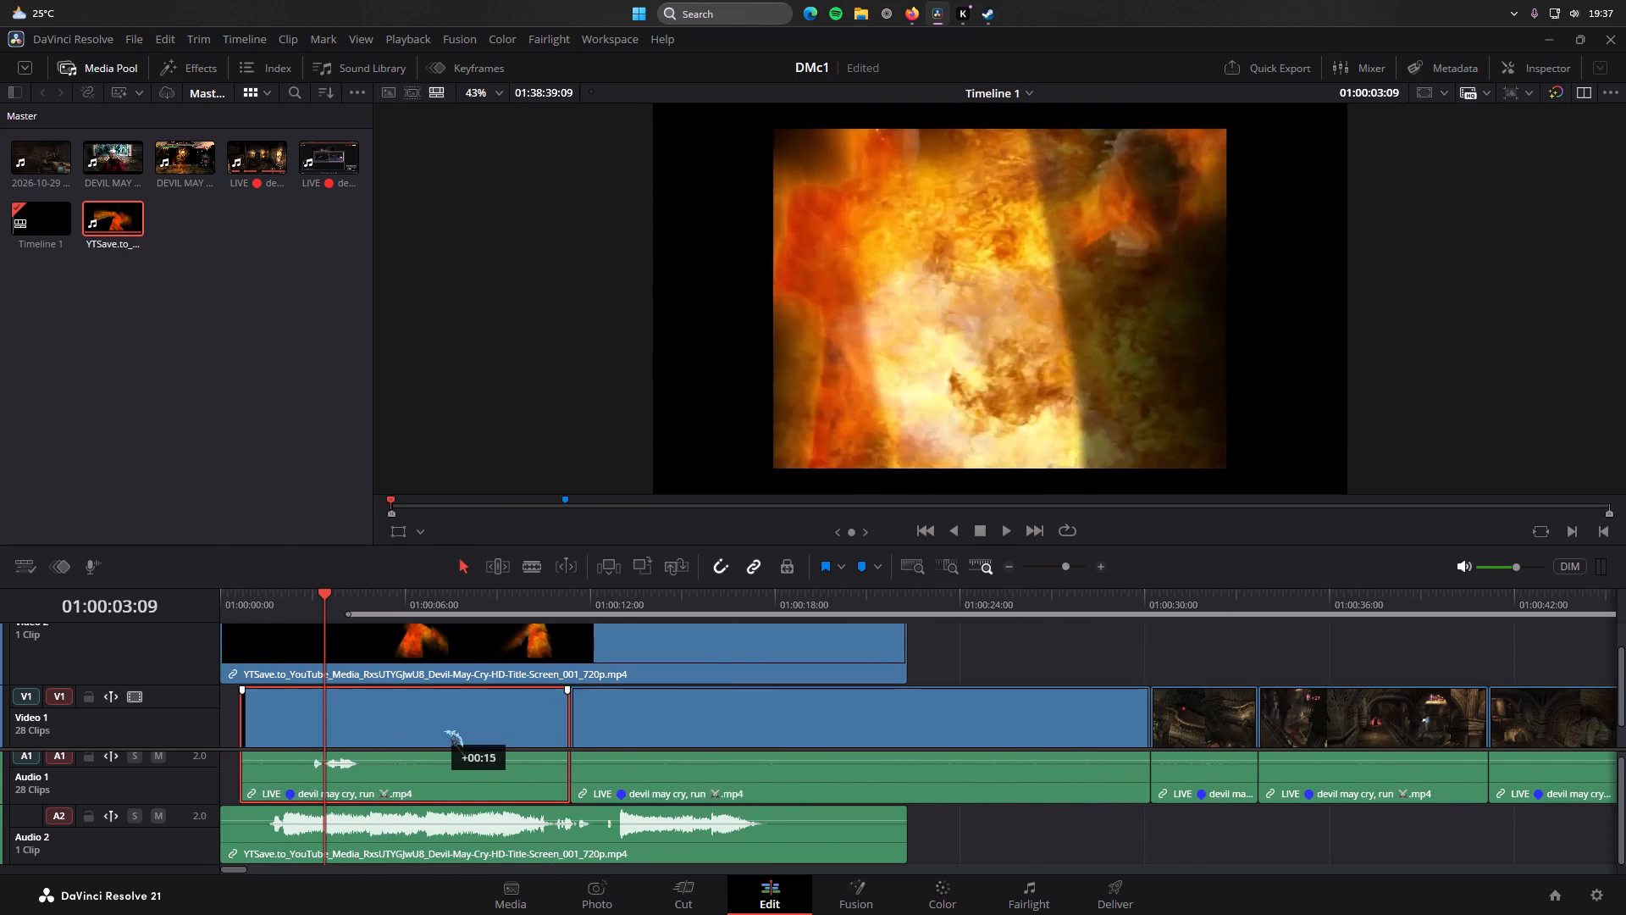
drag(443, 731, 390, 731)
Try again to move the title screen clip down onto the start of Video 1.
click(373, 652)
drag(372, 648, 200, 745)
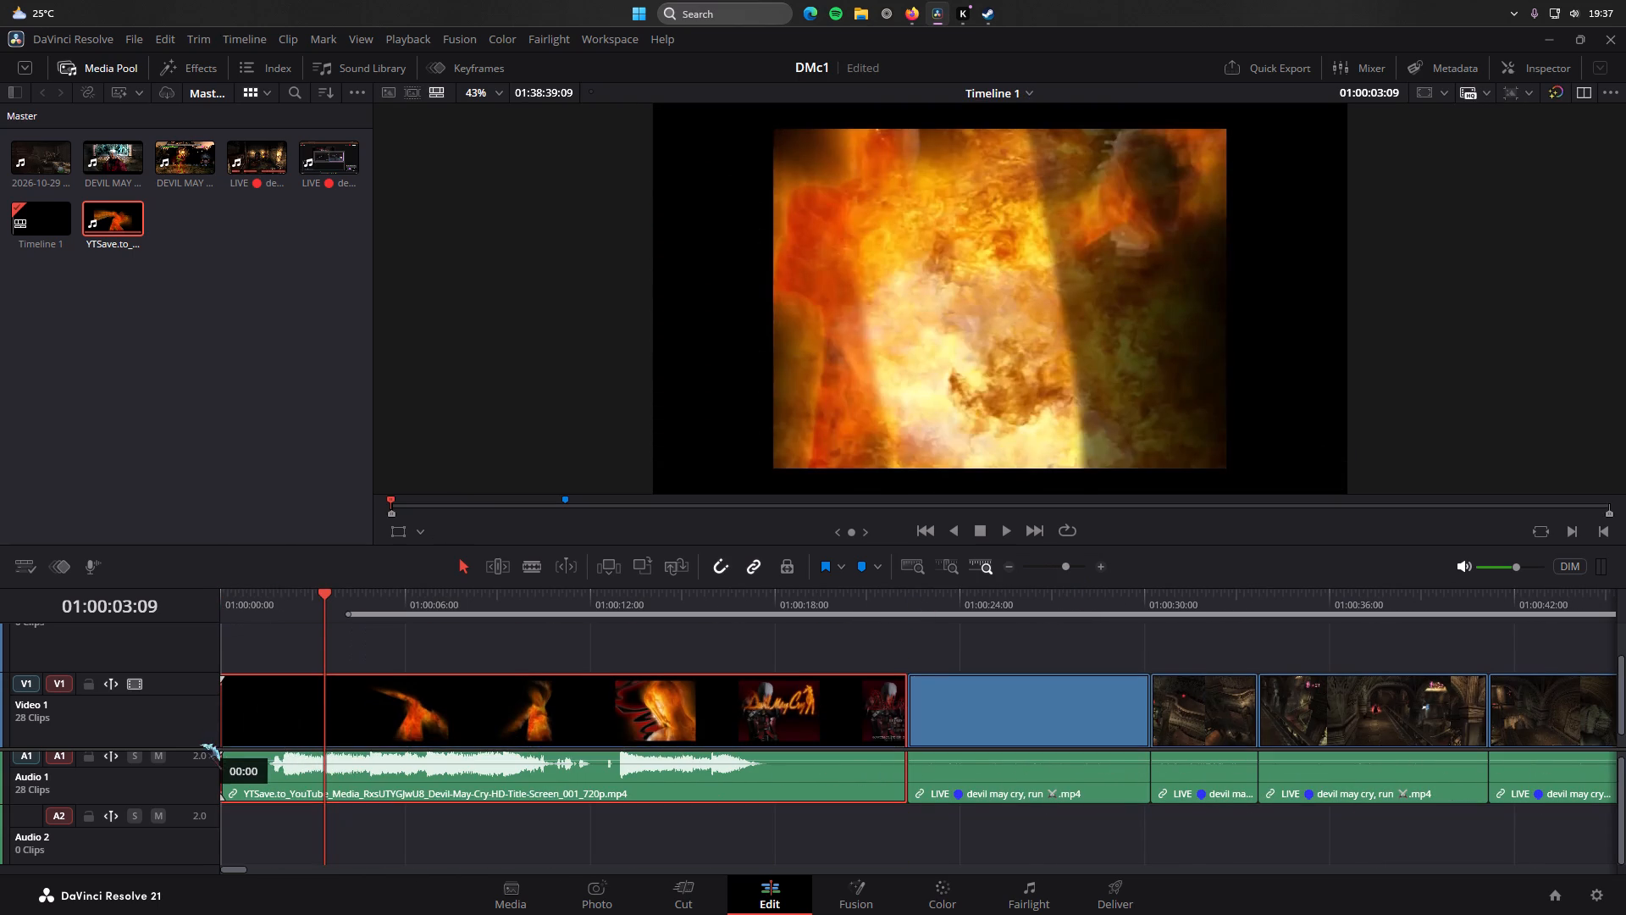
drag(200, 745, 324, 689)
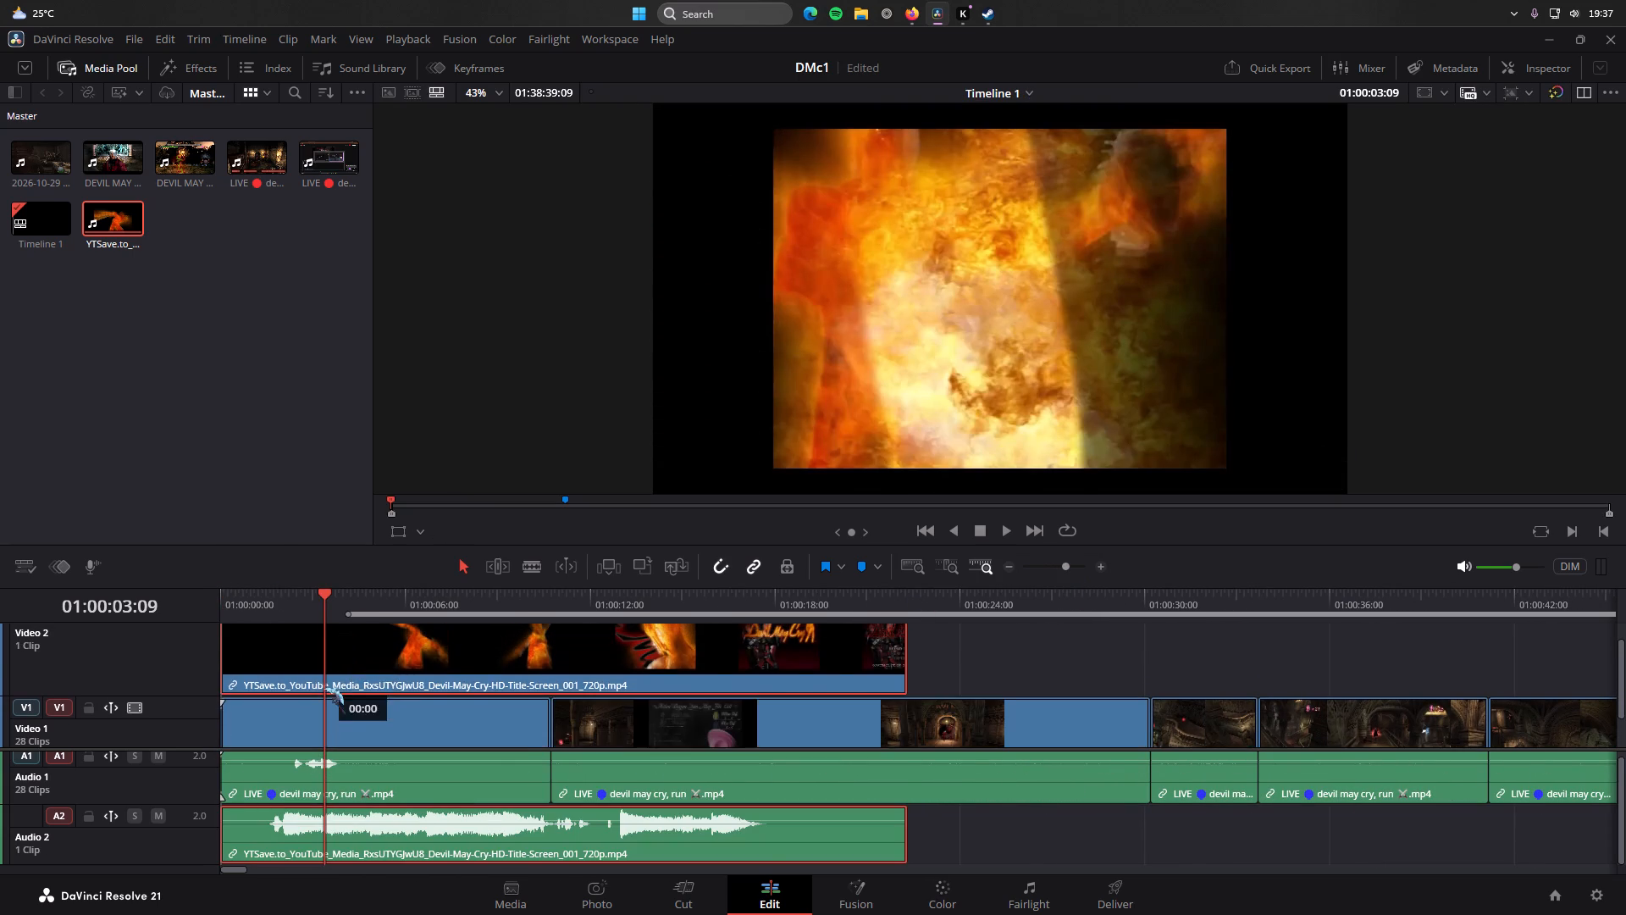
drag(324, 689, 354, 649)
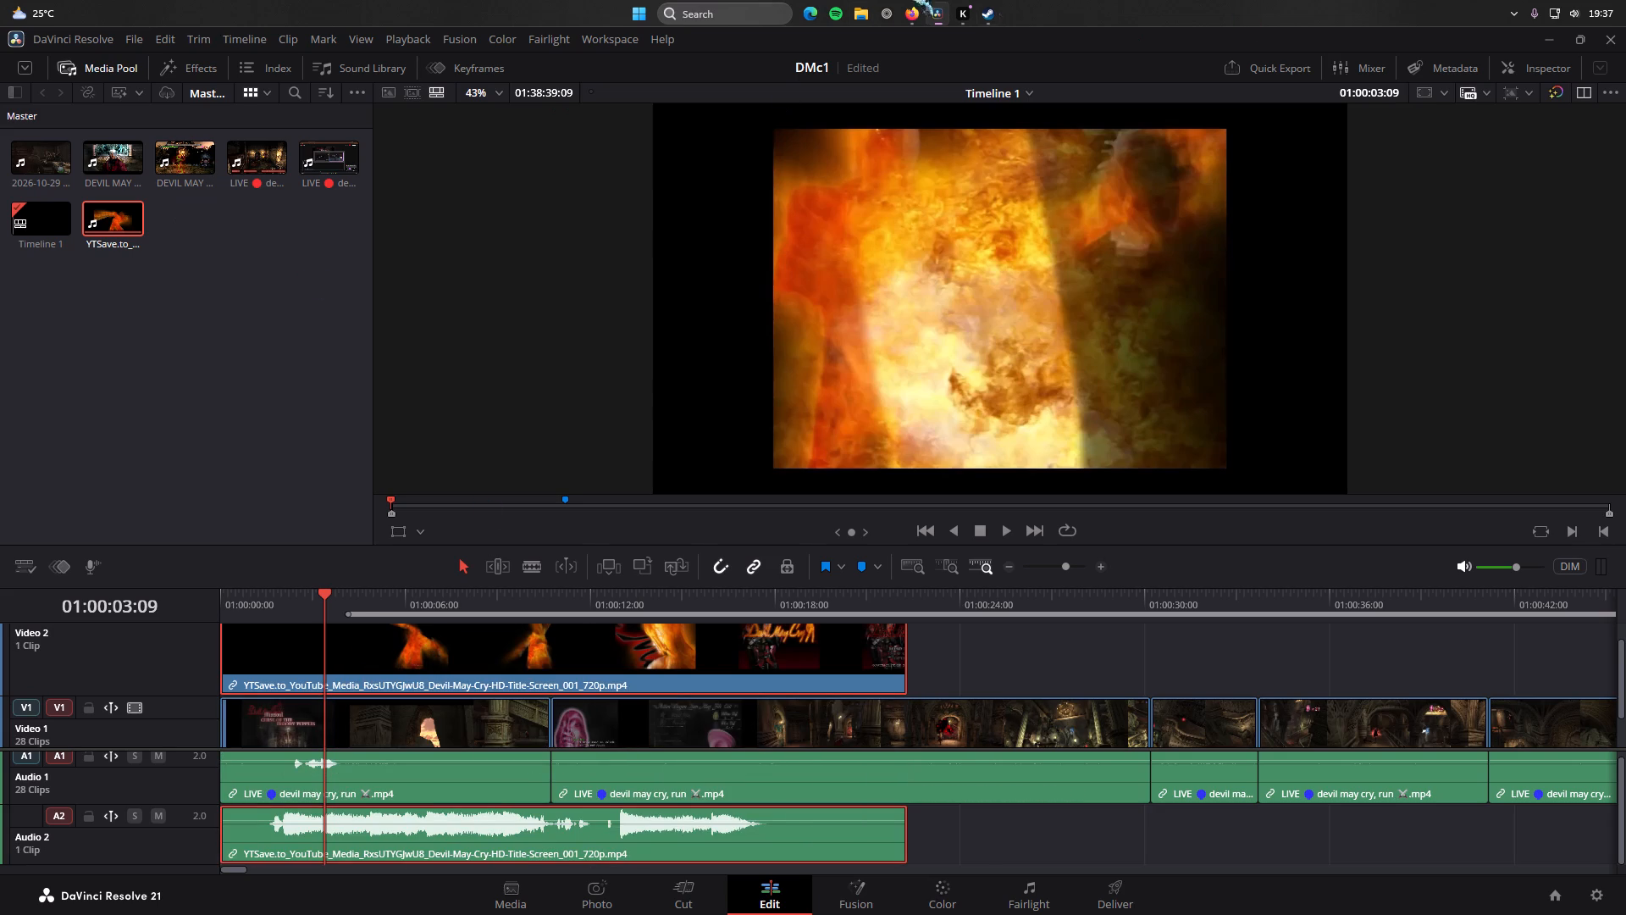
Switch to Firefox, search Google for "how to put cilp in front of clip in davinci" and read the AI Overview's insertion methods.
click(912, 6)
click(52, 336)
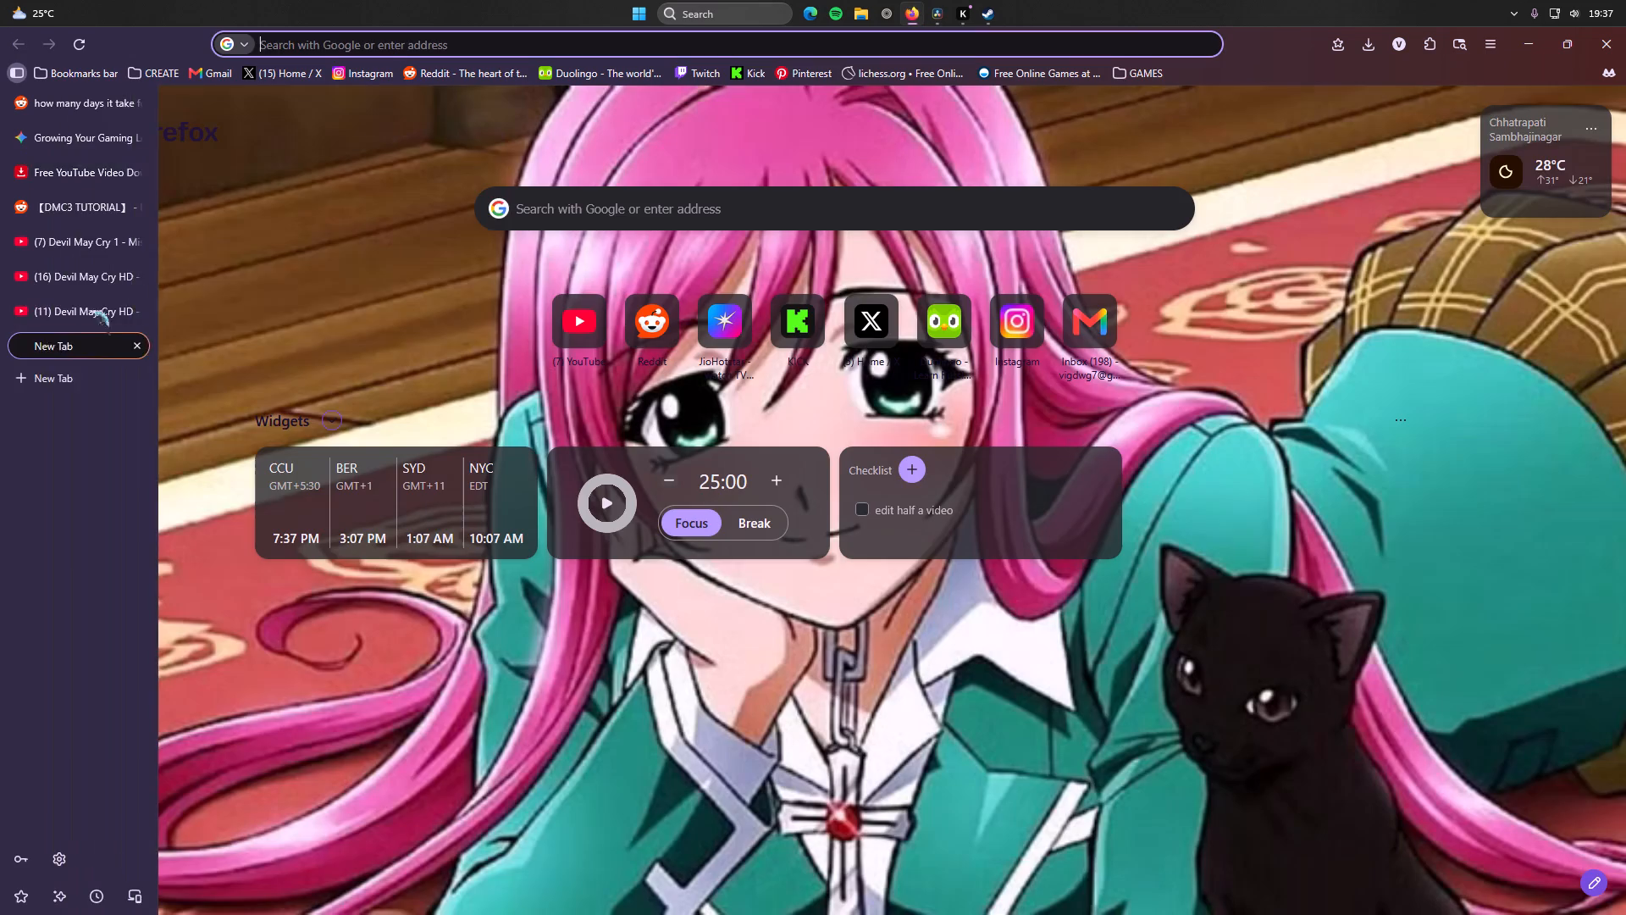
click(595, 214)
text(how to)
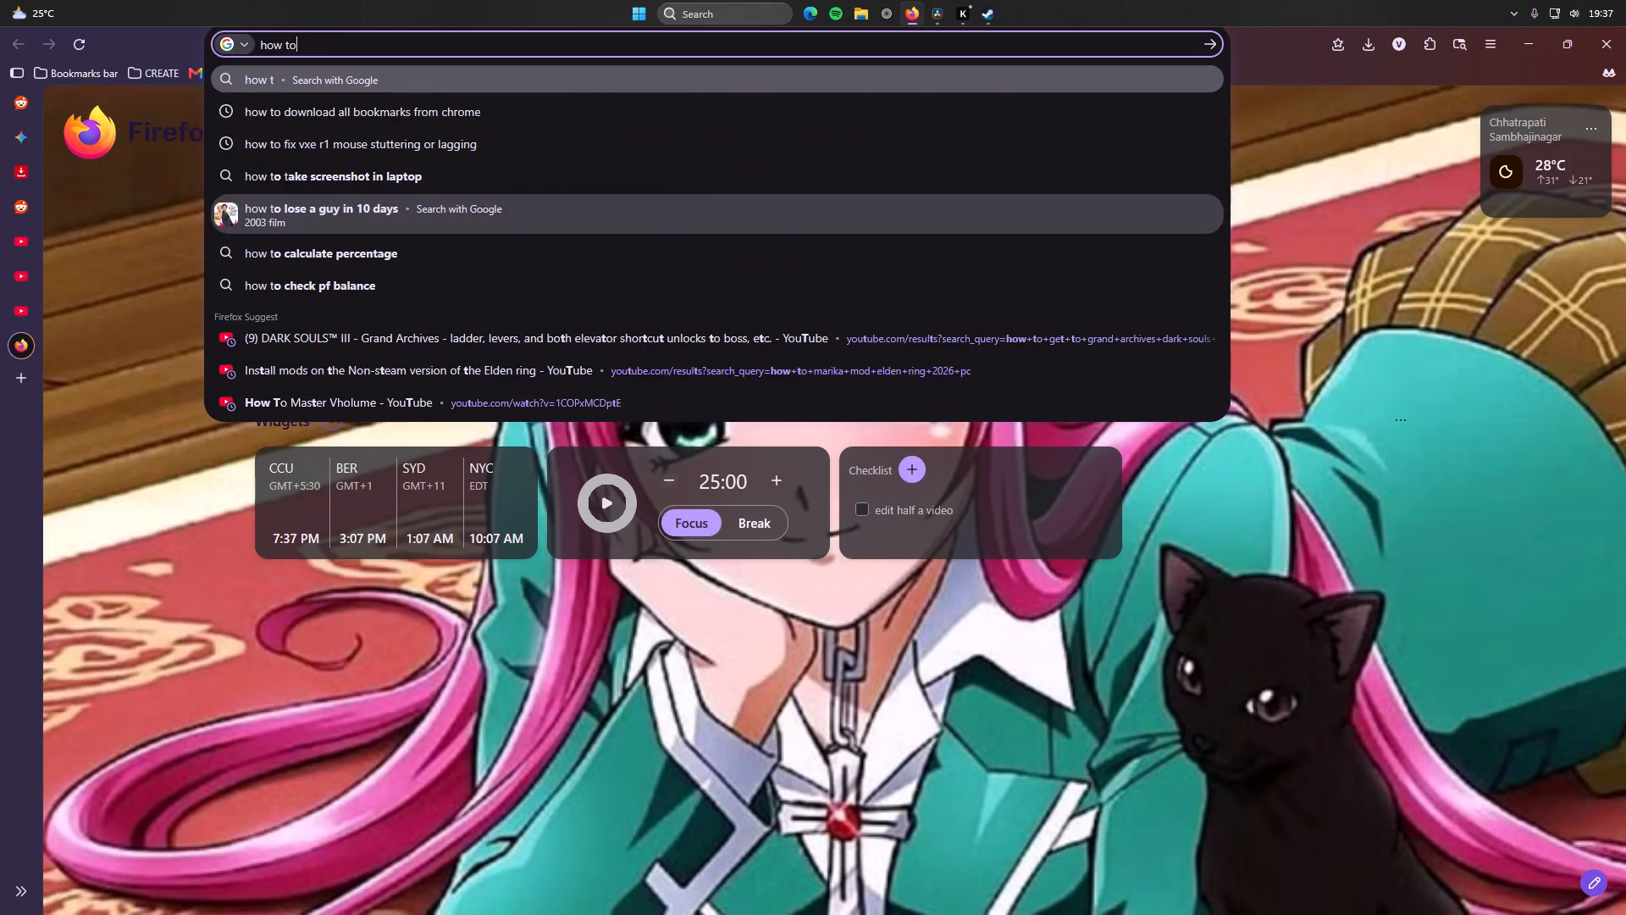
key(space)
text(put)
key(space)
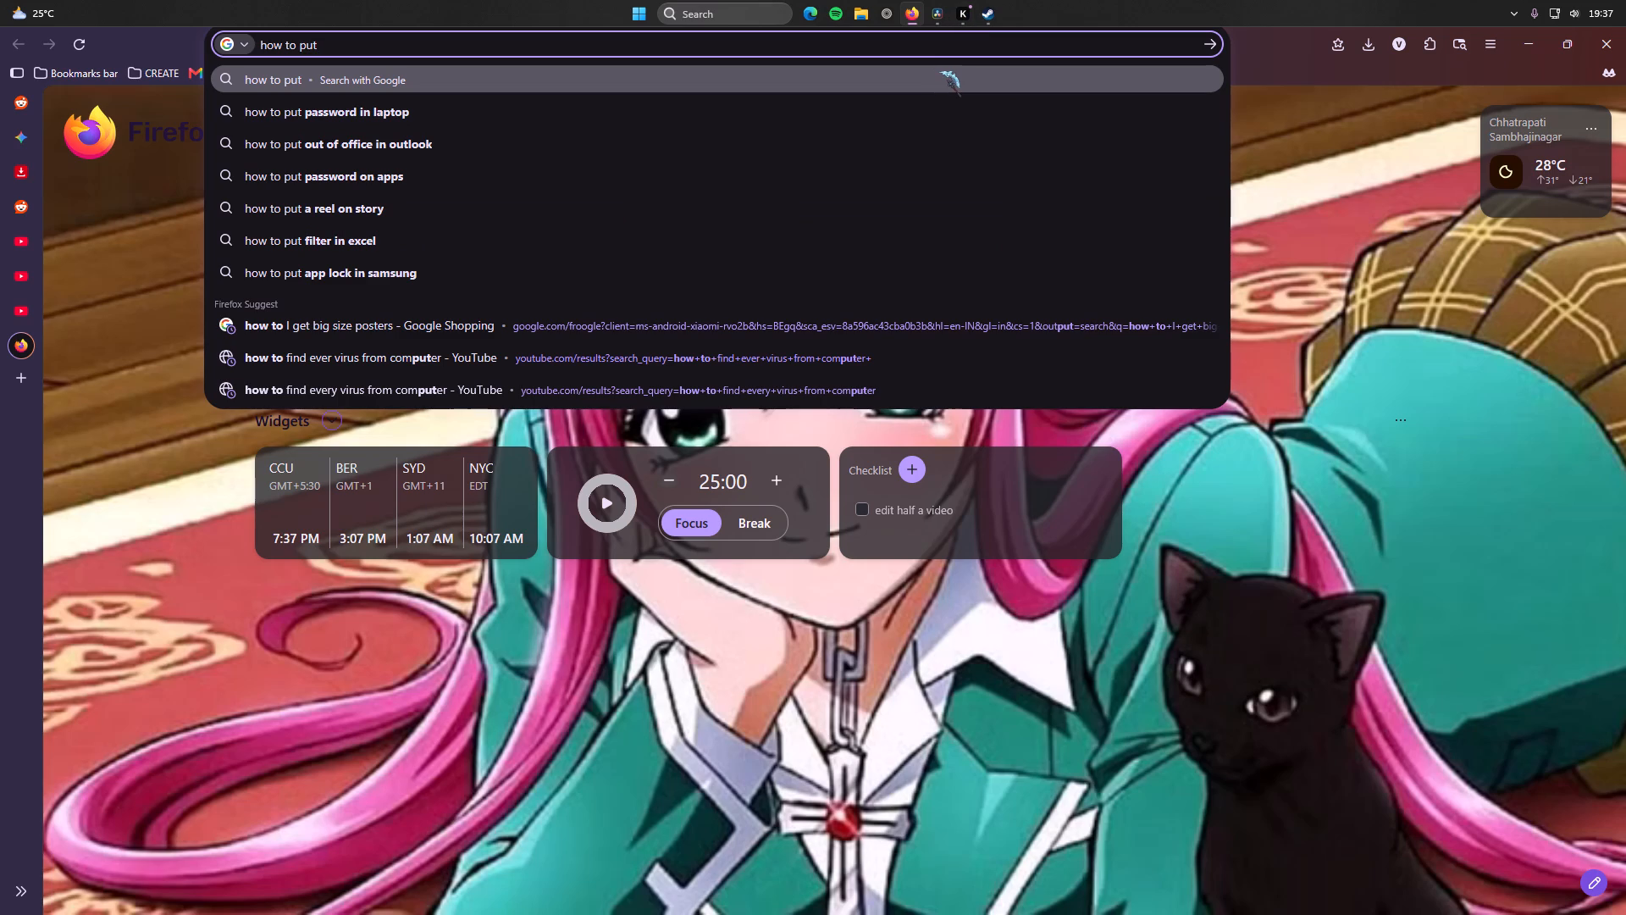
text(cilp inthe)
key(space)
key(BackSpace)
key(BackSpace)
key(BackSpace)
key(BackSpace)
key(space)
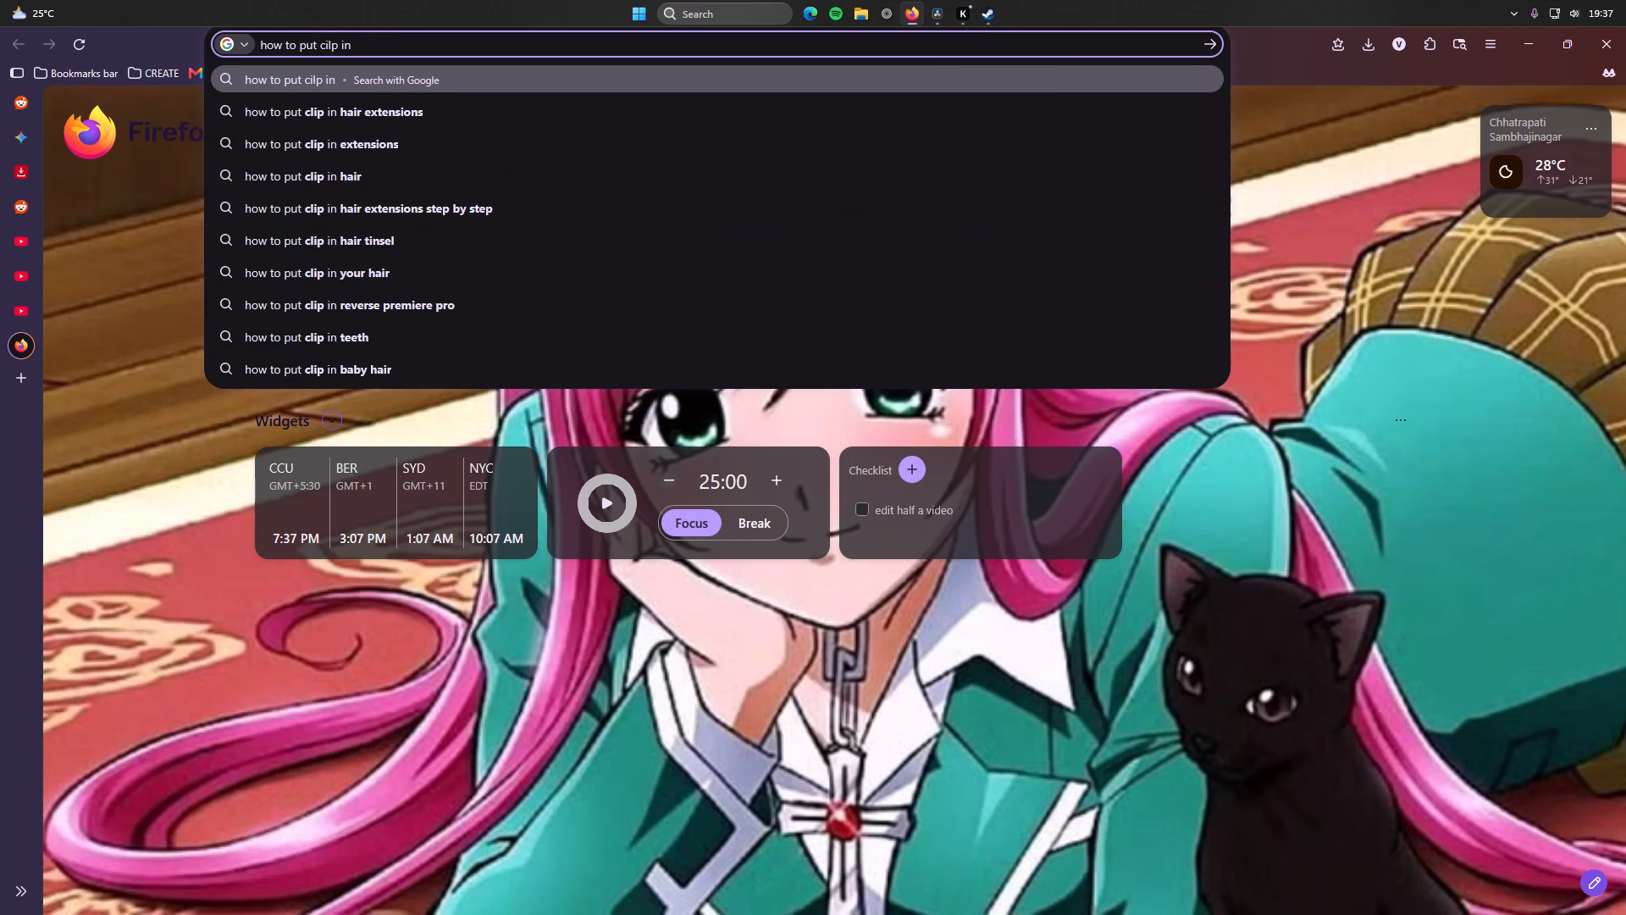
text(the)
key(space)
key(BackSpace)
key(BackSpace)
key(BackSpace)
key(BackSpace)
text(froi)
key(BackSpace)
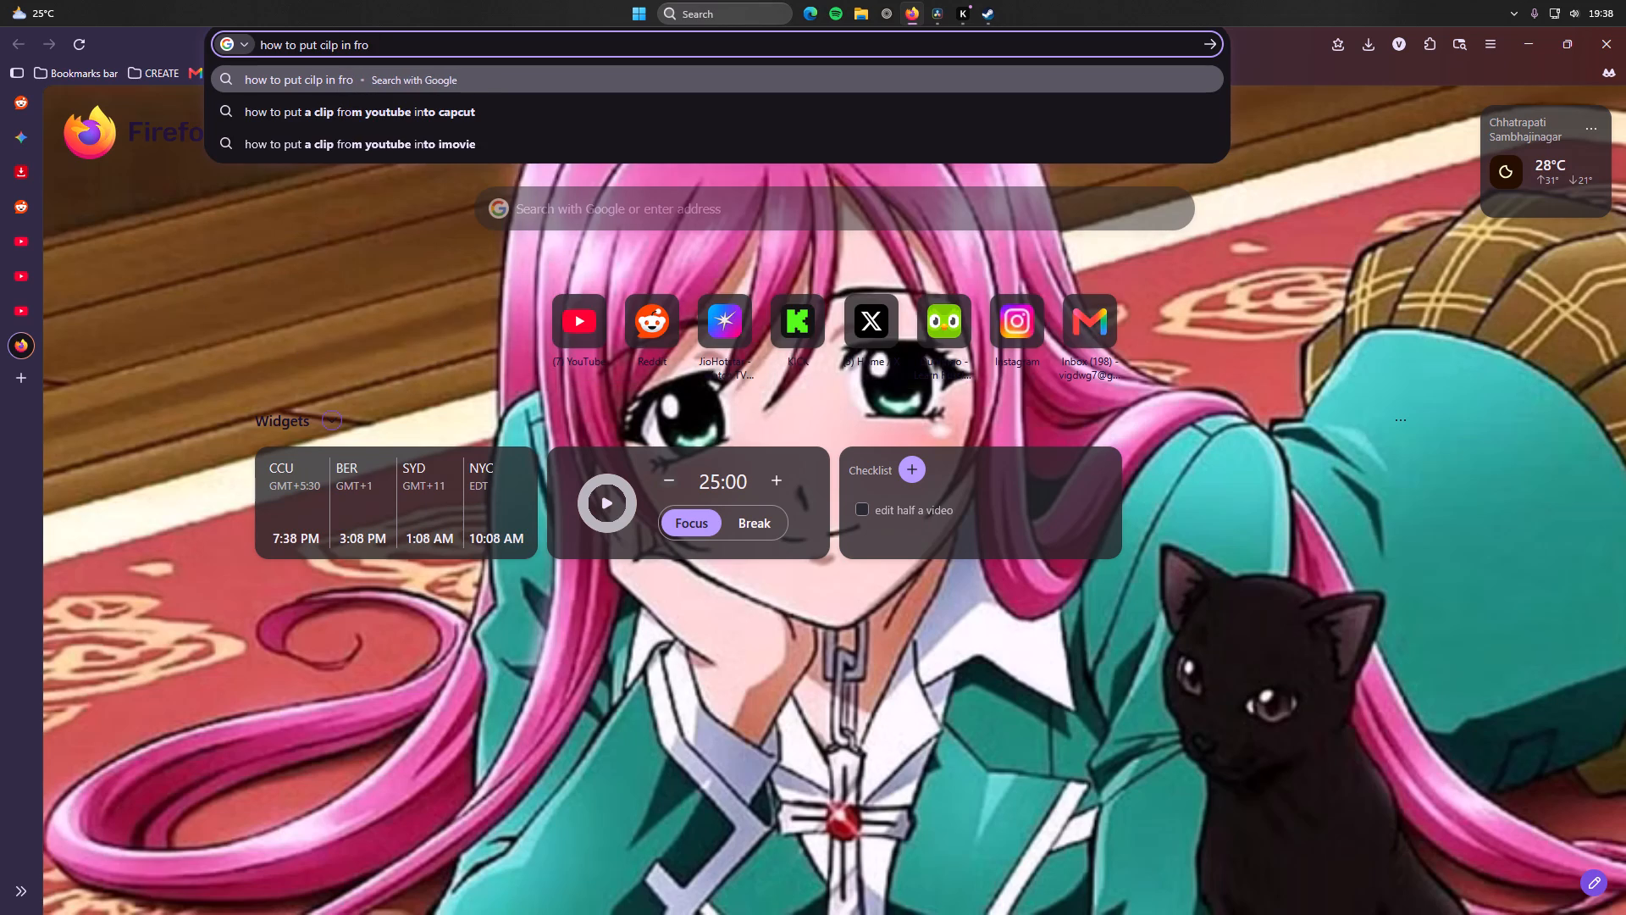
text(nt of clip in v)
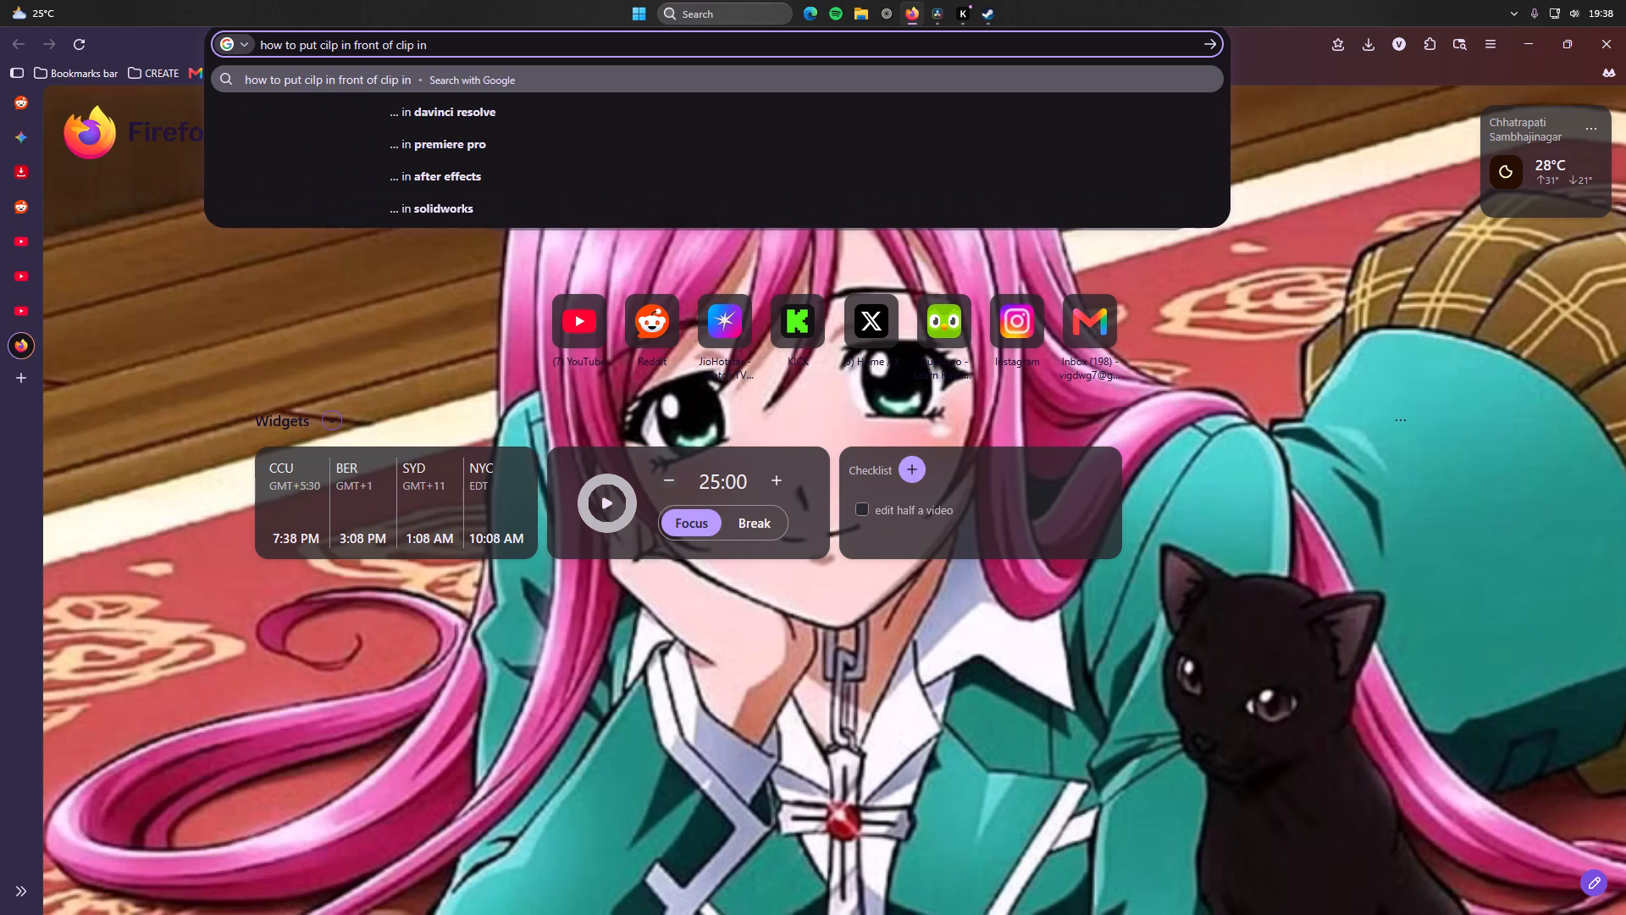
key(BackSpace)
text(devin)
key(BackSpace)
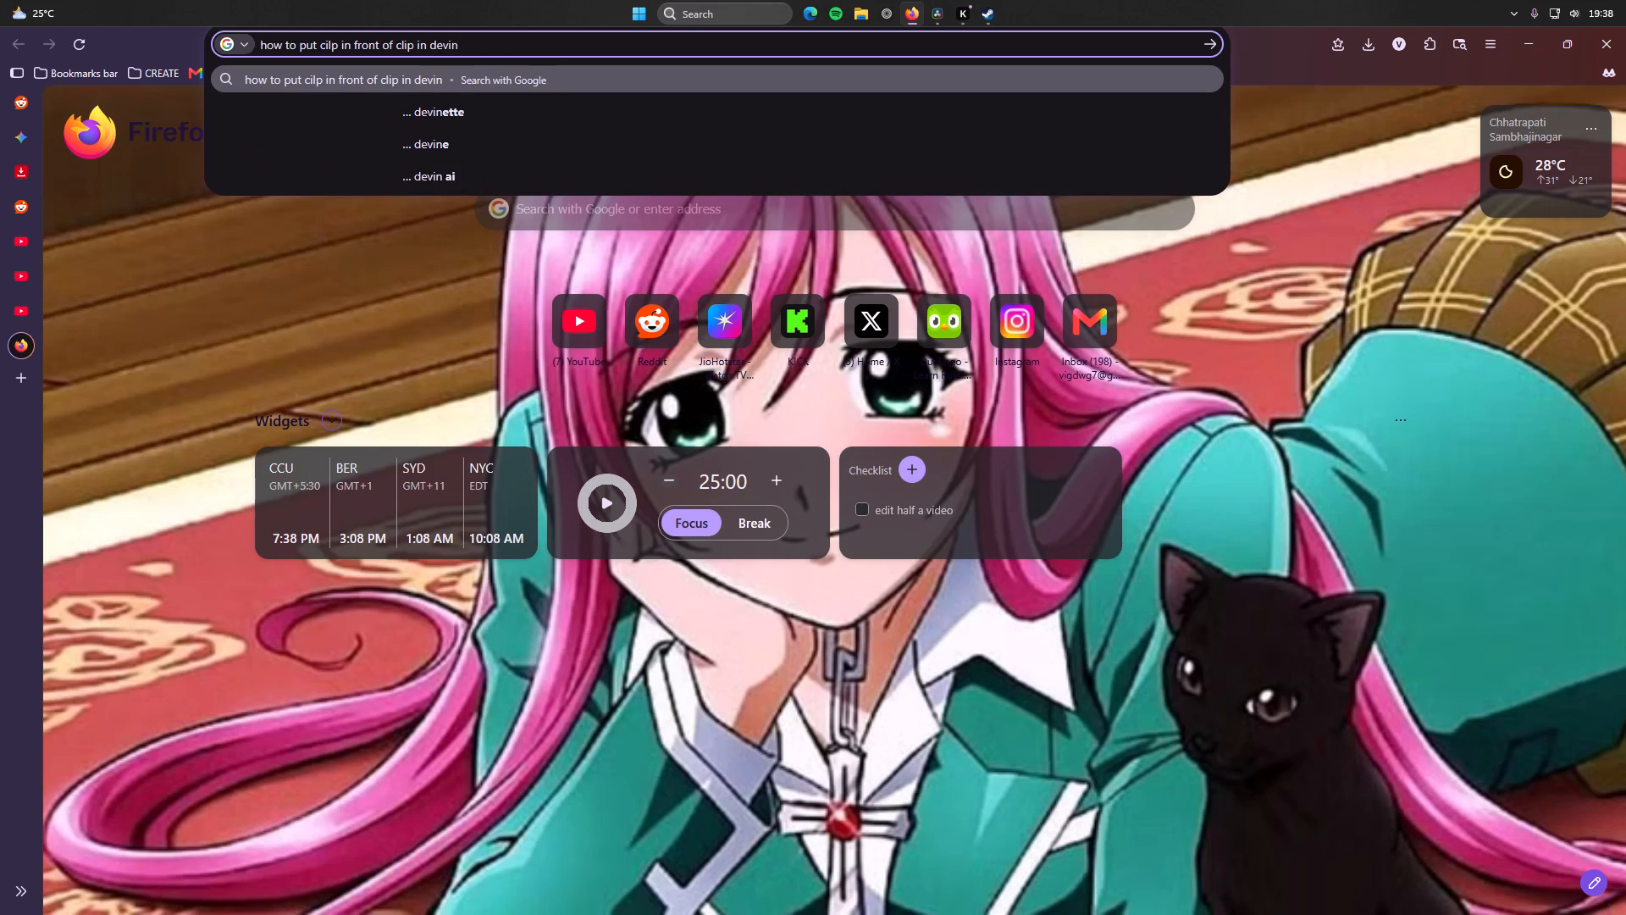
key(BackSpace)
key(BackSpace)
key(BackSpace)
text(avinc)
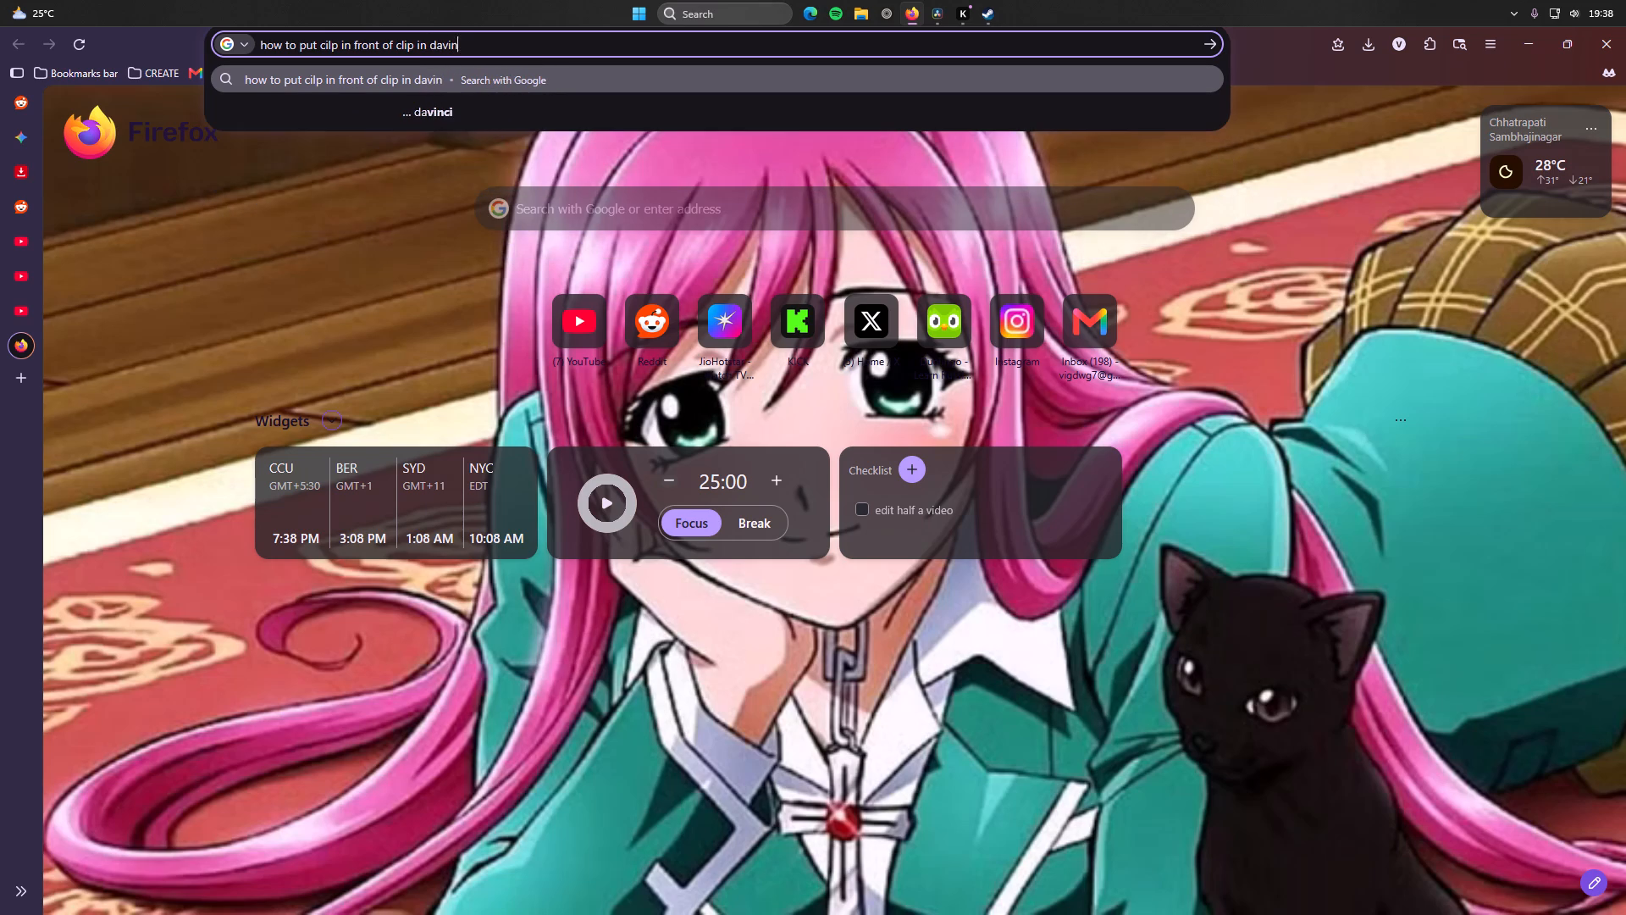
text(i)
key(space)
key(Return)
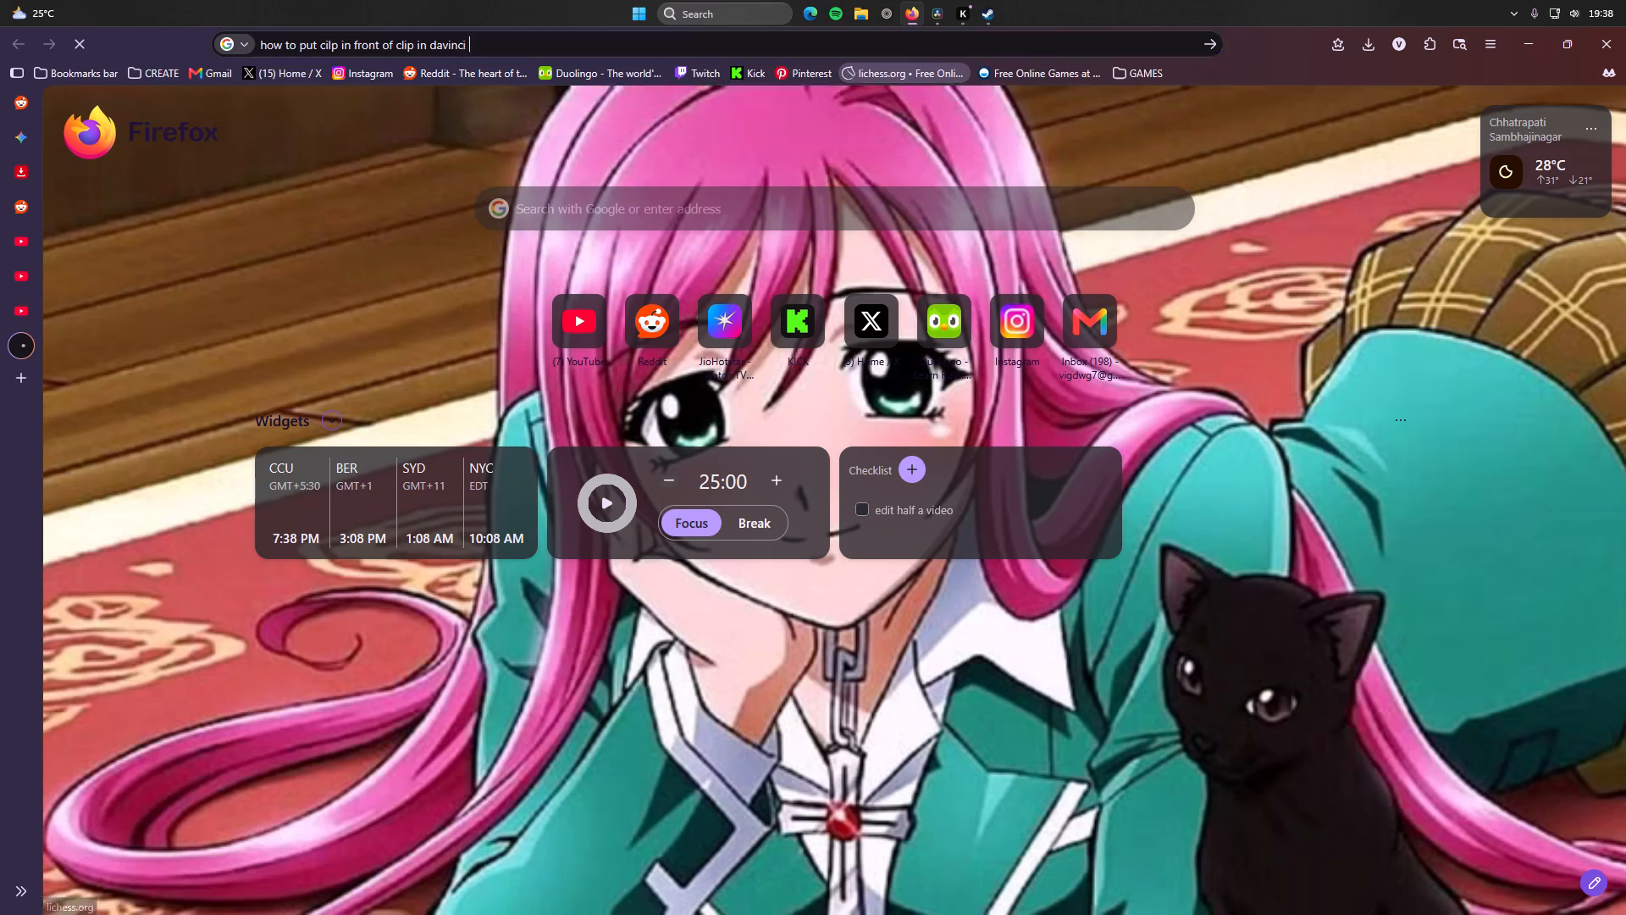
click(589, 237)
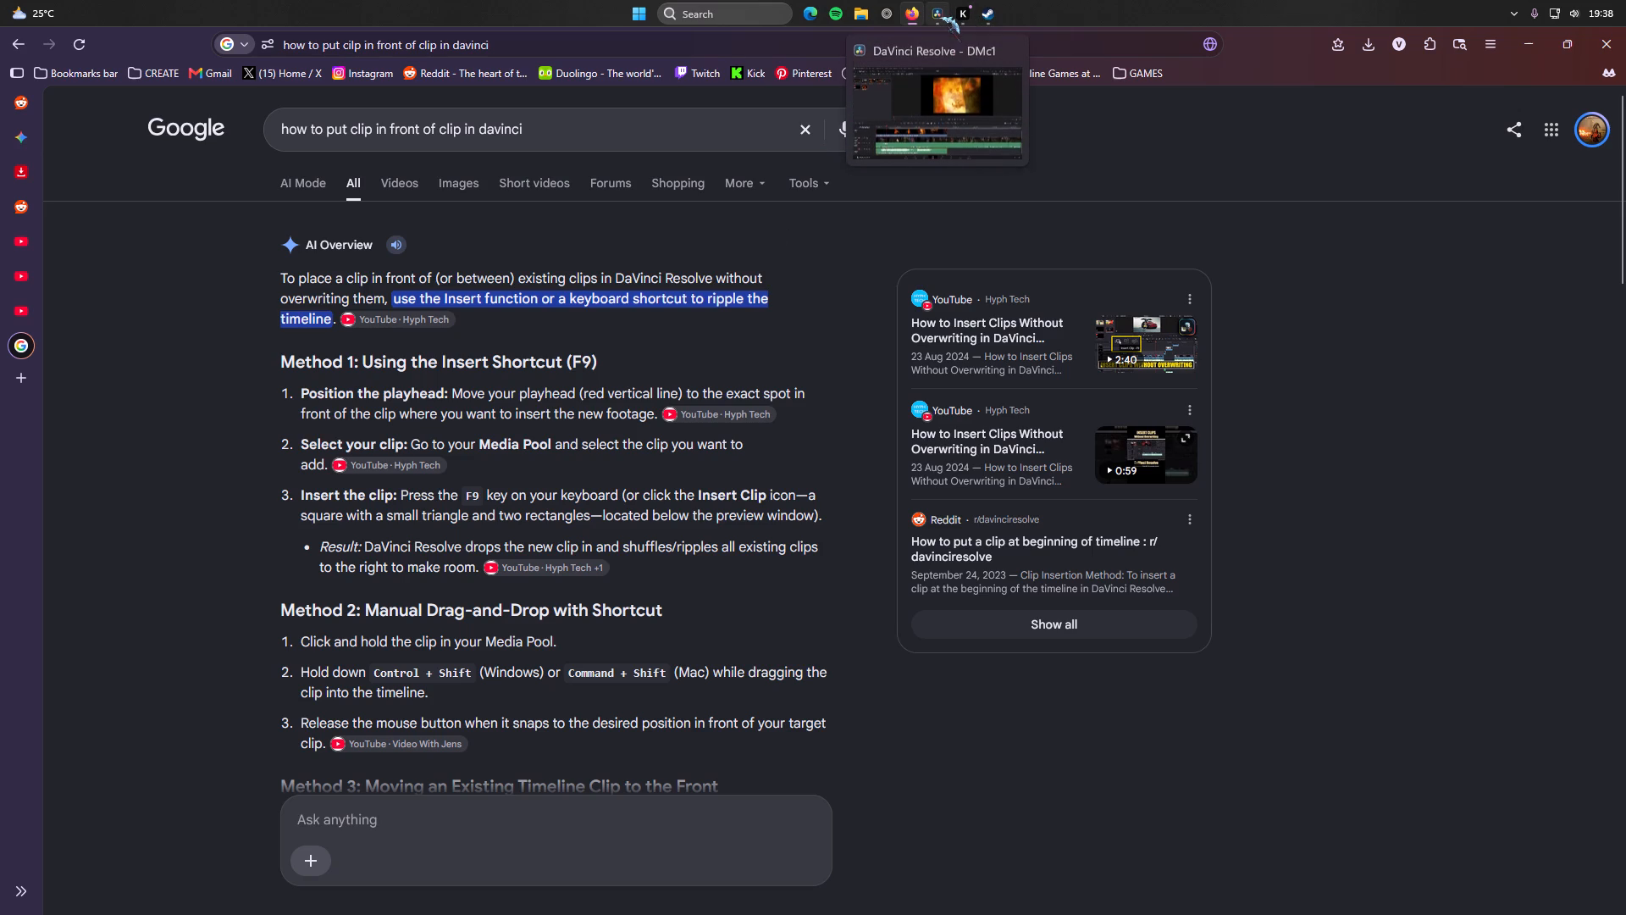
Return to DaVinci Resolve and move the playhead to the timeline start at 01:00:00:00.
click(914, 86)
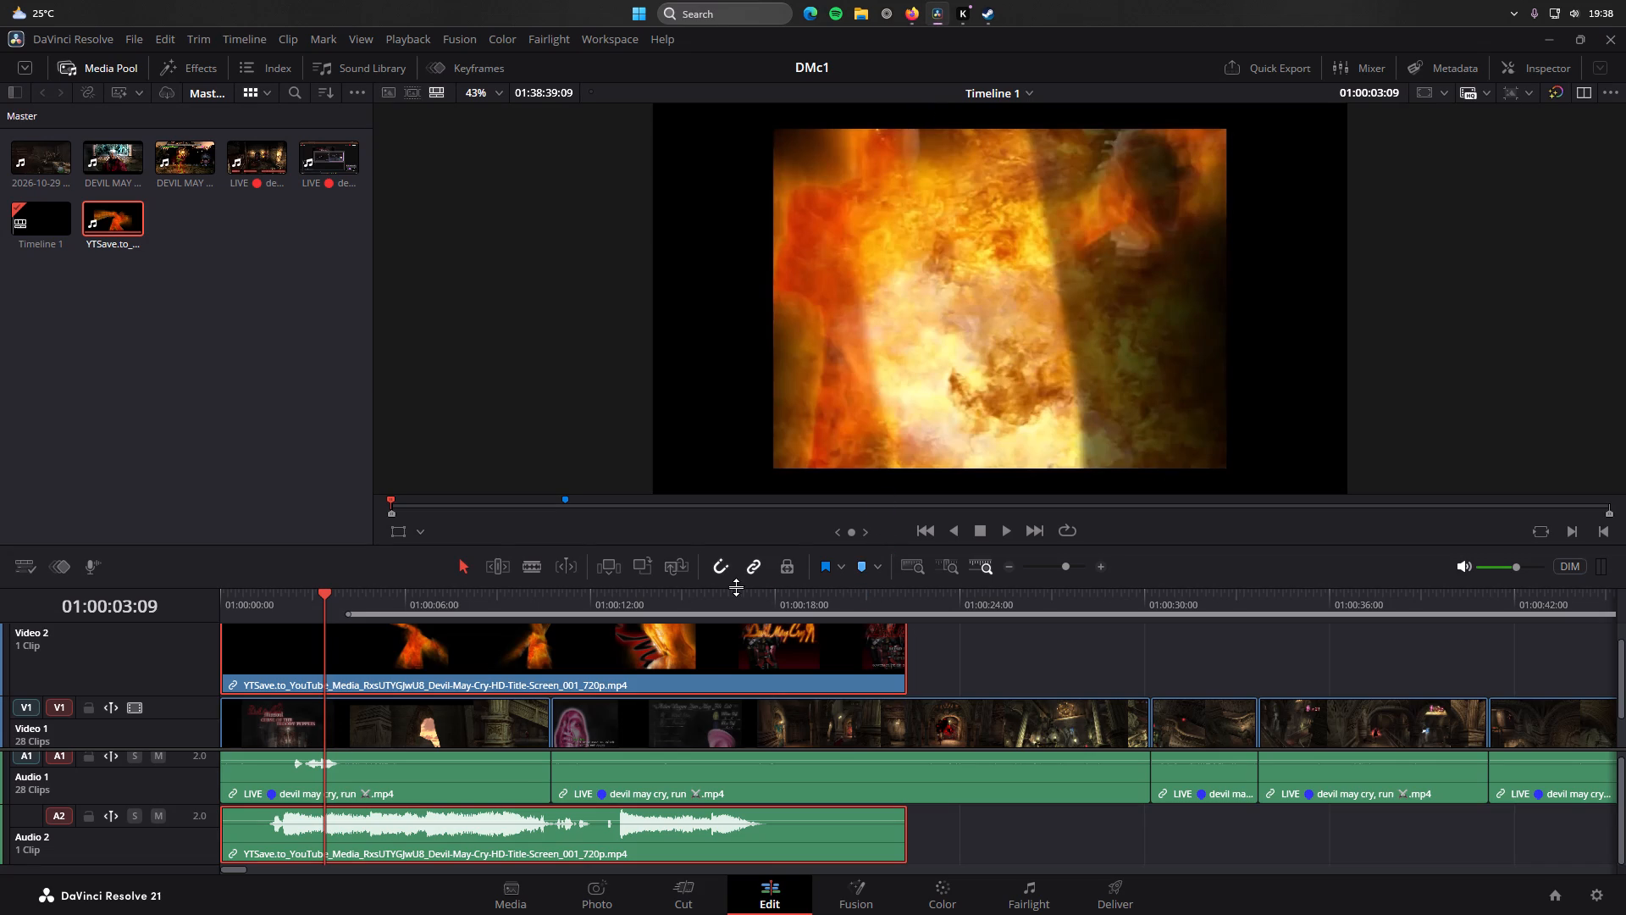
drag(324, 604, 207, 614)
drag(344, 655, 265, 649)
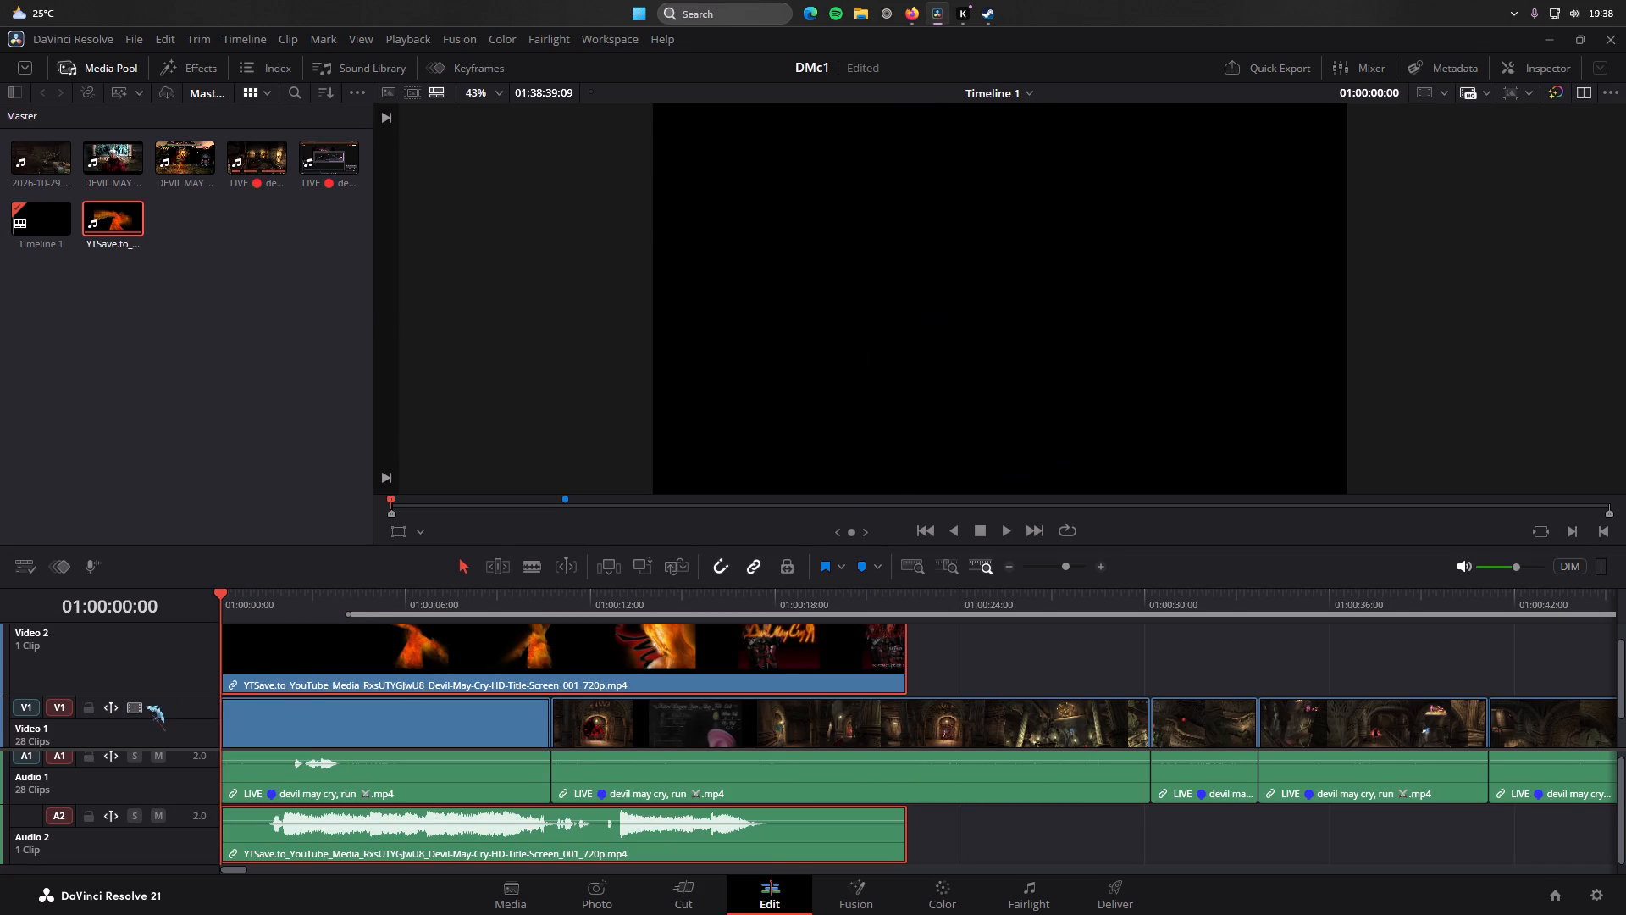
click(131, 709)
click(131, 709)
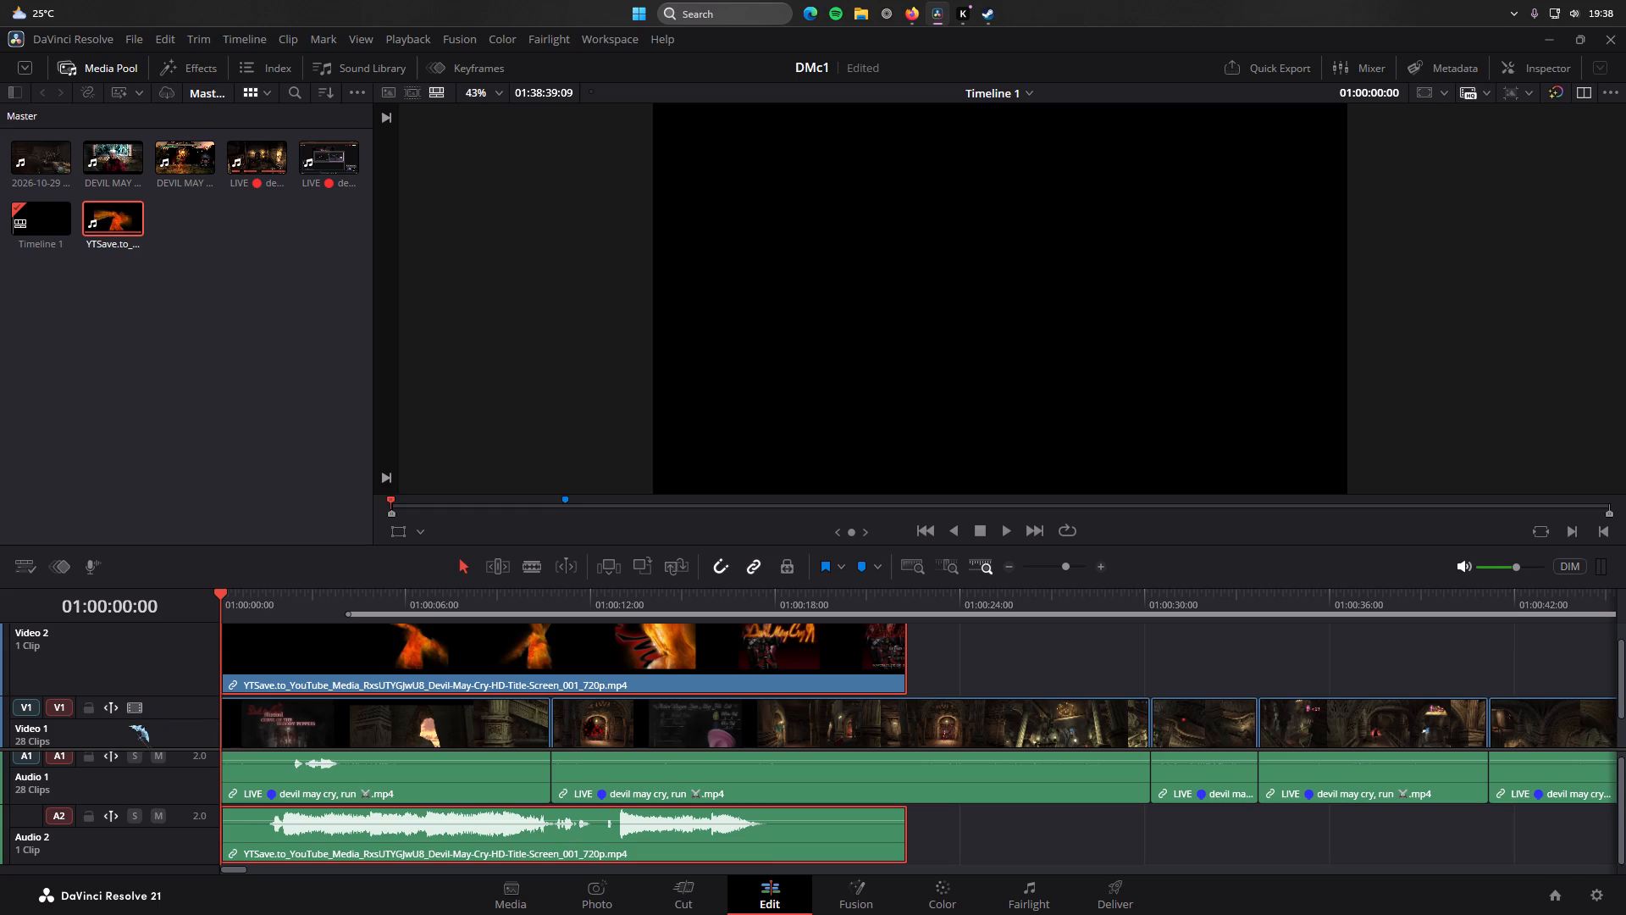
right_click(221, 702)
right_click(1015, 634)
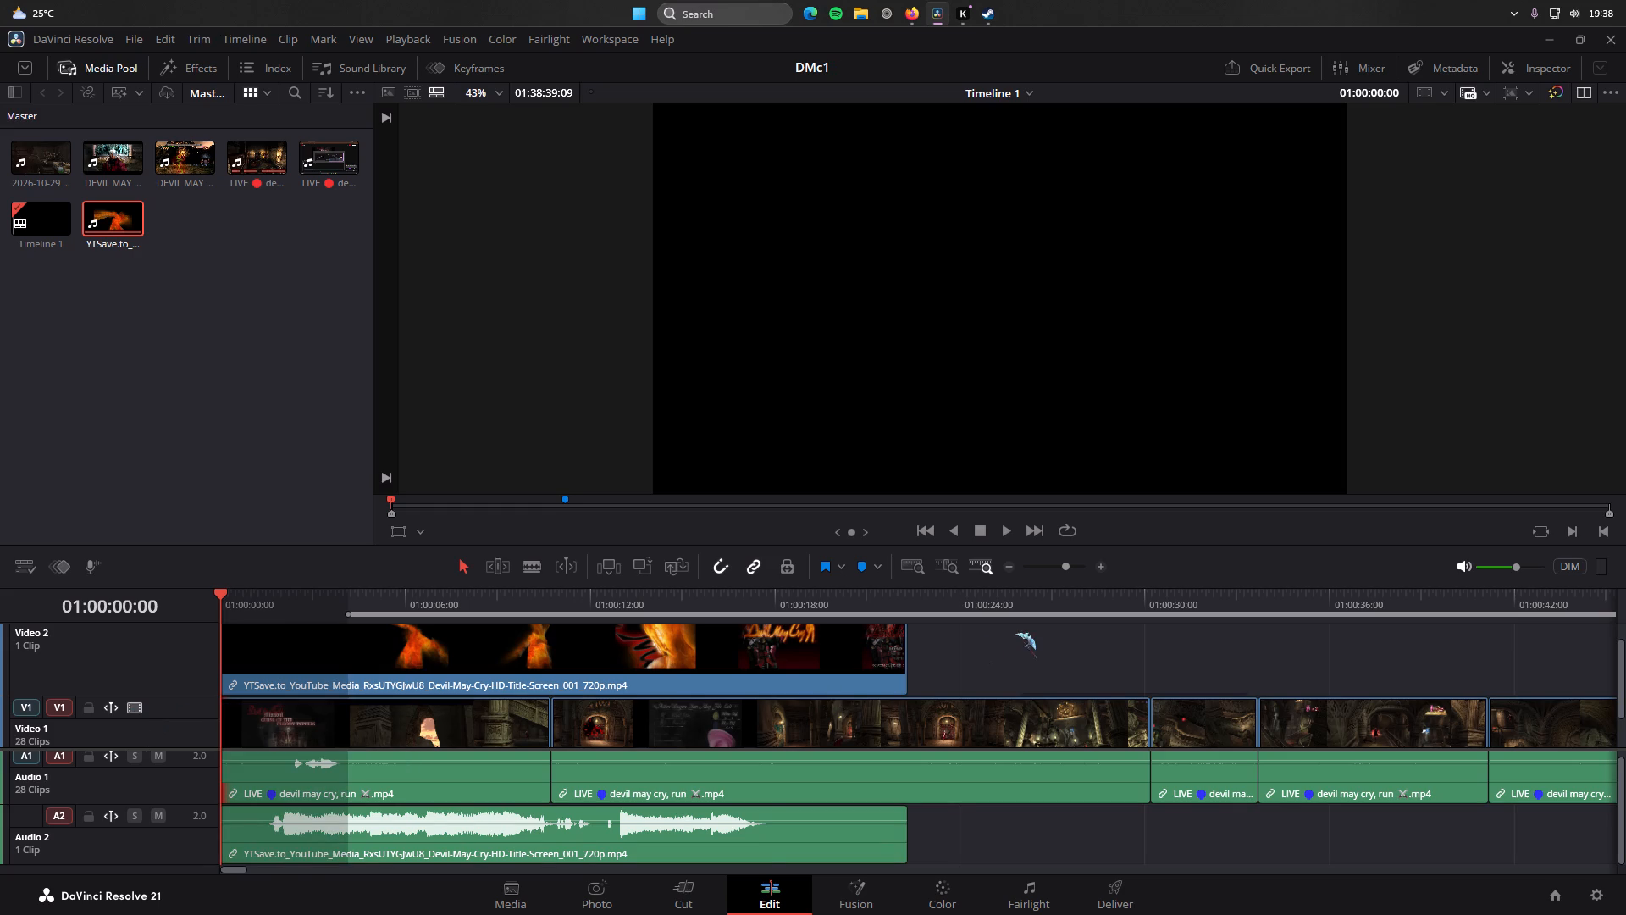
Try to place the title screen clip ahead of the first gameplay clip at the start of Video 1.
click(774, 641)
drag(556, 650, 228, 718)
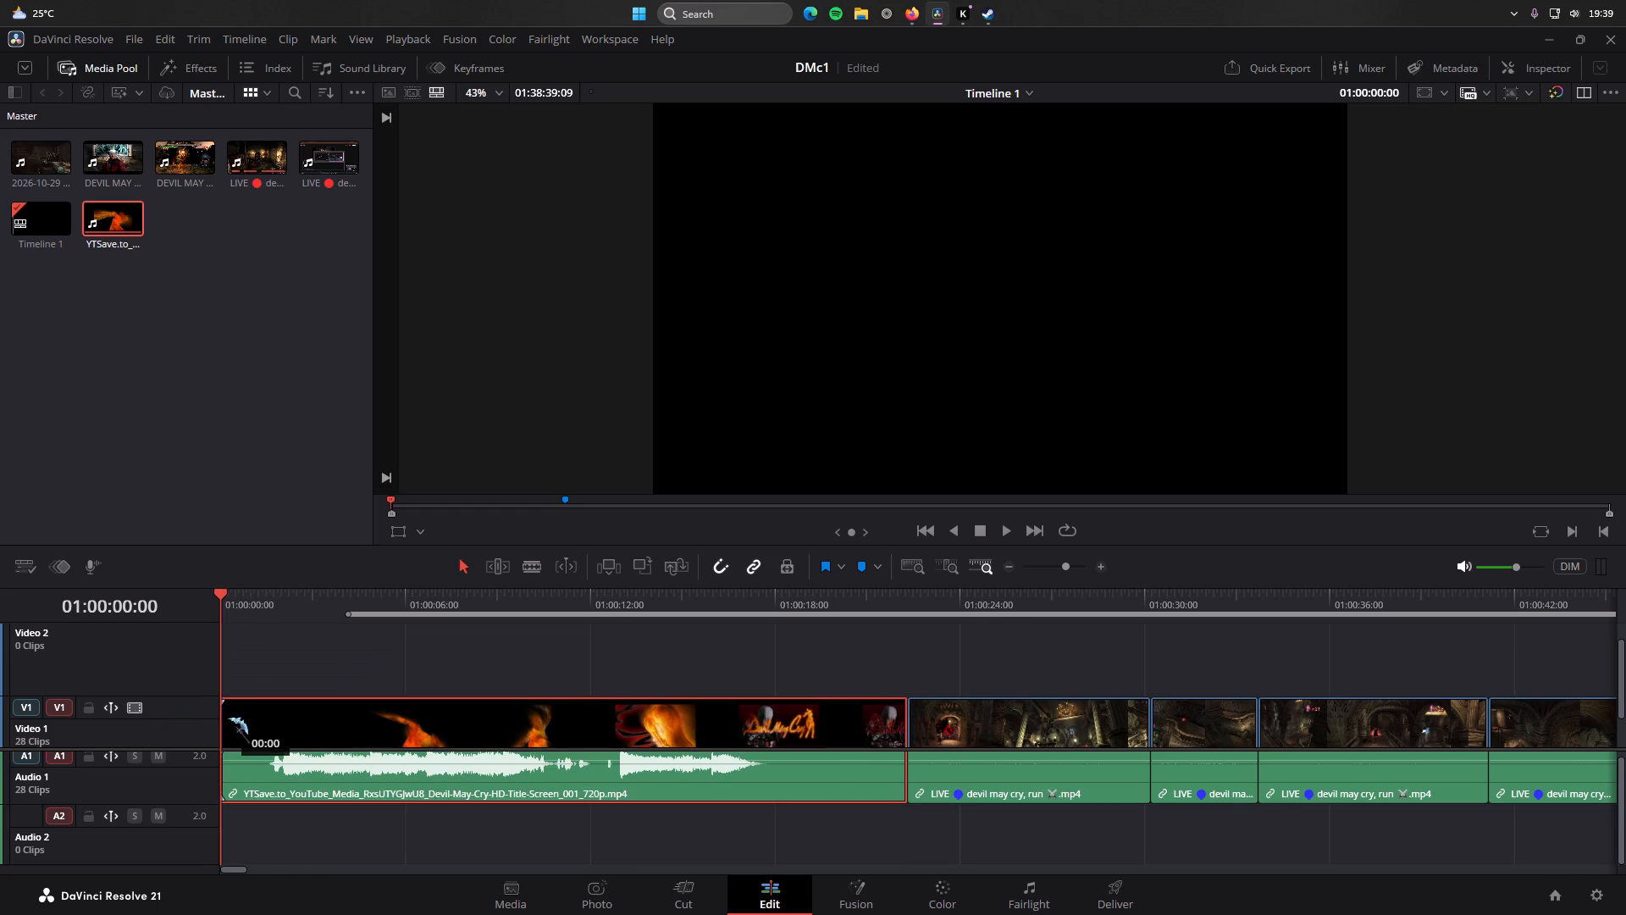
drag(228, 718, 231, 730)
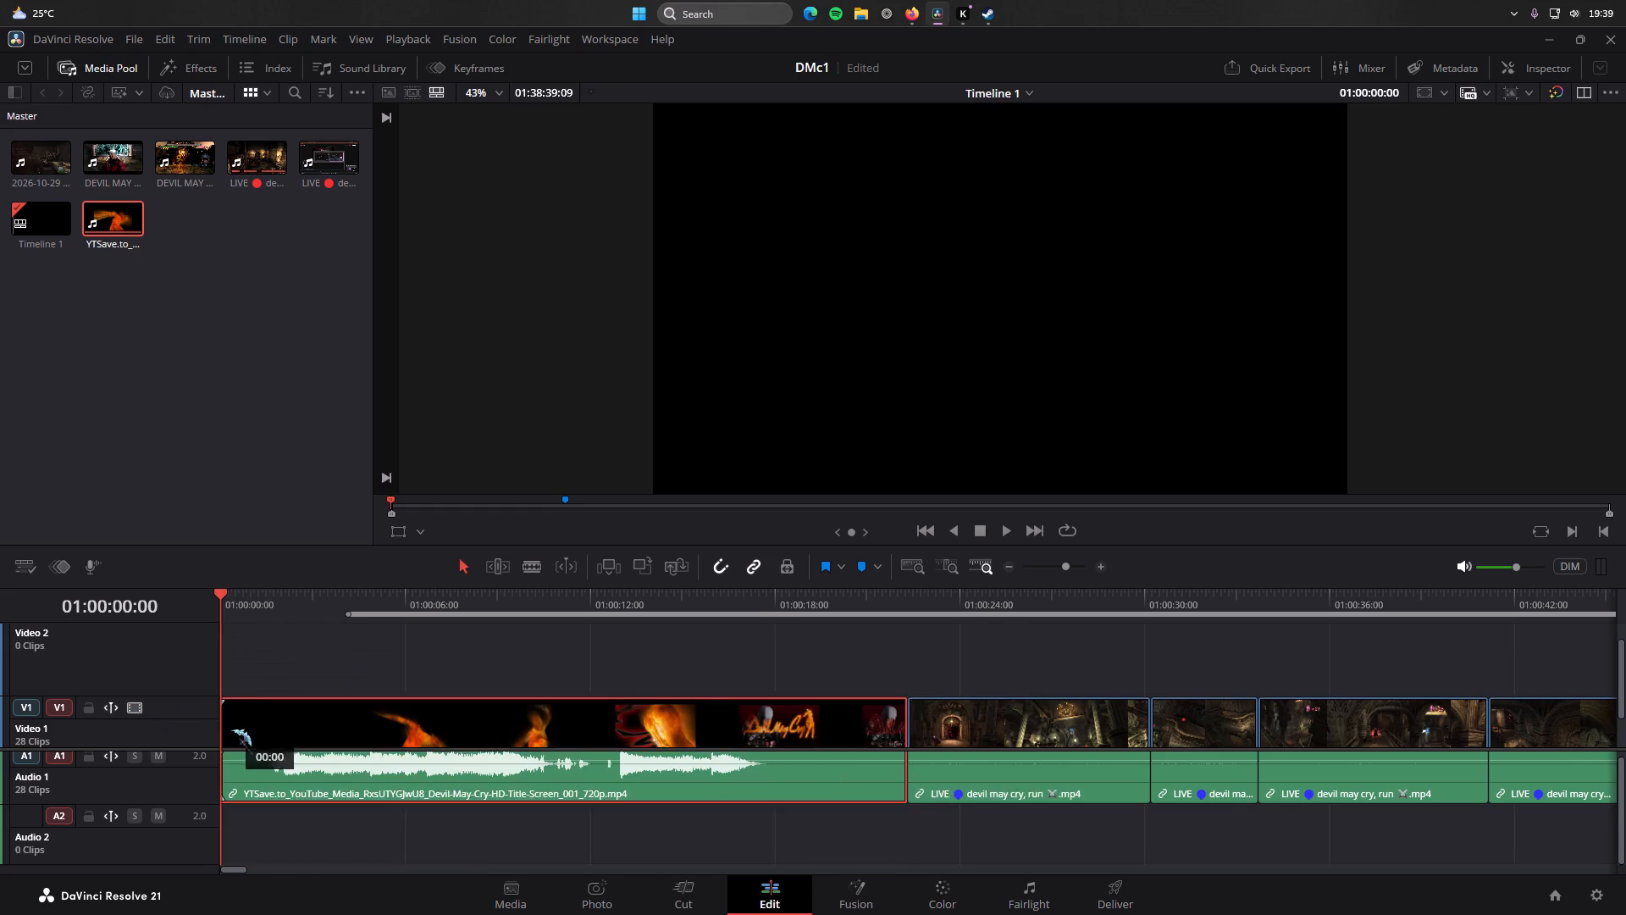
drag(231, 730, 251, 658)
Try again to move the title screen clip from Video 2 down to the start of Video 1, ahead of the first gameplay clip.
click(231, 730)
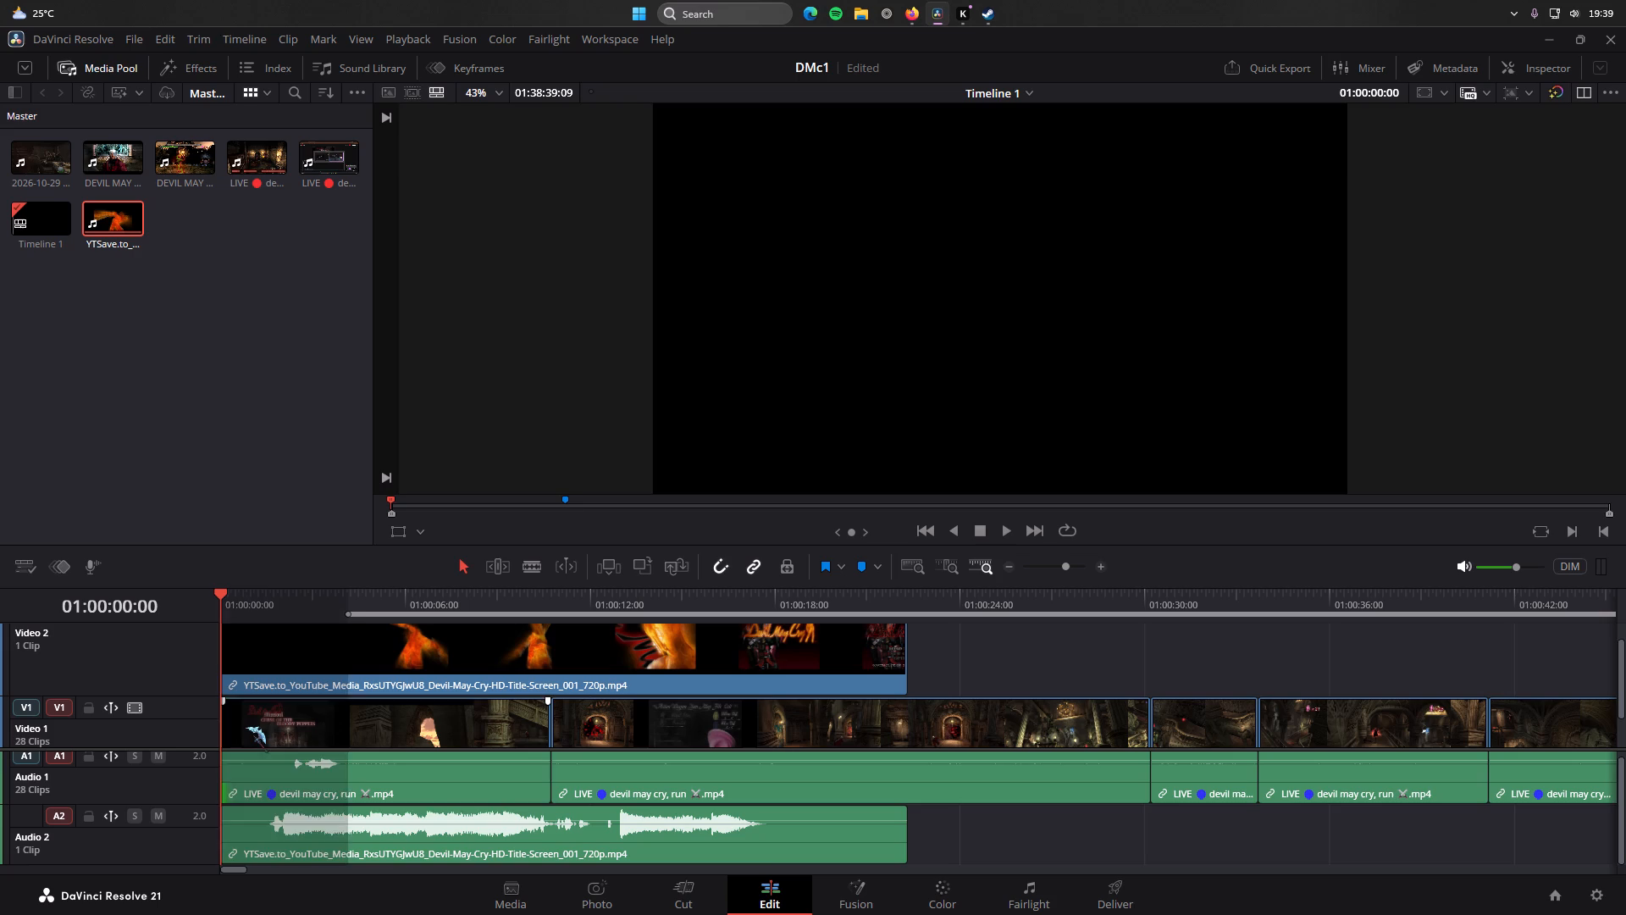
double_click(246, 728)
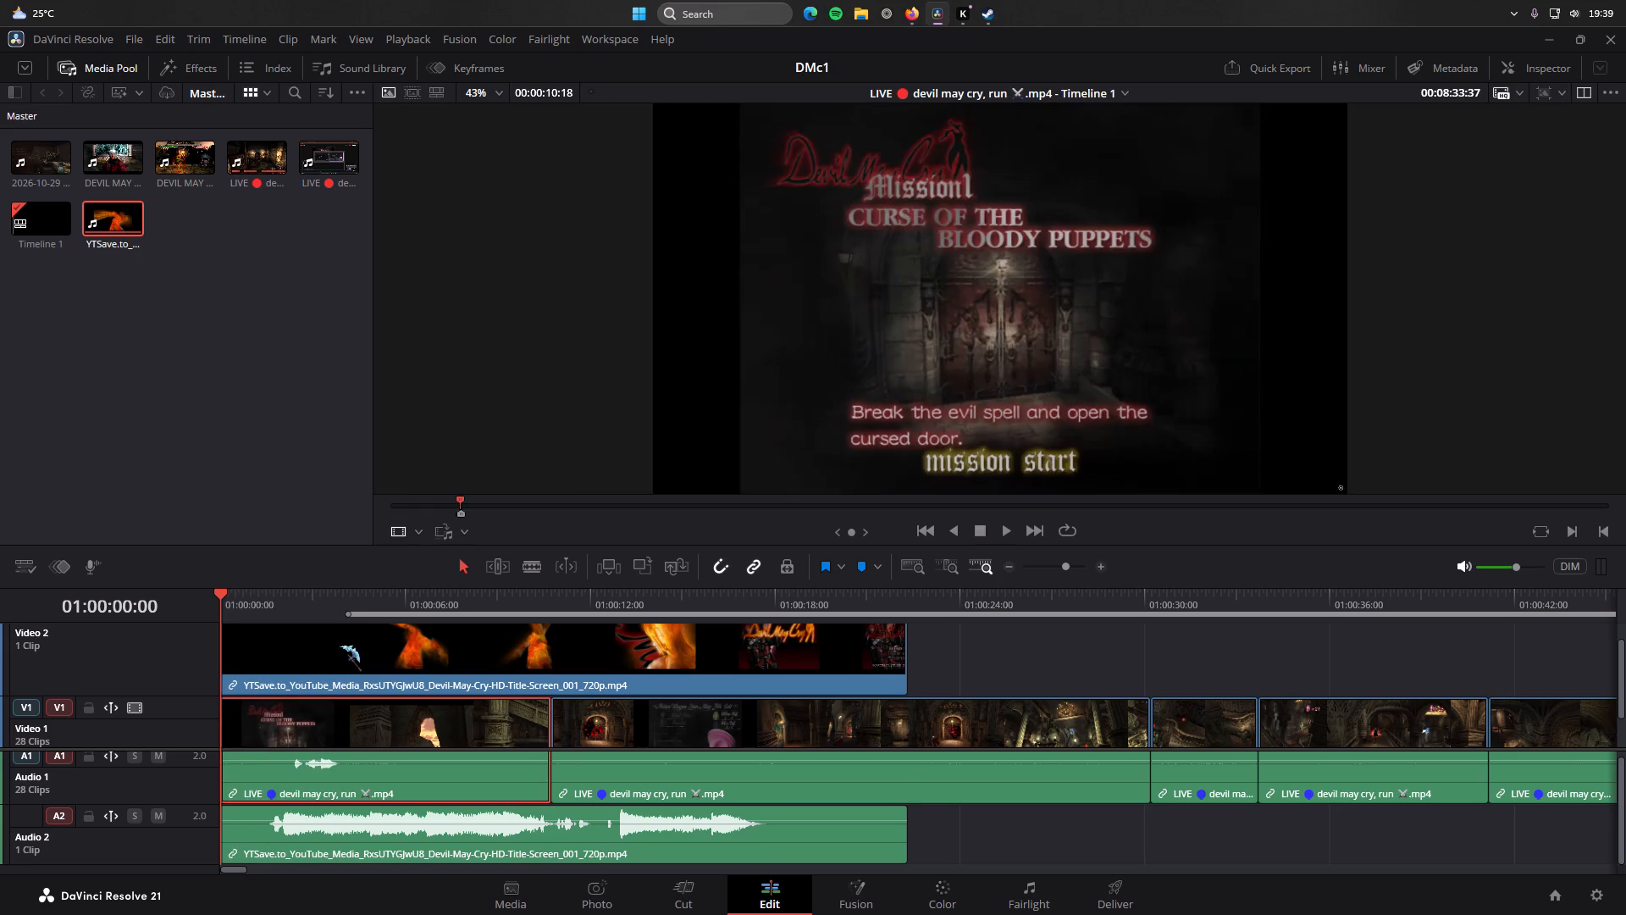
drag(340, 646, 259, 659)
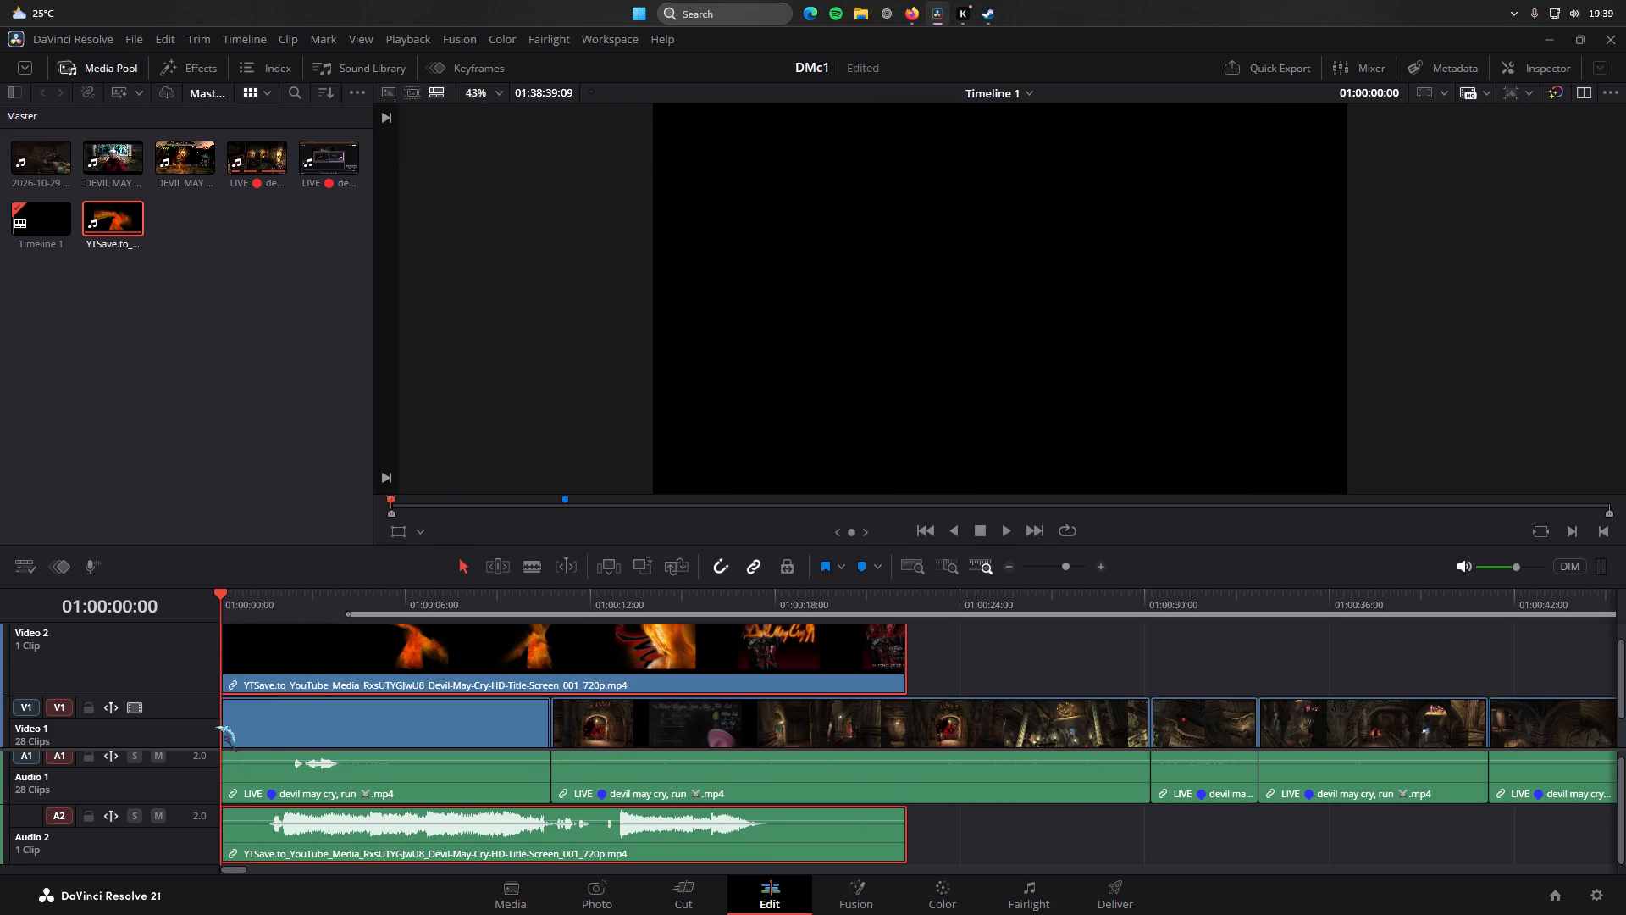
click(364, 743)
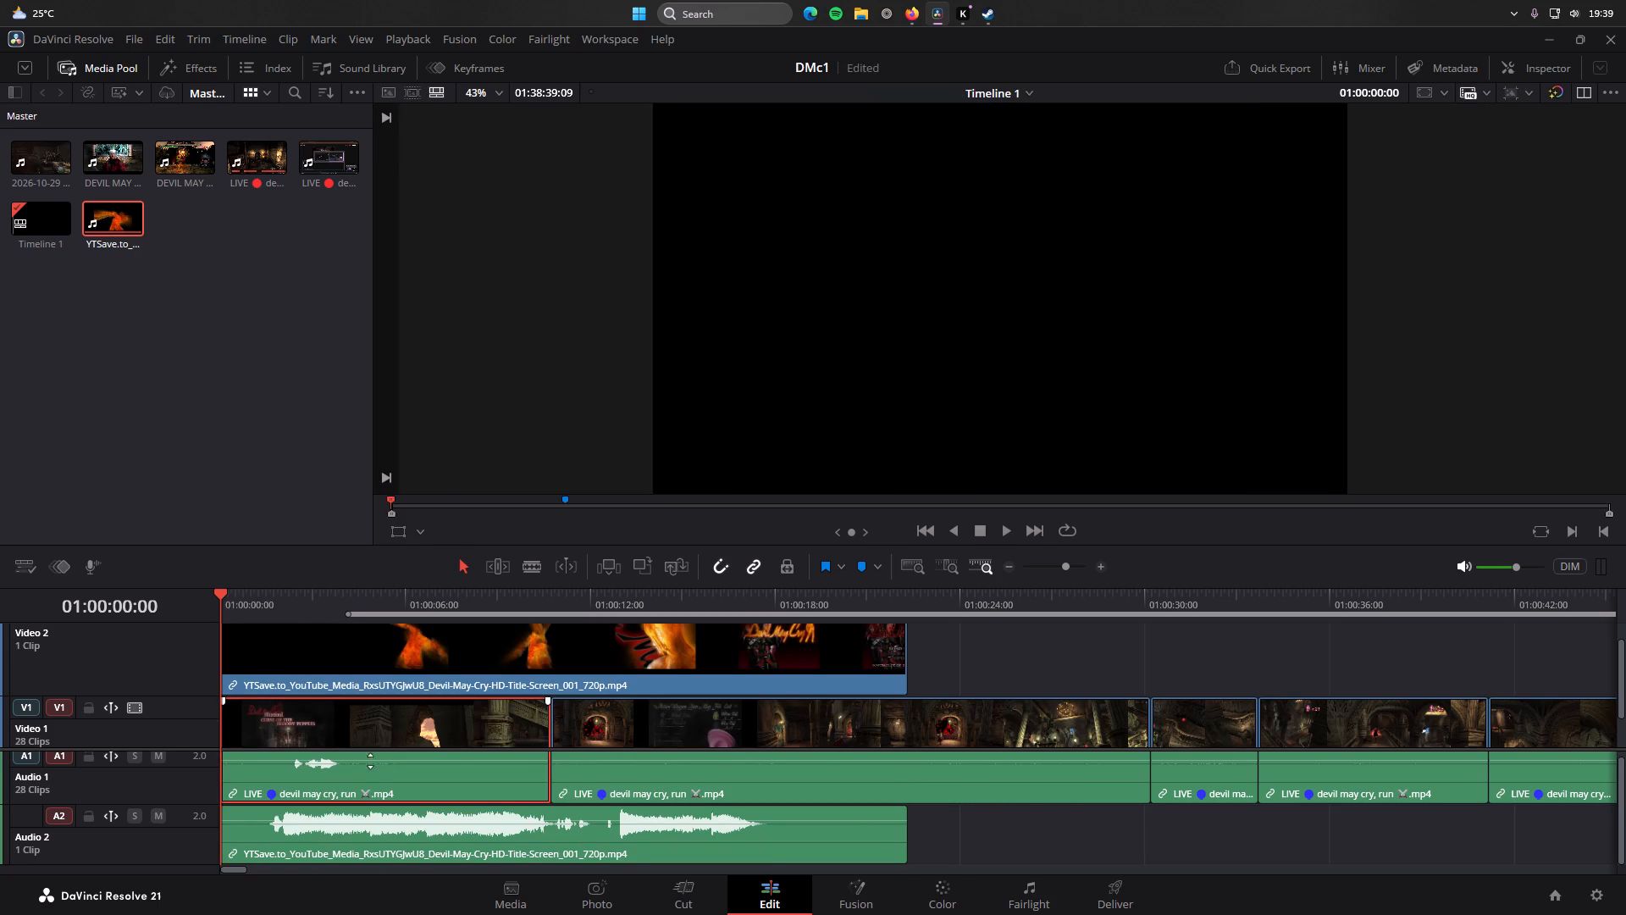
Play the opening of the timeline in short bursts and return the playhead to 01:00:00:00.
key(space)
key(space)
key(space)
key(space)
key(space)
key(space)
key(space)
key(space)
drag(246, 591, 131, 607)
Switch to Firefox, extend the Google query to "how to put clip in front of clip in davinci at start" and copy it.
click(911, 8)
click(550, 122)
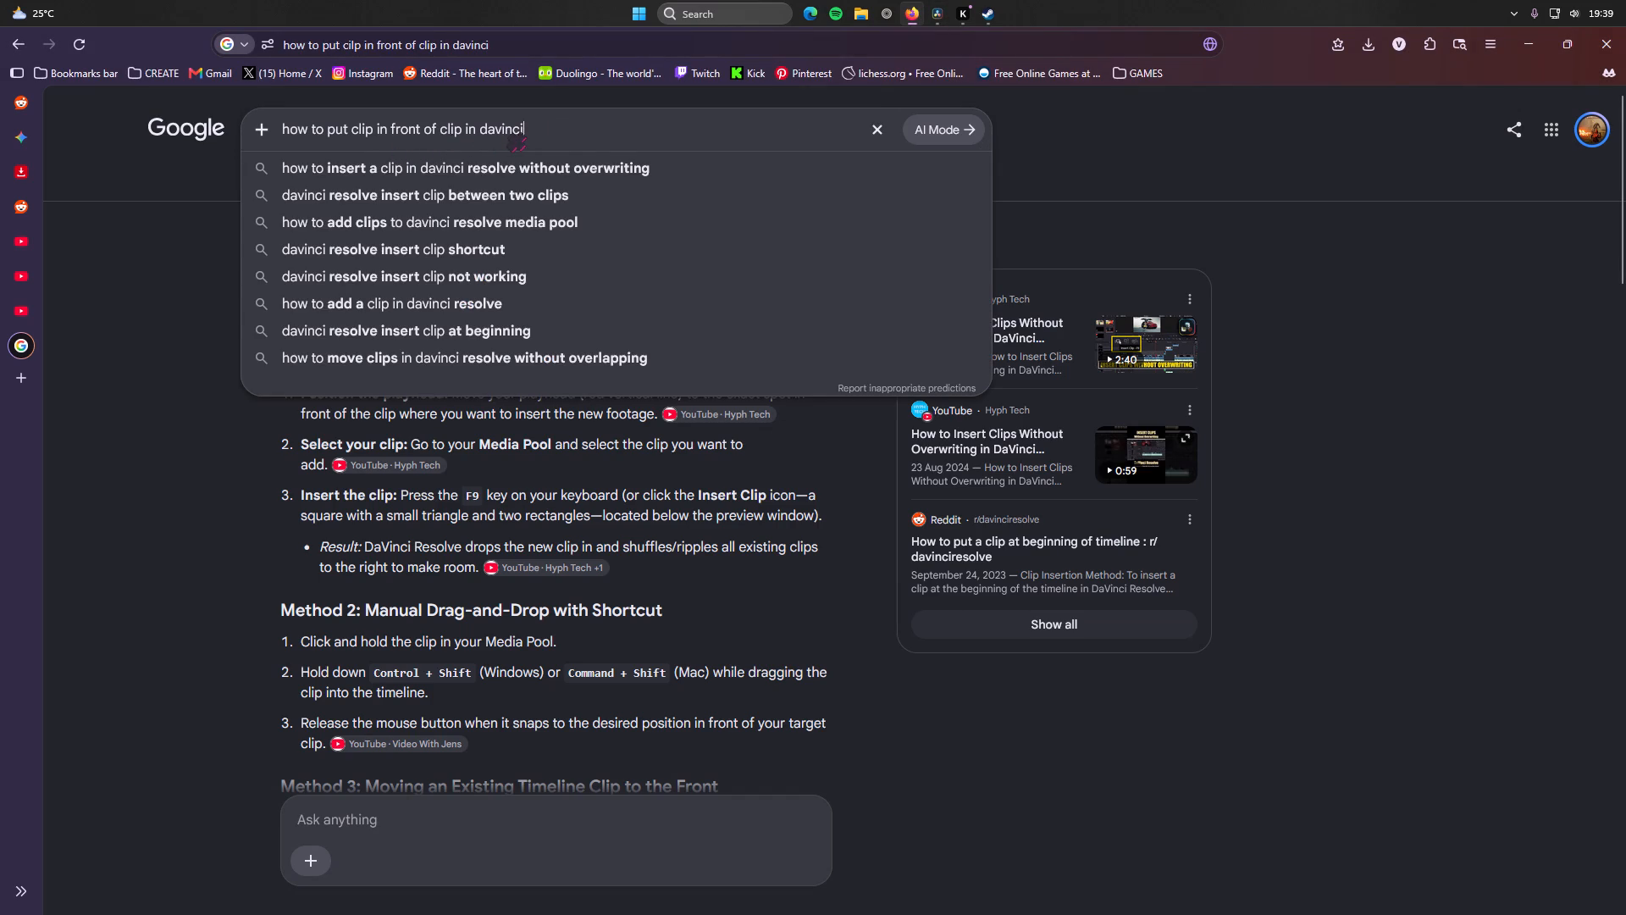
key(space)
text(at)
key(space)
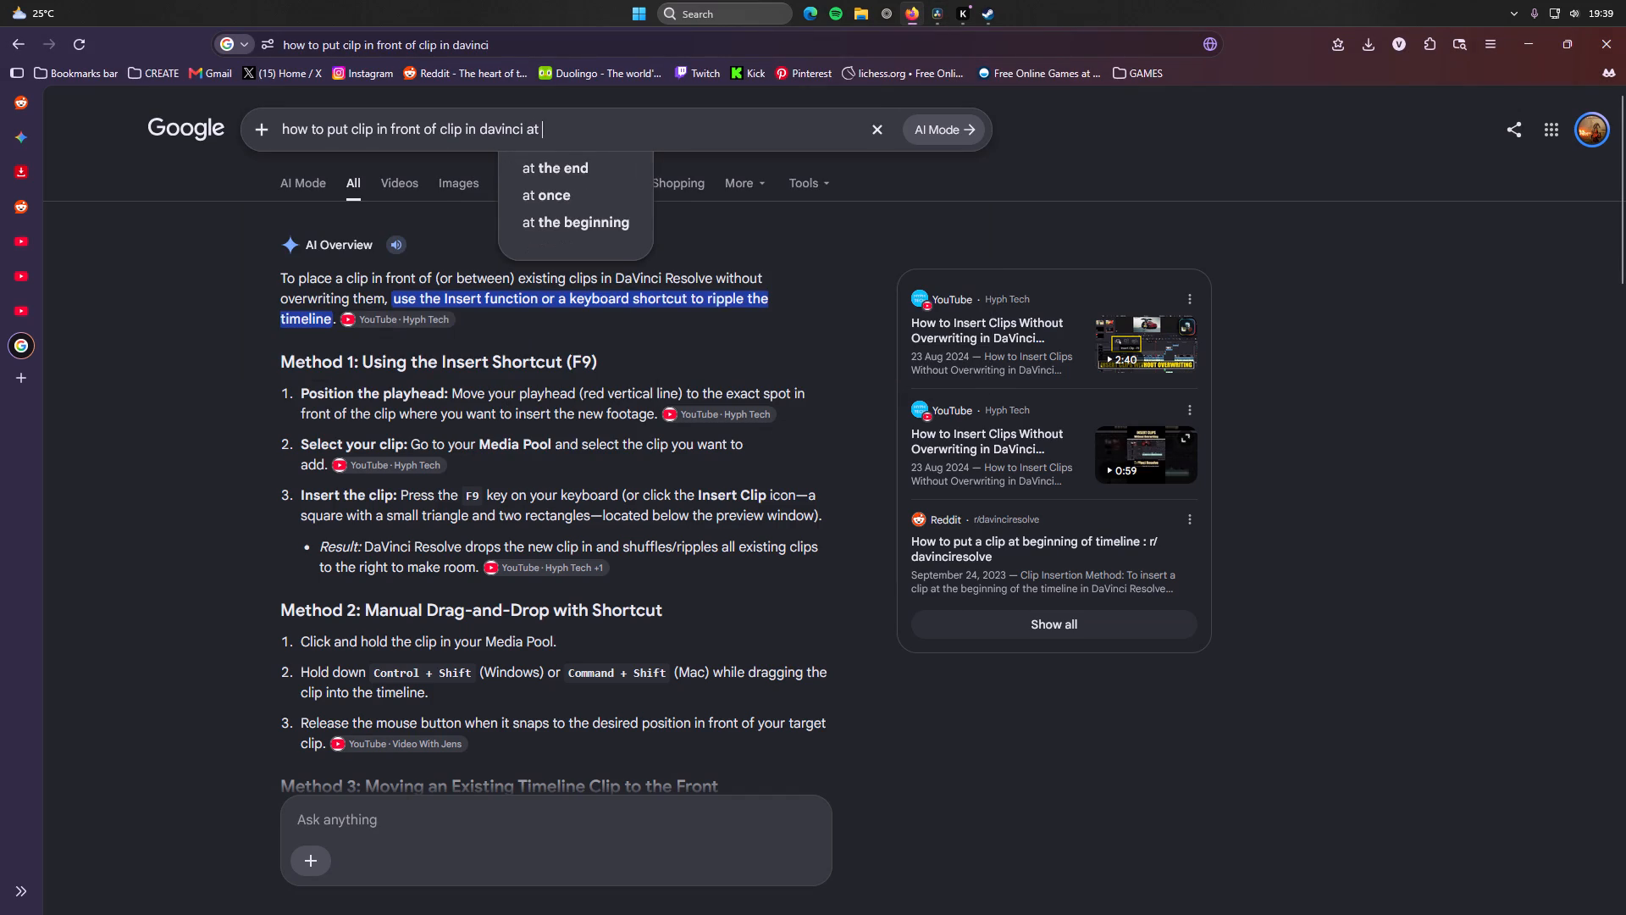
drag(595, 125, 261, 142)
click(565, 114)
key(s)
text(tar)
text(t)
key(space)
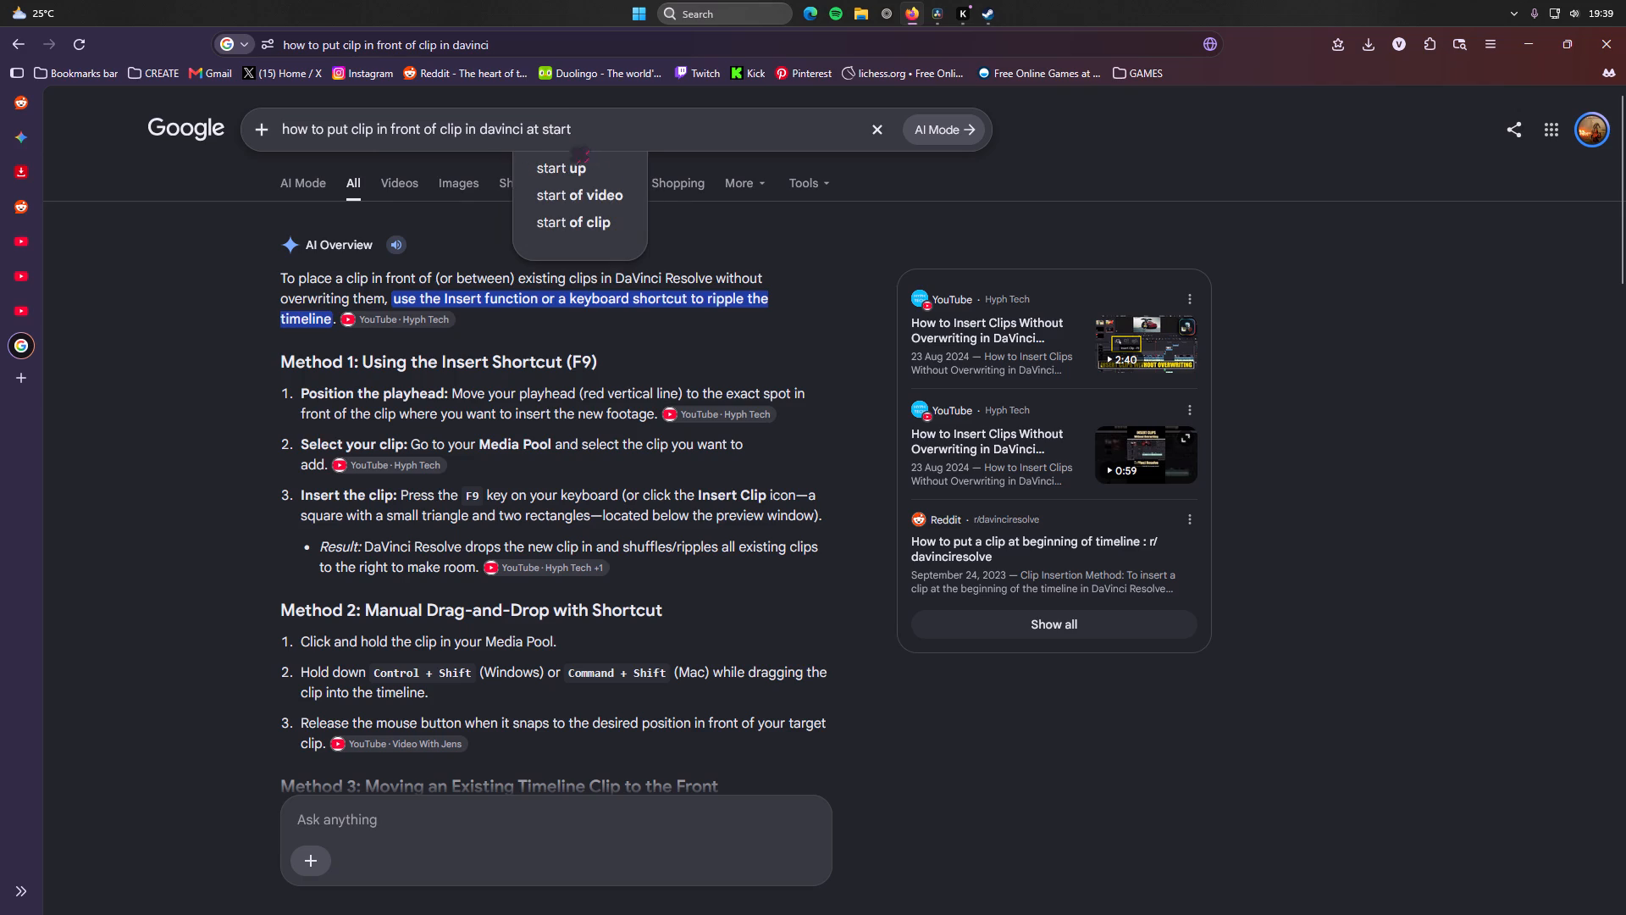
drag(593, 123, 241, 147)
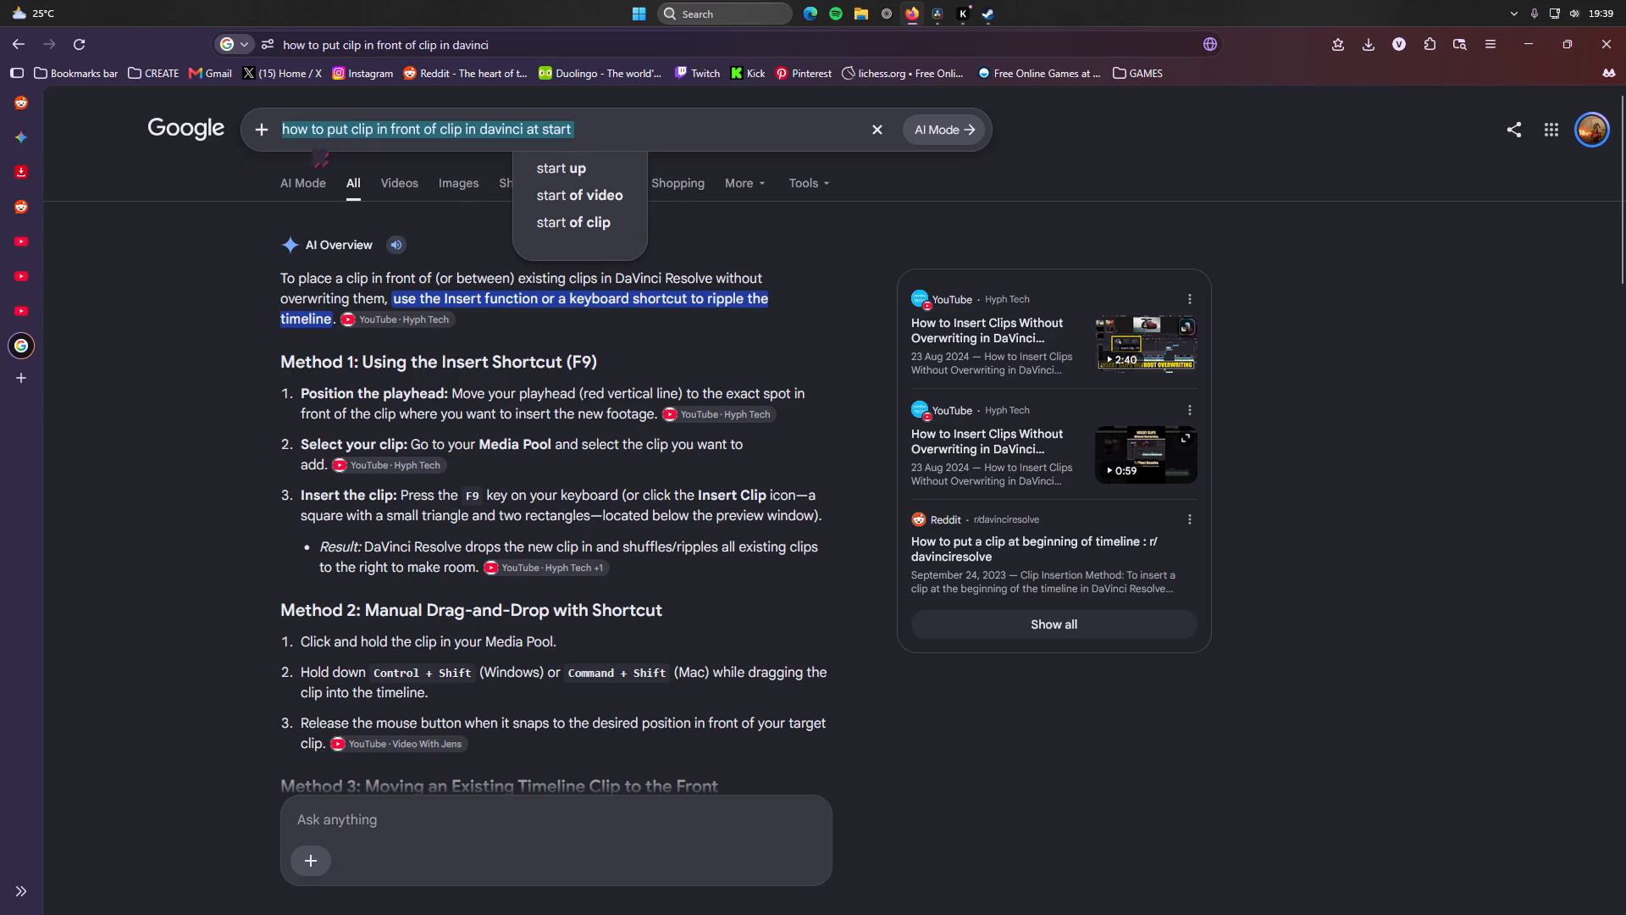
click(583, 122)
drag(578, 124, 268, 143)
key(ctrl+c)
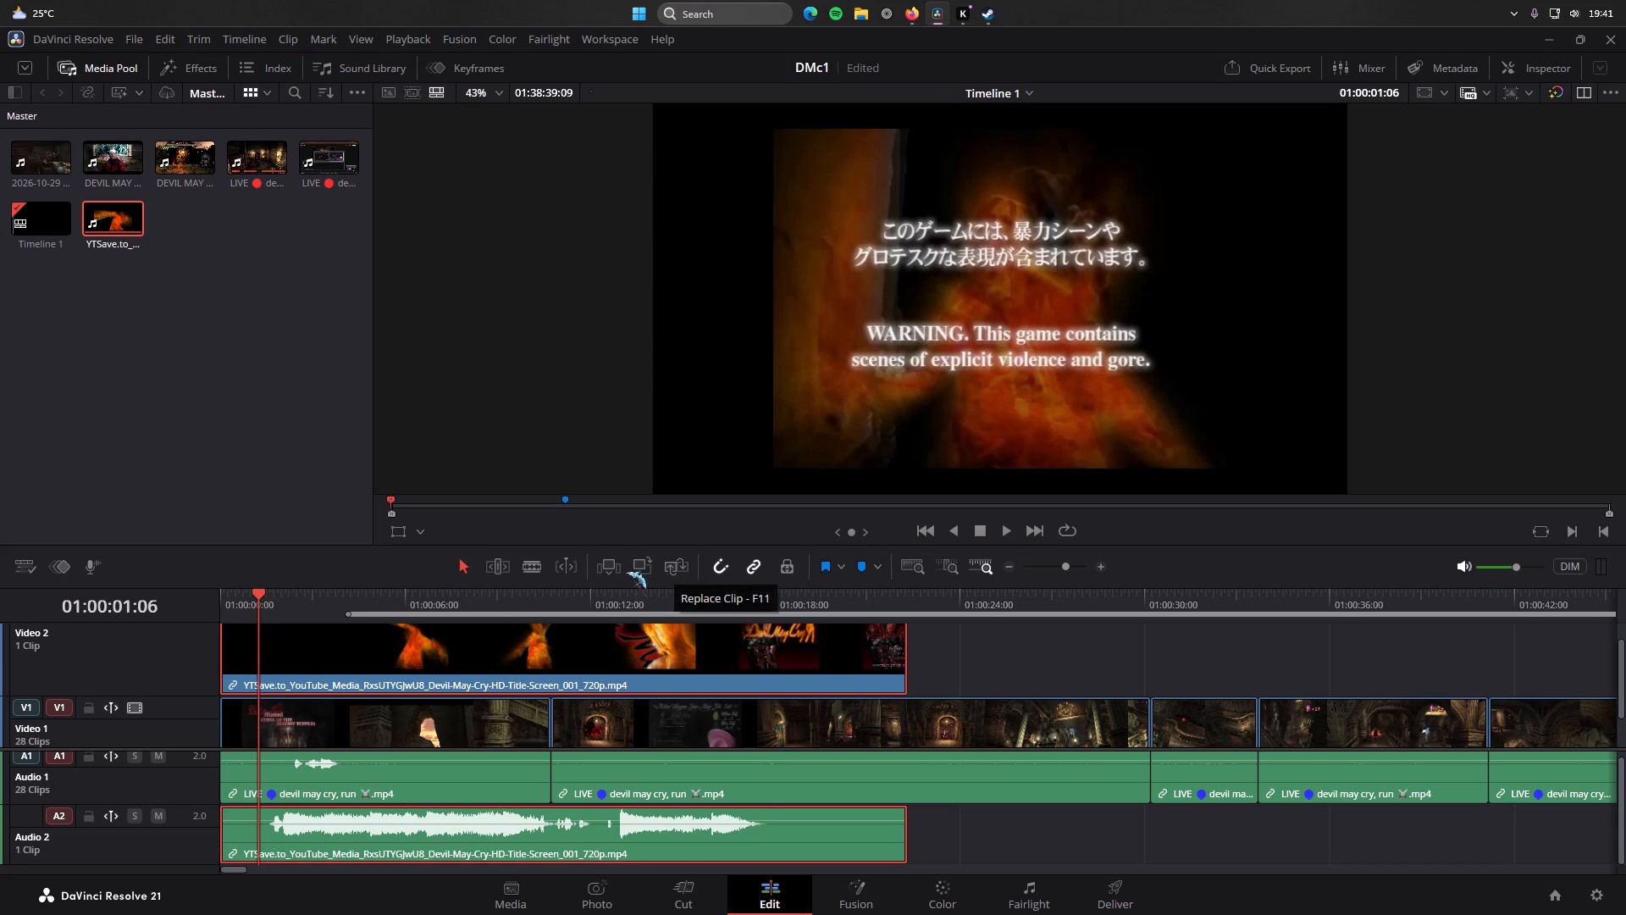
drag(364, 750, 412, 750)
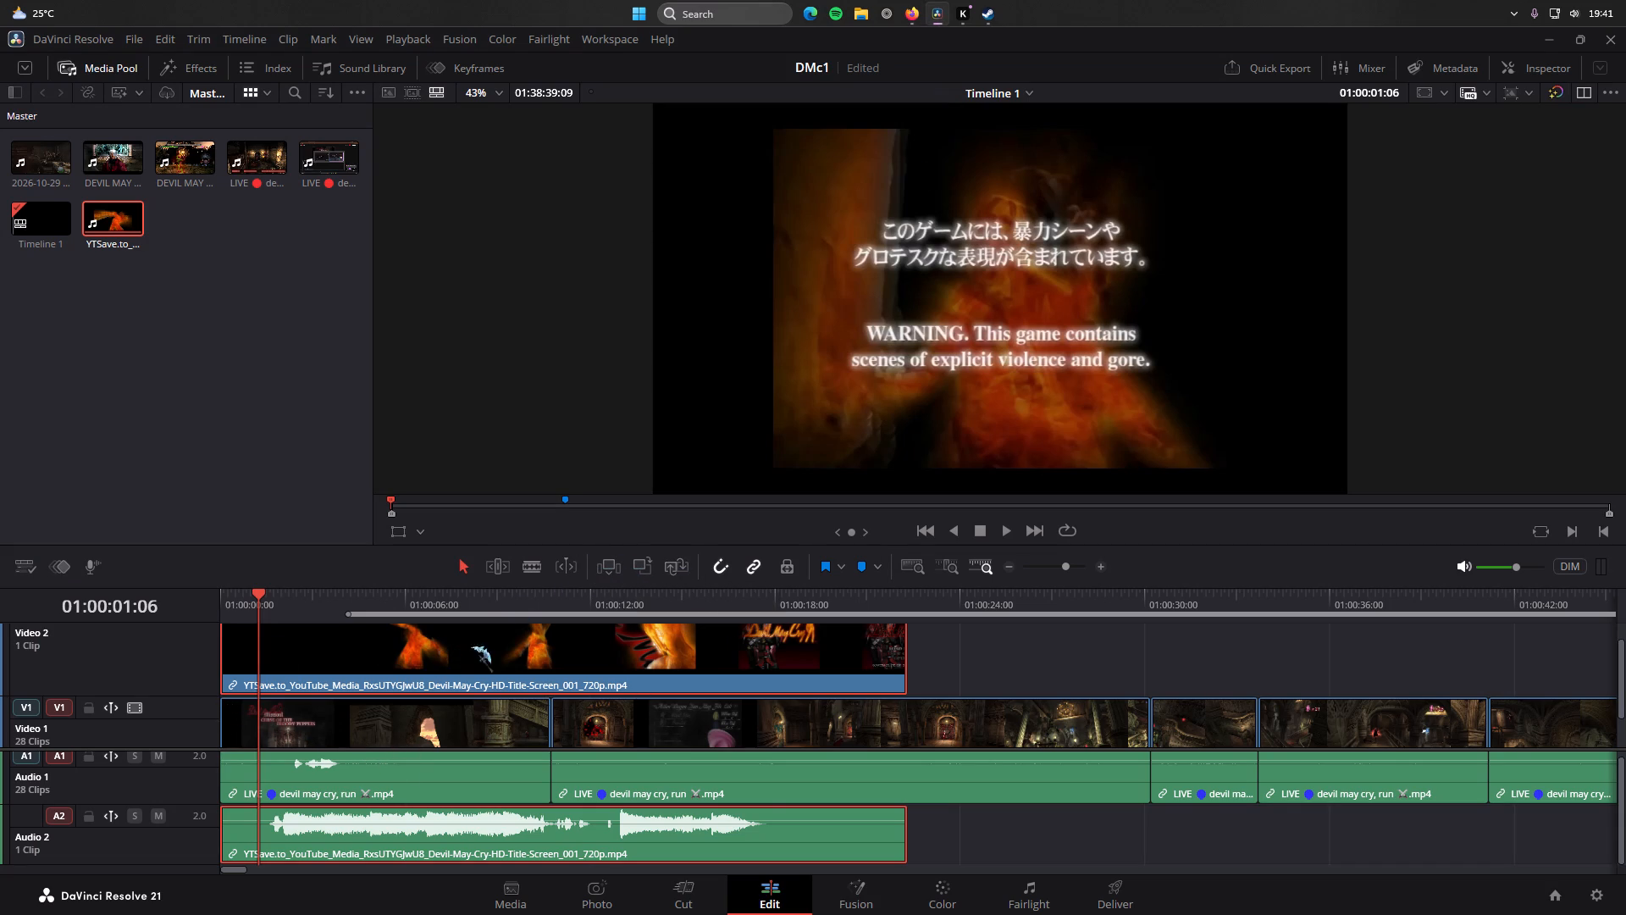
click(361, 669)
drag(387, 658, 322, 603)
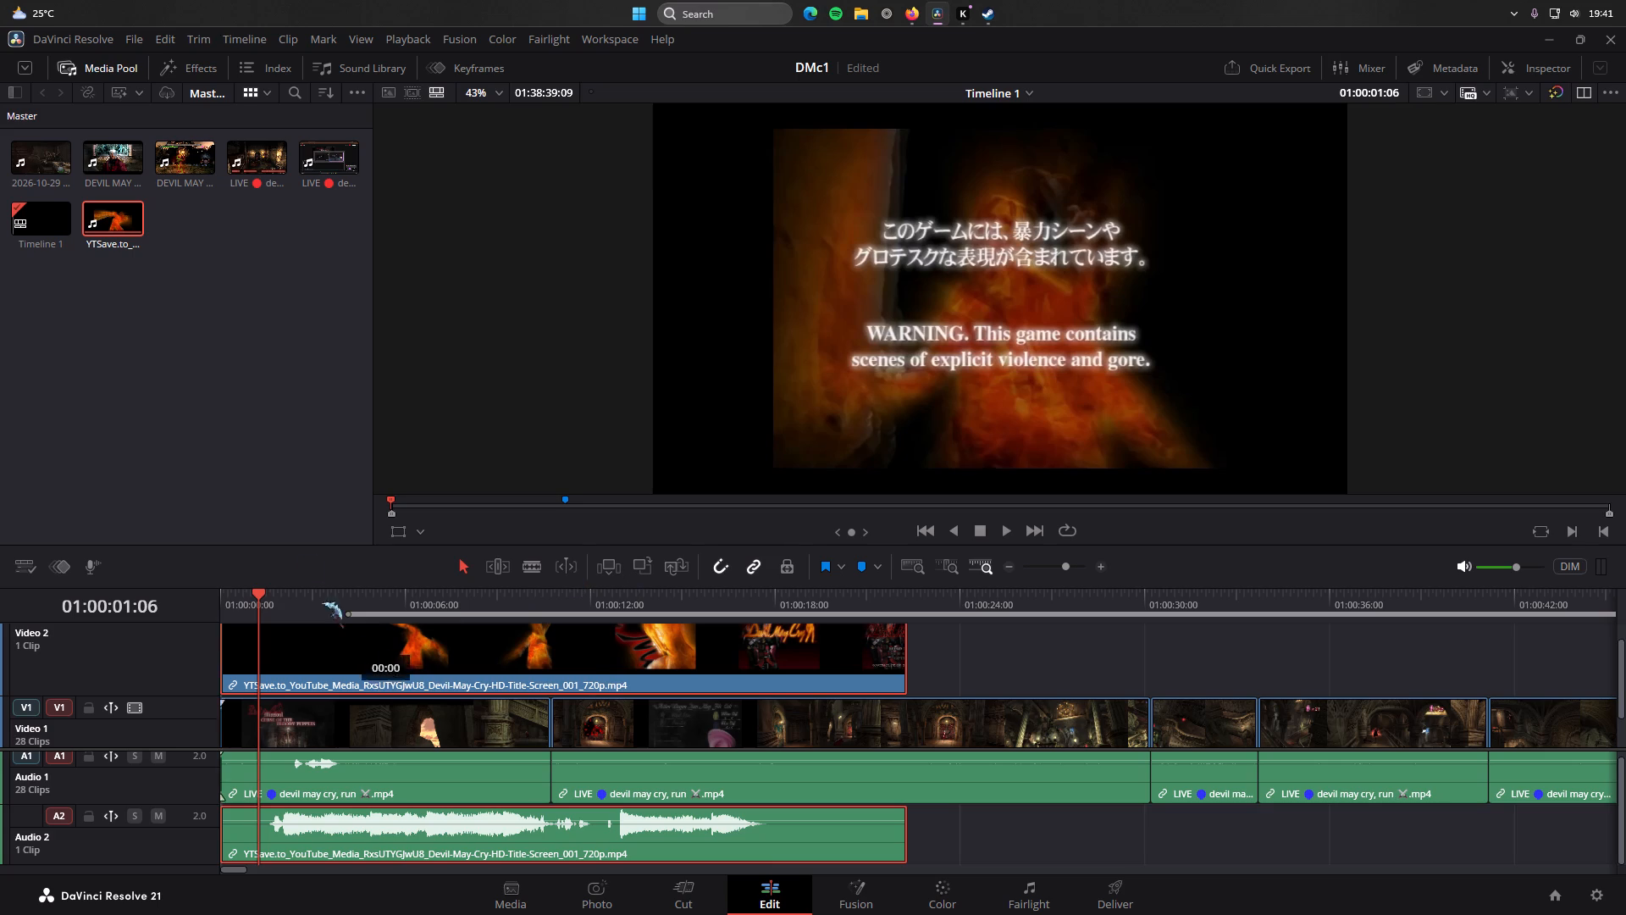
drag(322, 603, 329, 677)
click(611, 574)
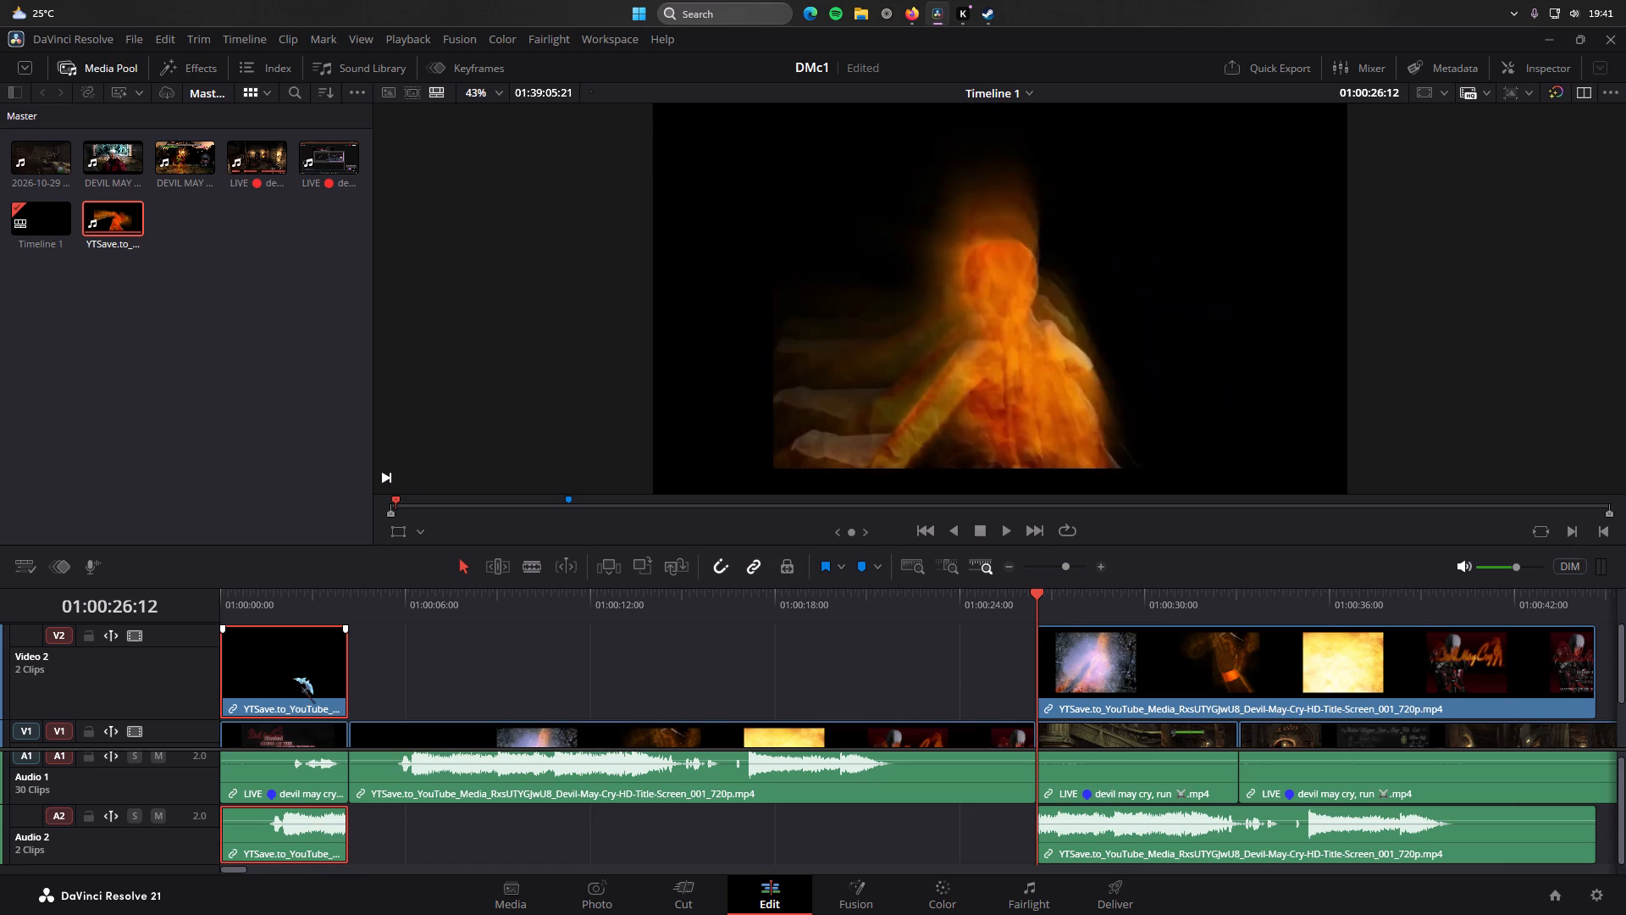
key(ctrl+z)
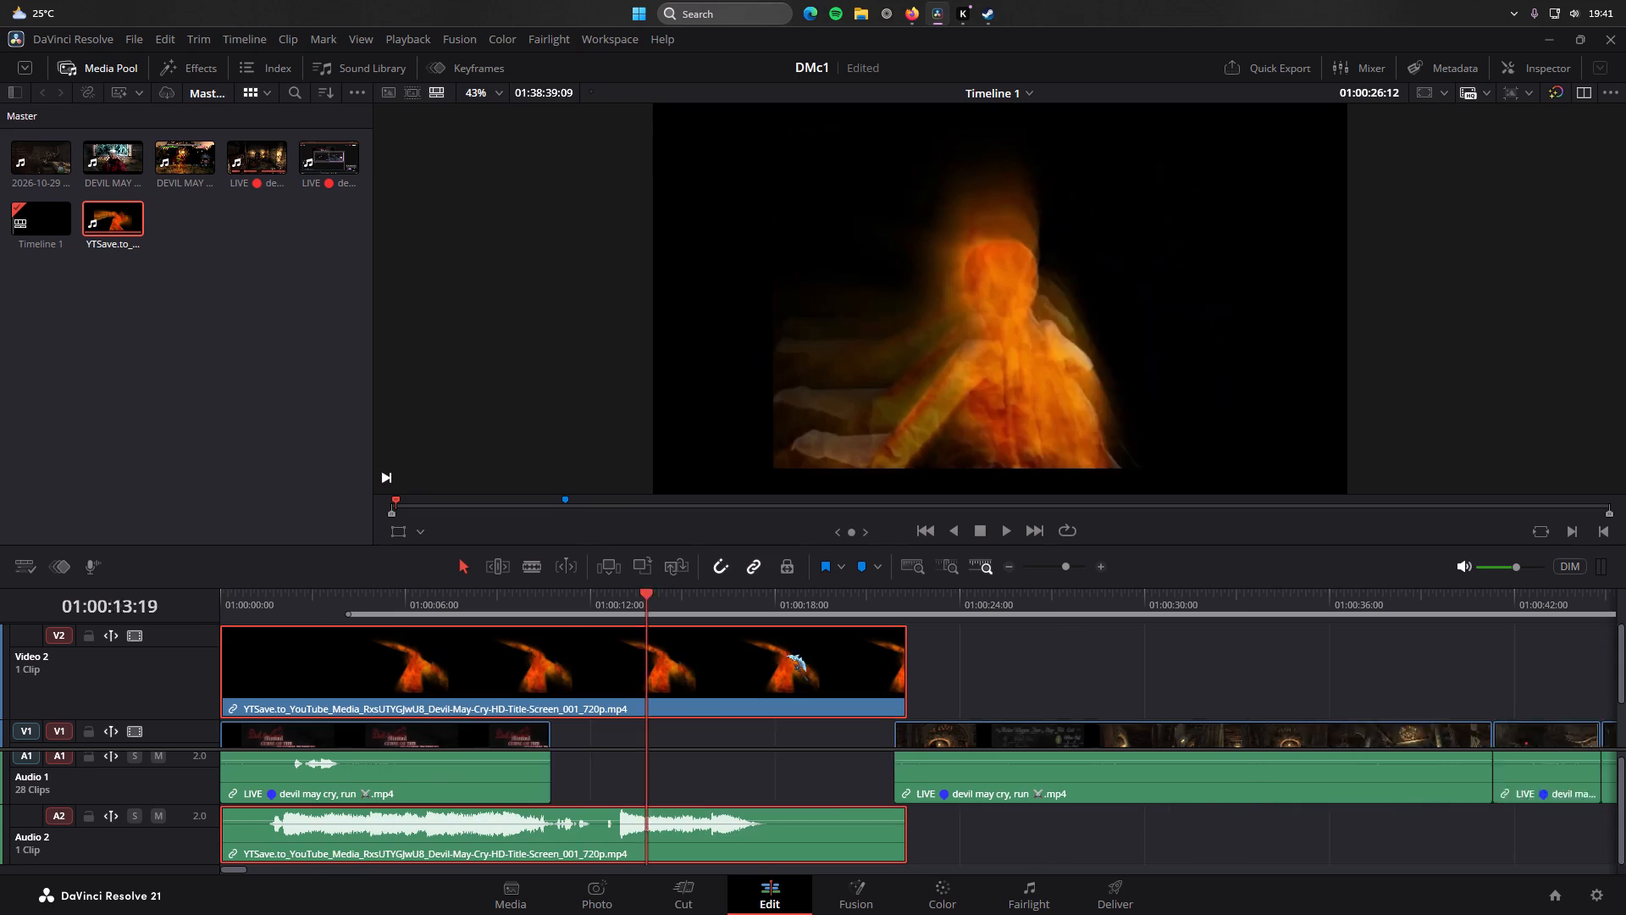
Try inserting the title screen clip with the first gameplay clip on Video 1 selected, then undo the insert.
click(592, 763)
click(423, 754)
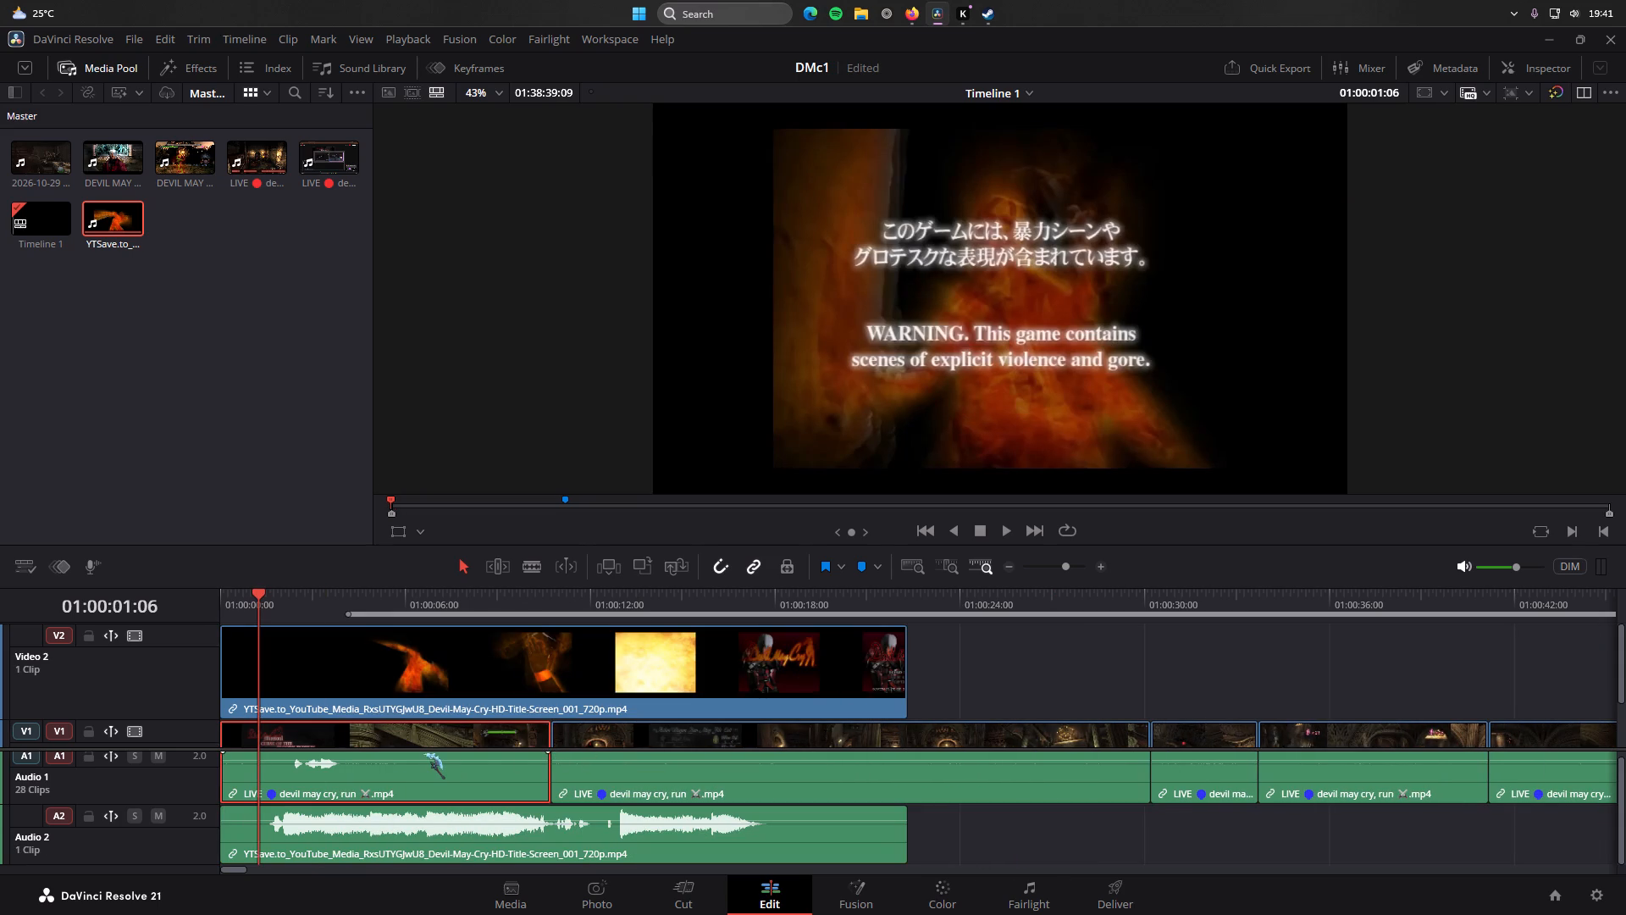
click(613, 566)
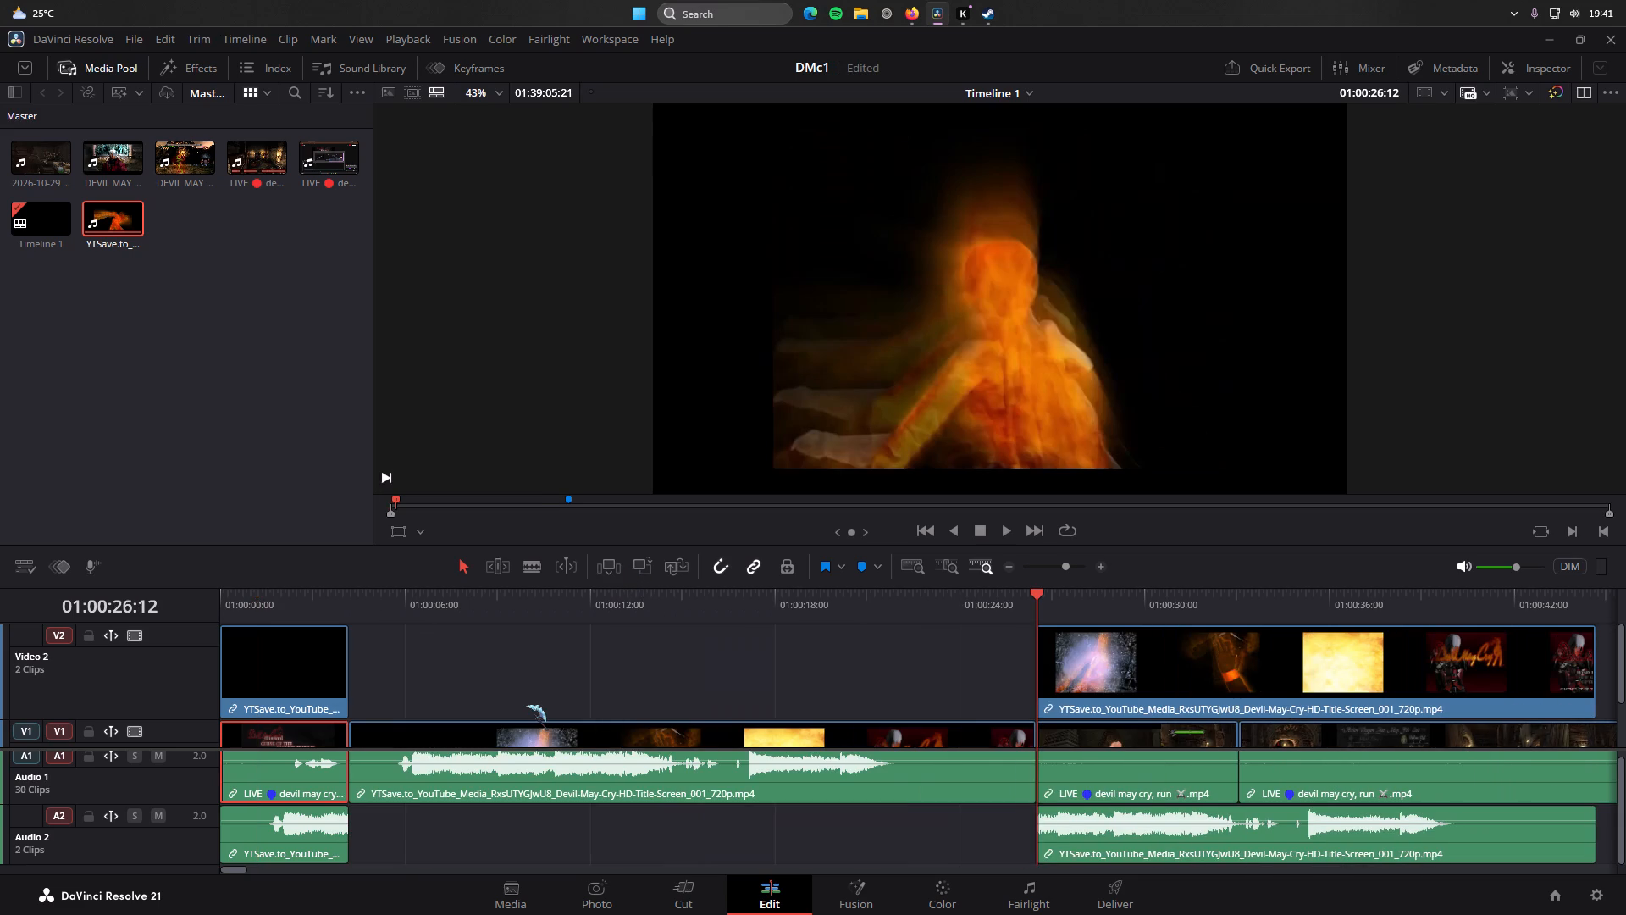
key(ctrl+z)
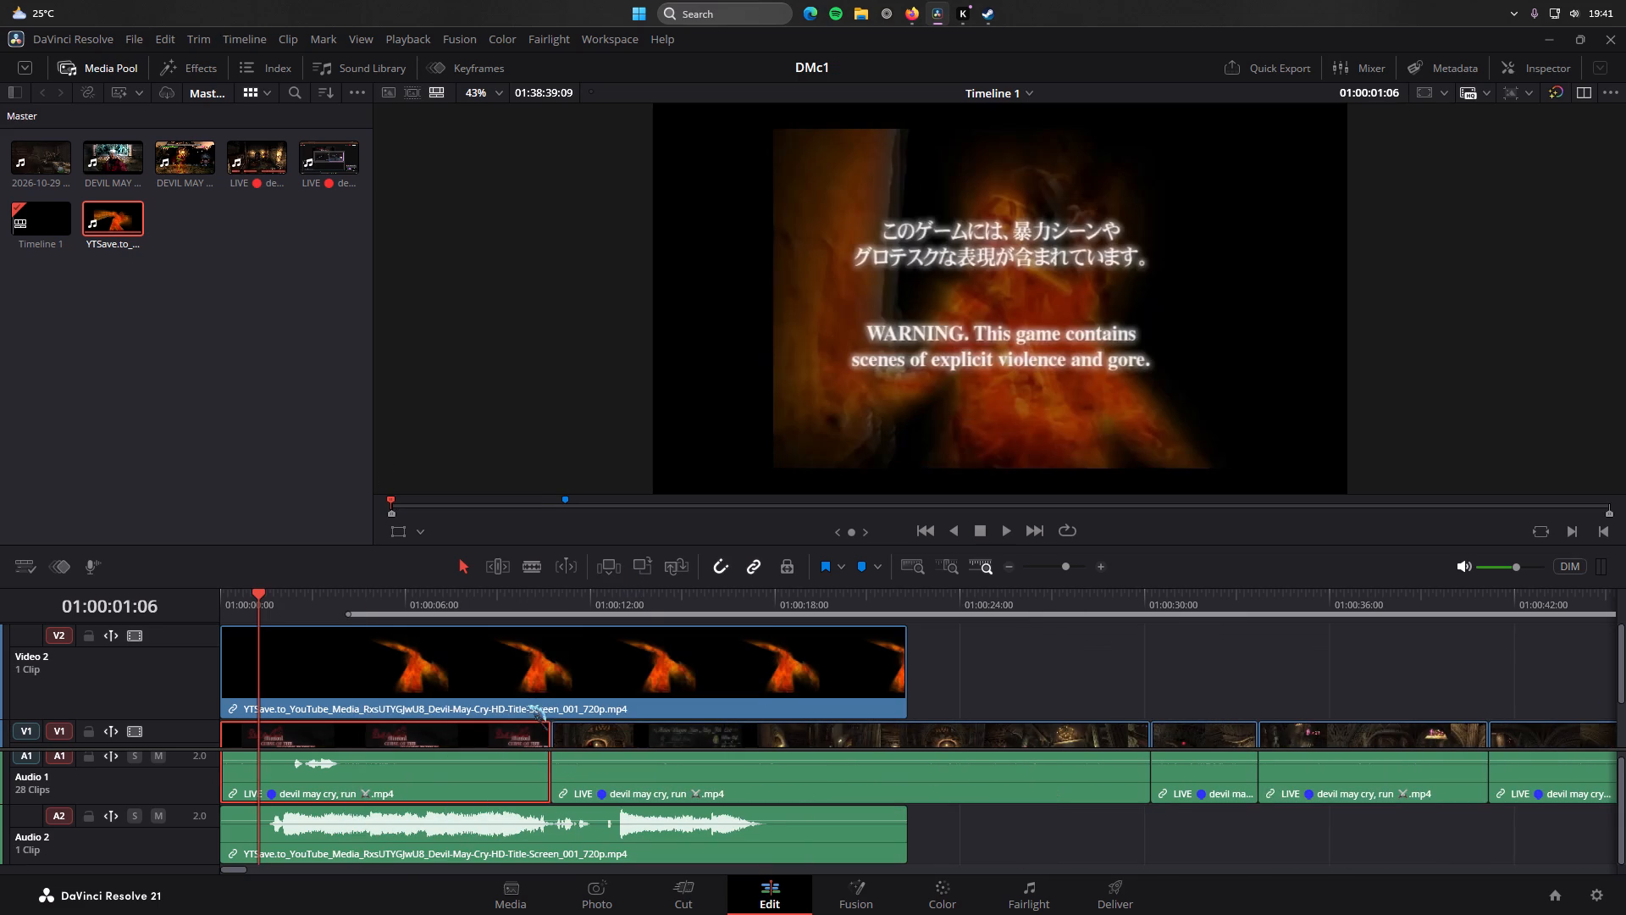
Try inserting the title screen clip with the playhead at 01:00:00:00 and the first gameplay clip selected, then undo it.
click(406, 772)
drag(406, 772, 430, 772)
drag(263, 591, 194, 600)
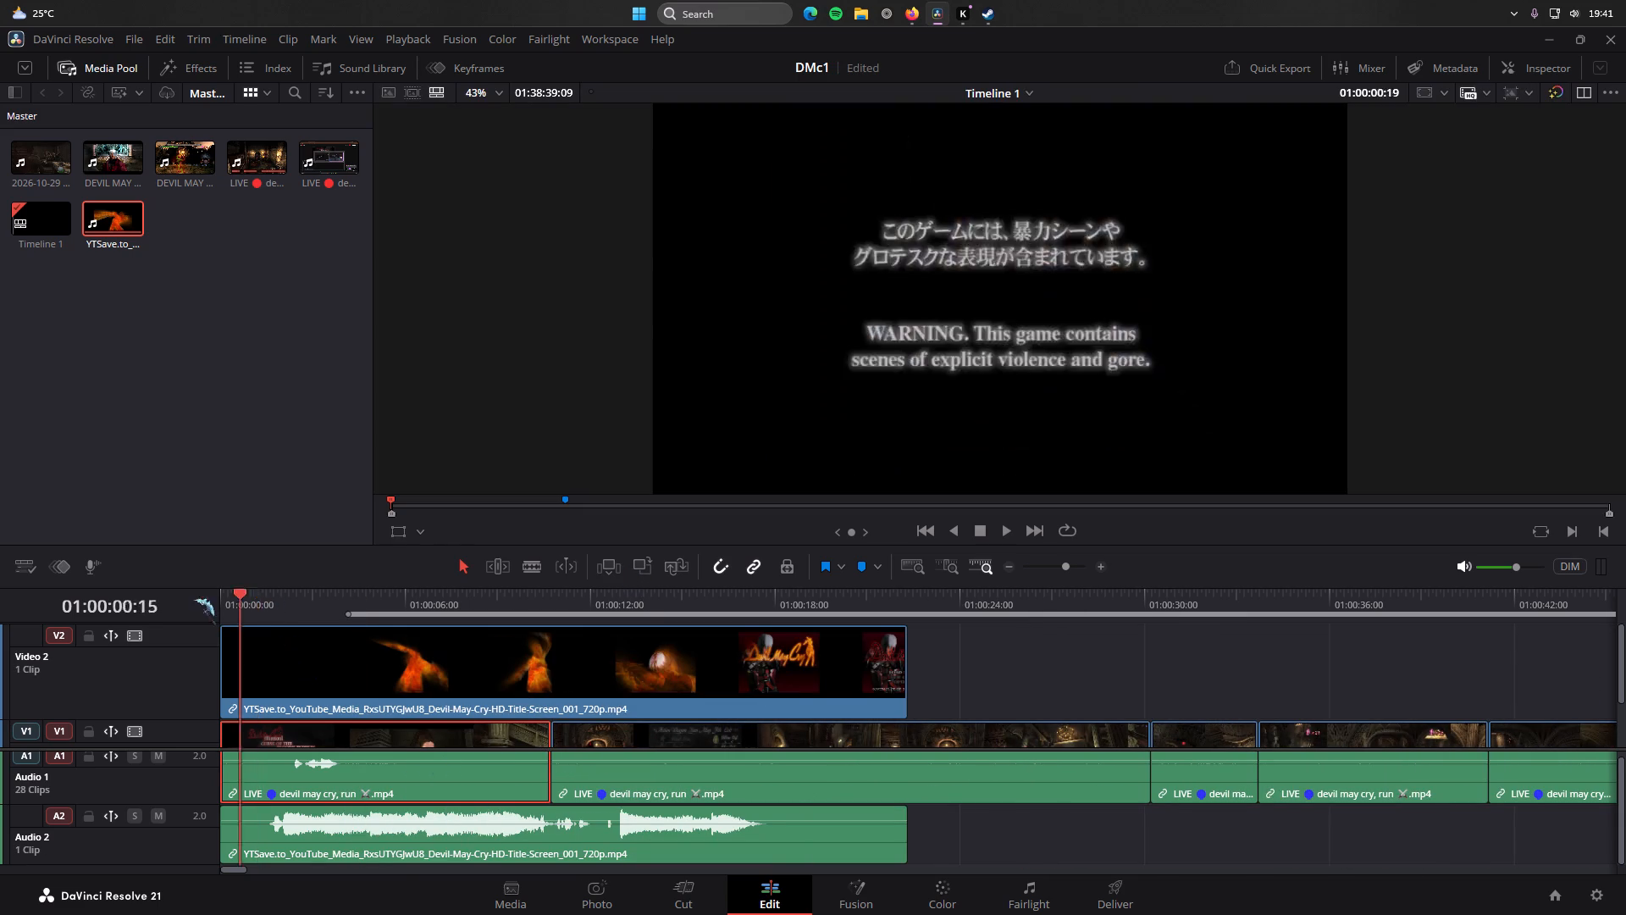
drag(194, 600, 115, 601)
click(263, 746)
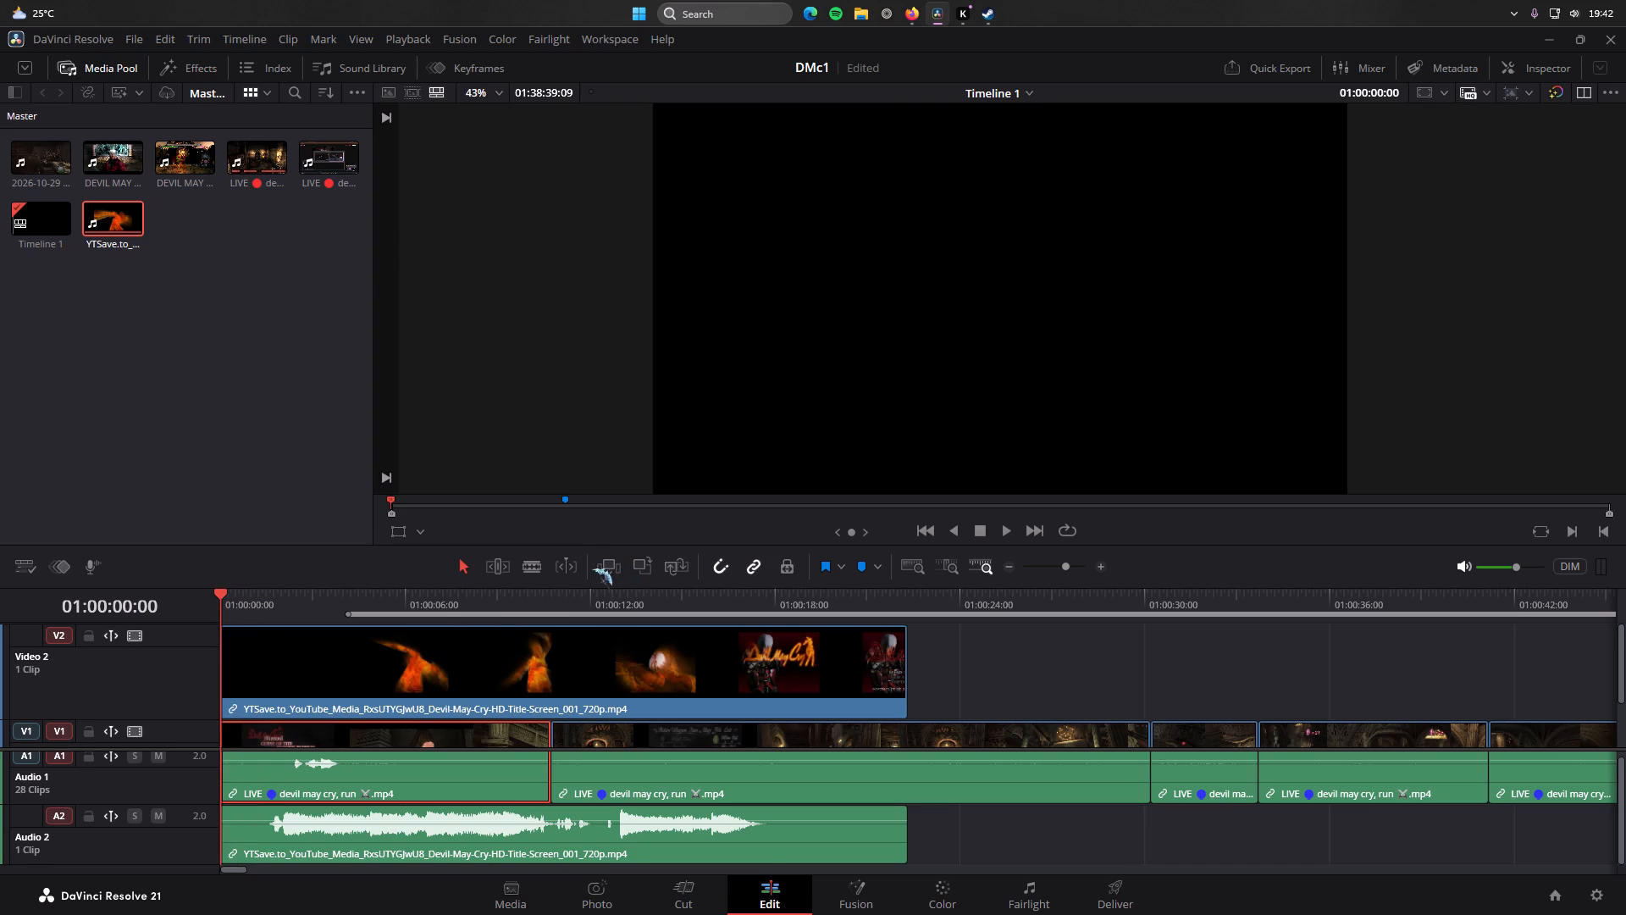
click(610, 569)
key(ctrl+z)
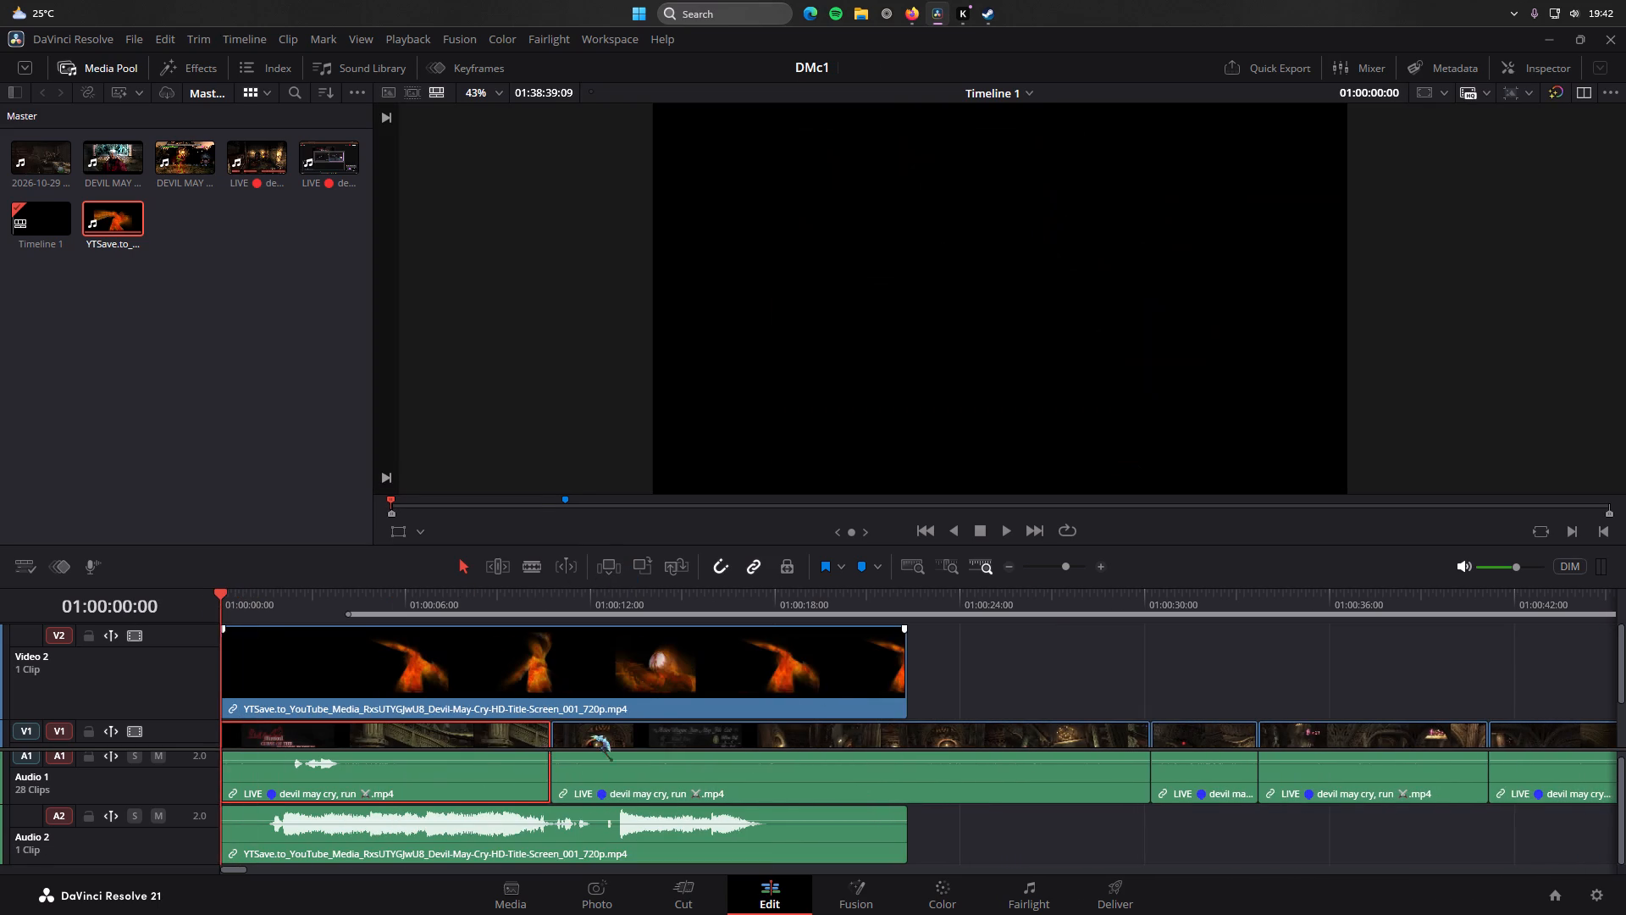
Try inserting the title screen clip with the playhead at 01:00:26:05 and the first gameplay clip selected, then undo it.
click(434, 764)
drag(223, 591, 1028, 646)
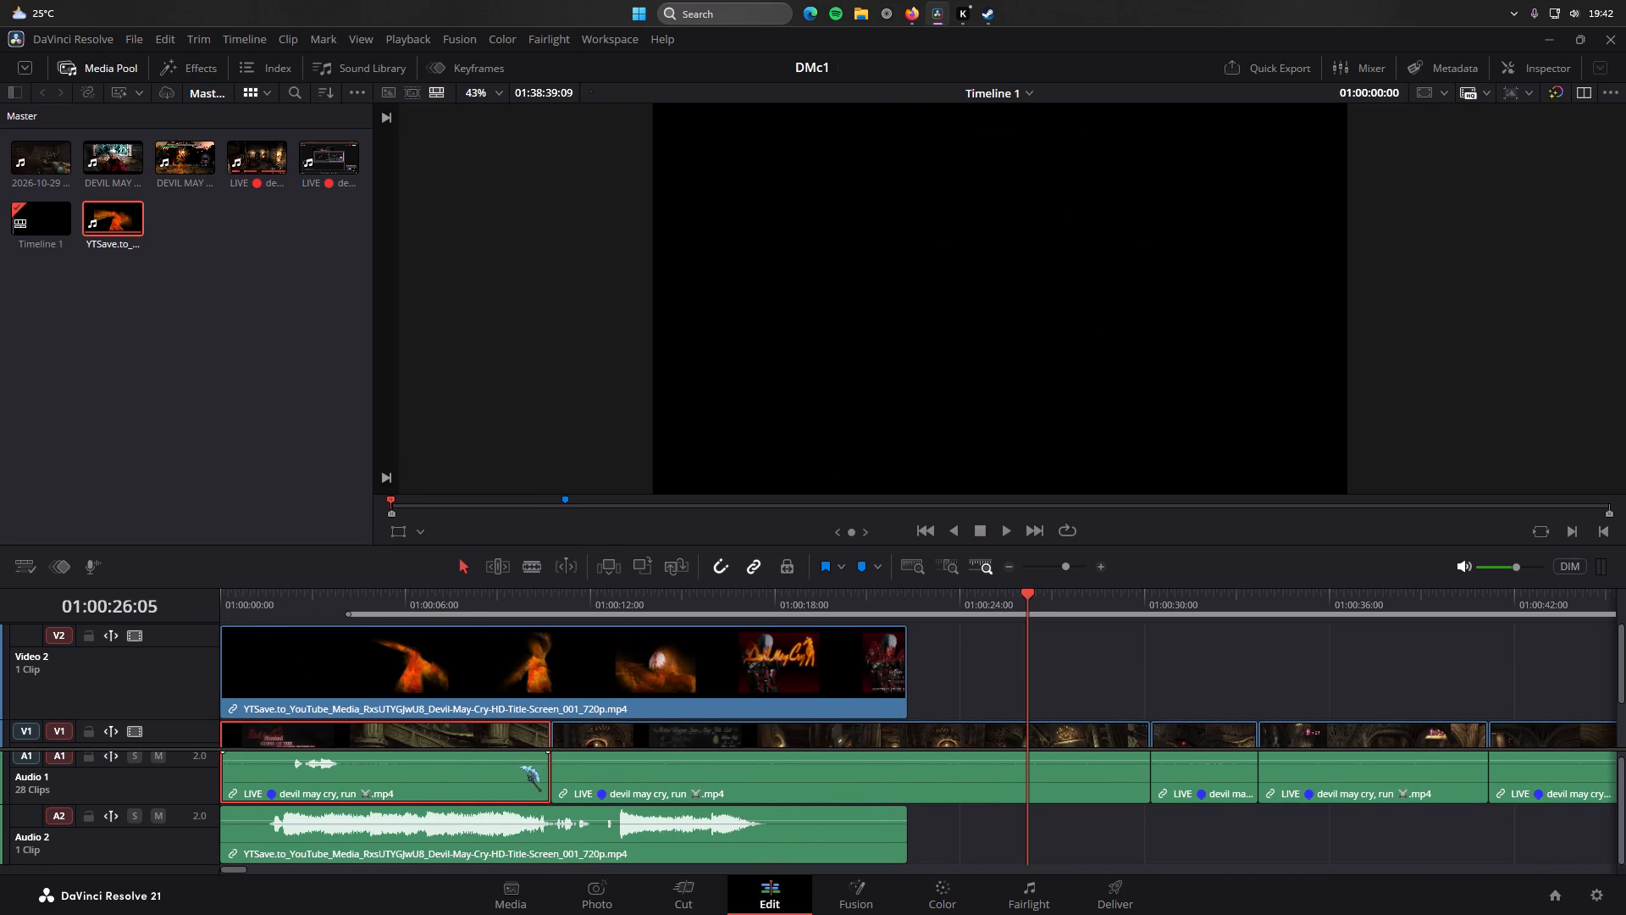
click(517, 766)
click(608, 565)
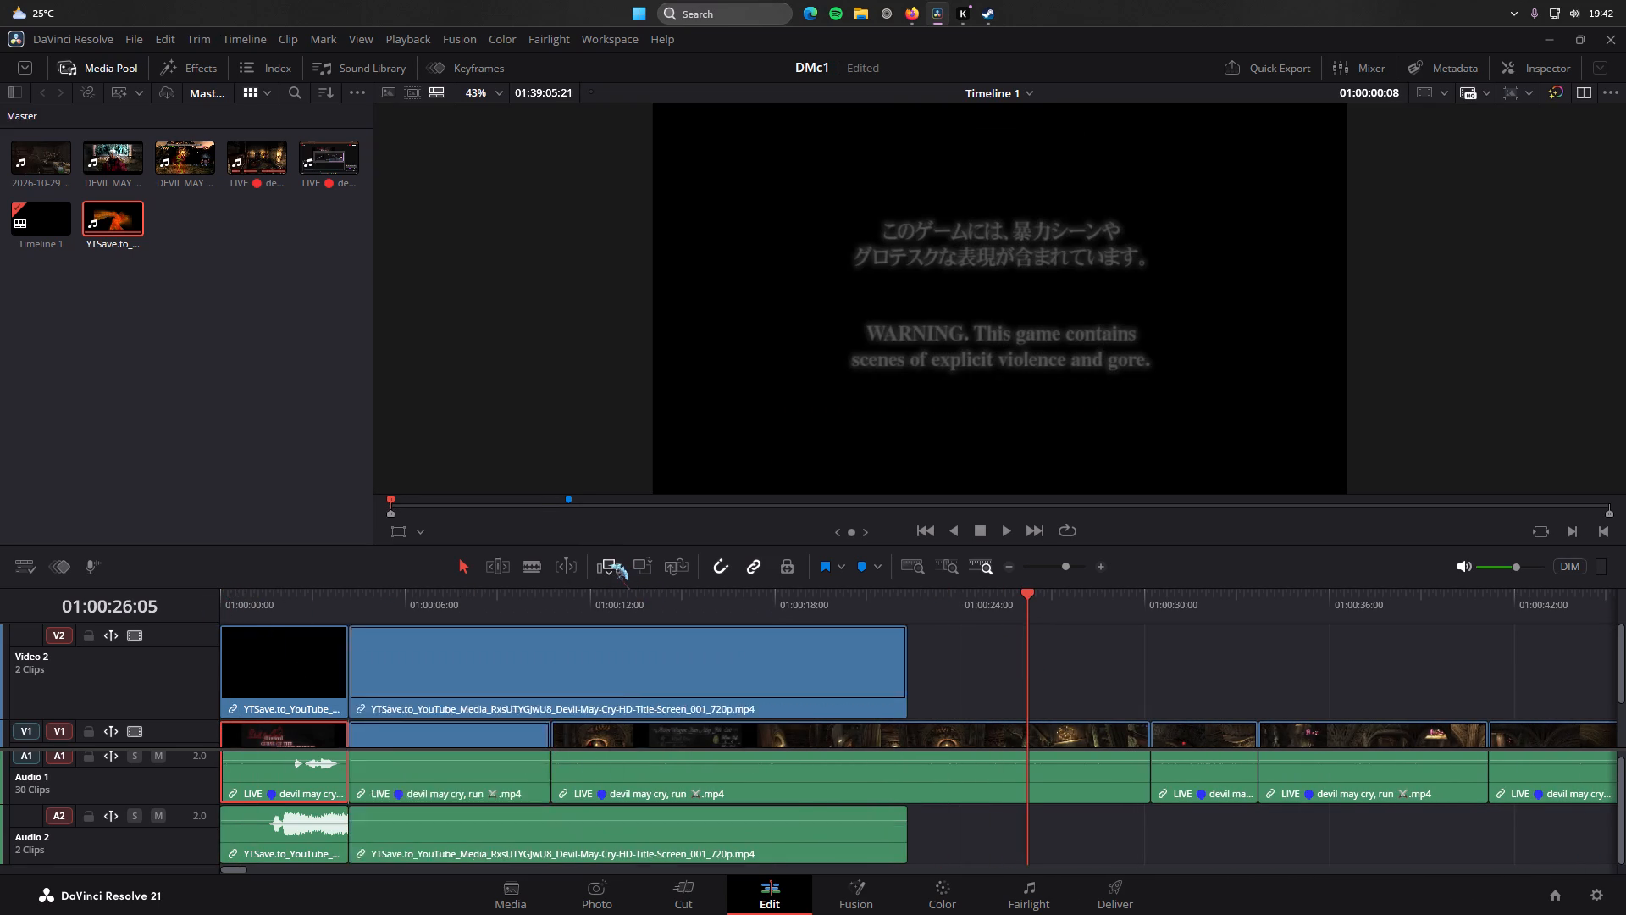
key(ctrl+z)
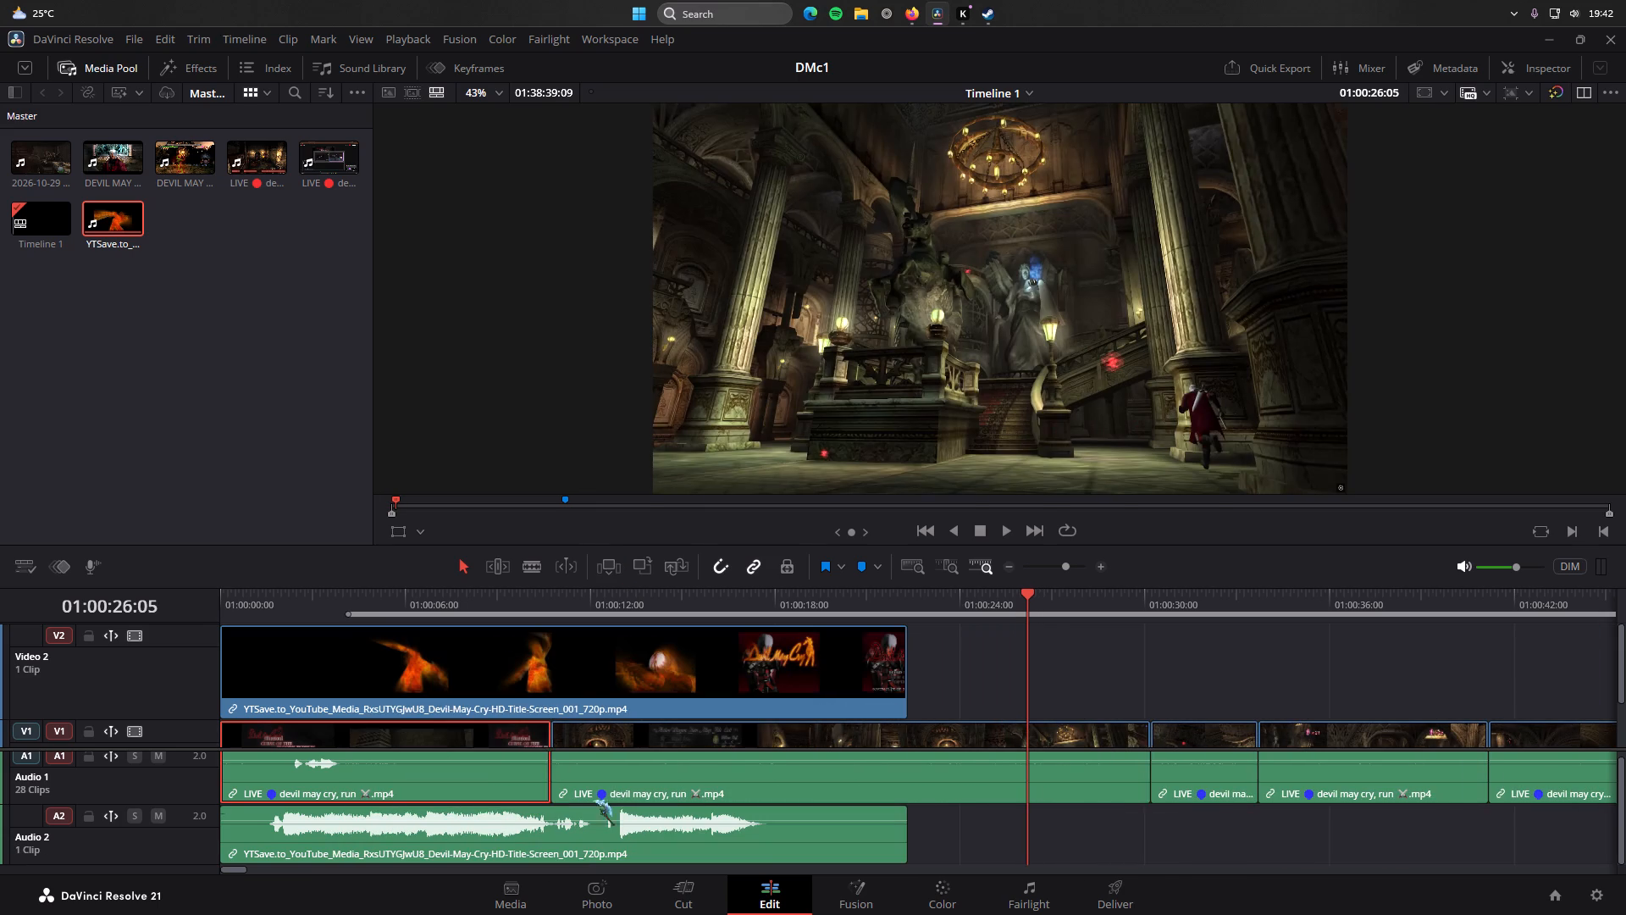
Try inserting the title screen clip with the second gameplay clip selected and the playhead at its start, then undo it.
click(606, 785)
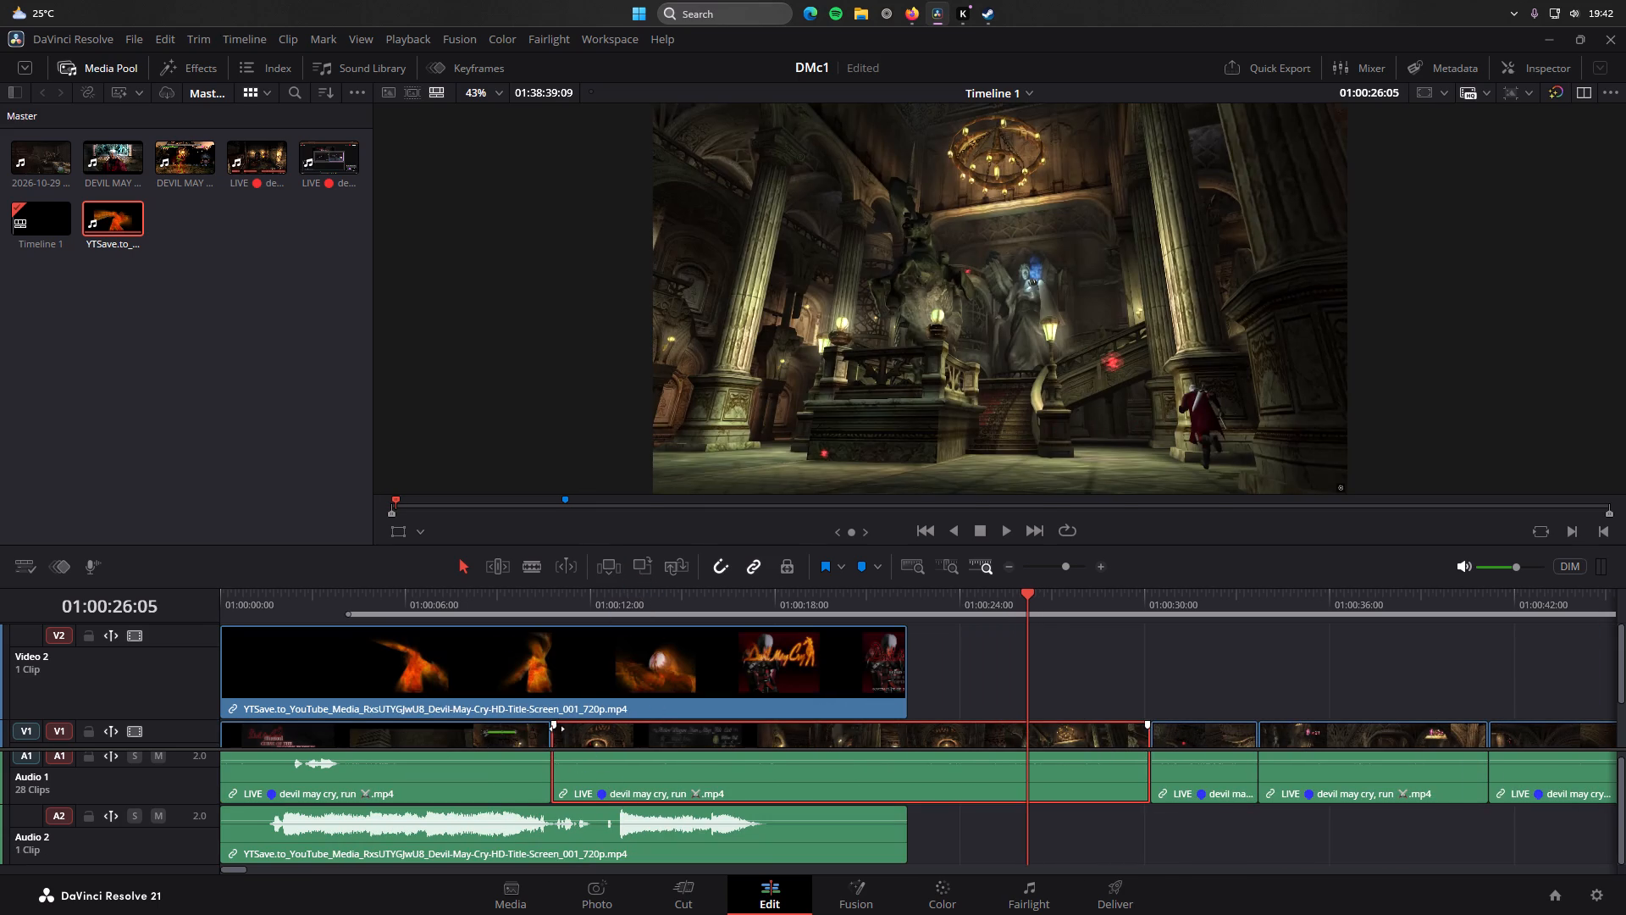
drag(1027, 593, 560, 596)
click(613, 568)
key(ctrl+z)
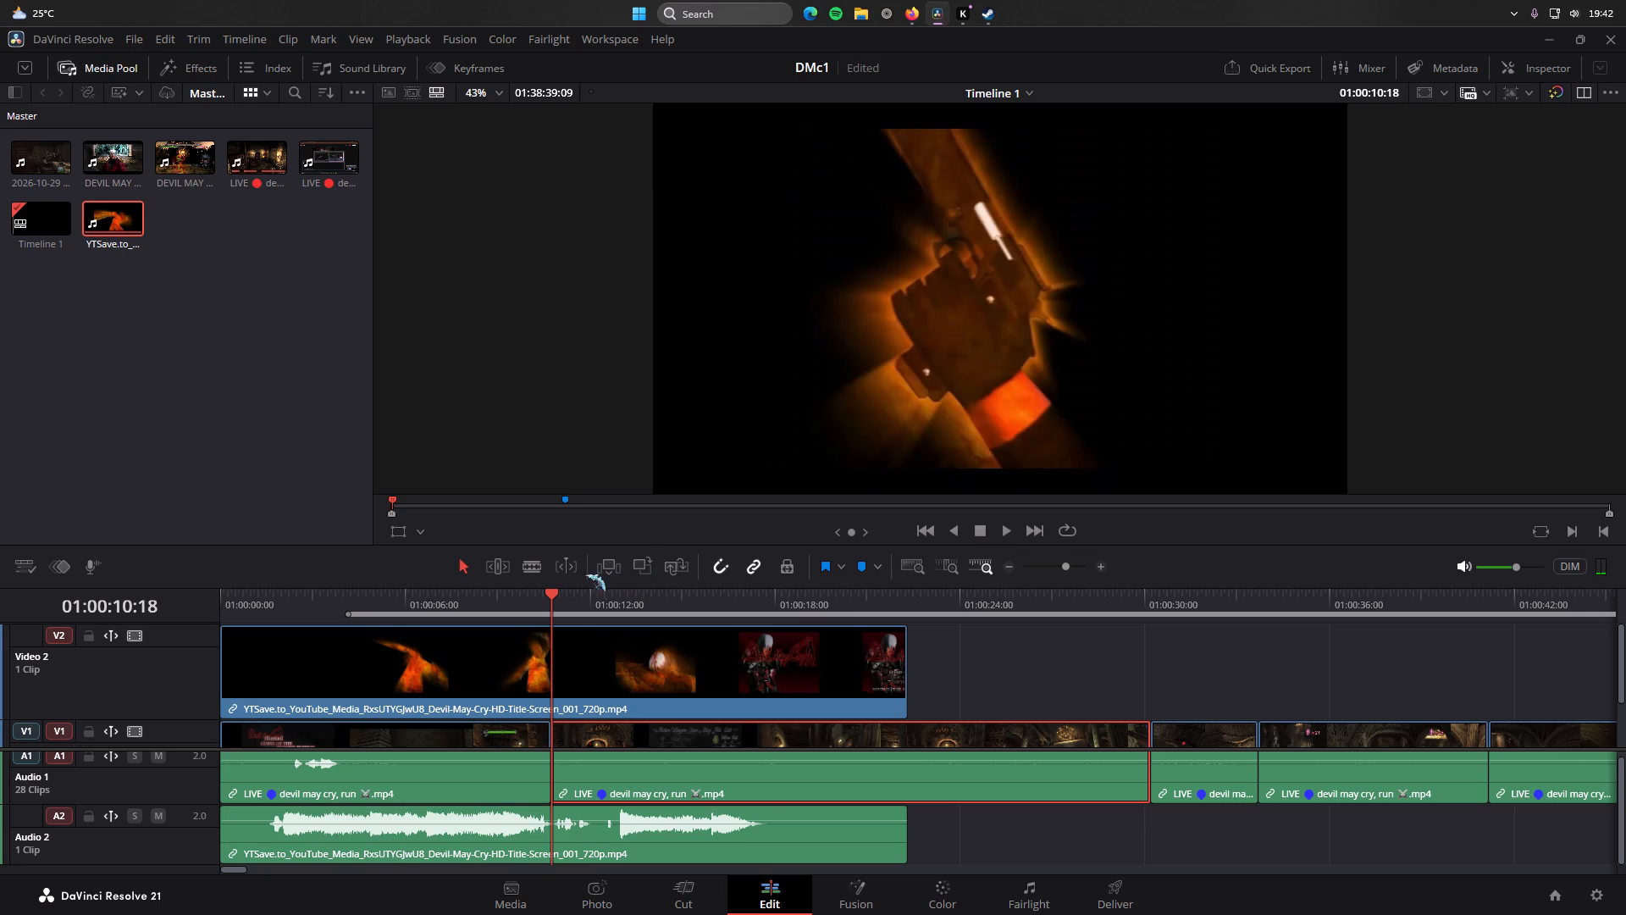
Remove all markers from the timeline, including the blue Marker 1.
click(562, 497)
drag(565, 497, 524, 499)
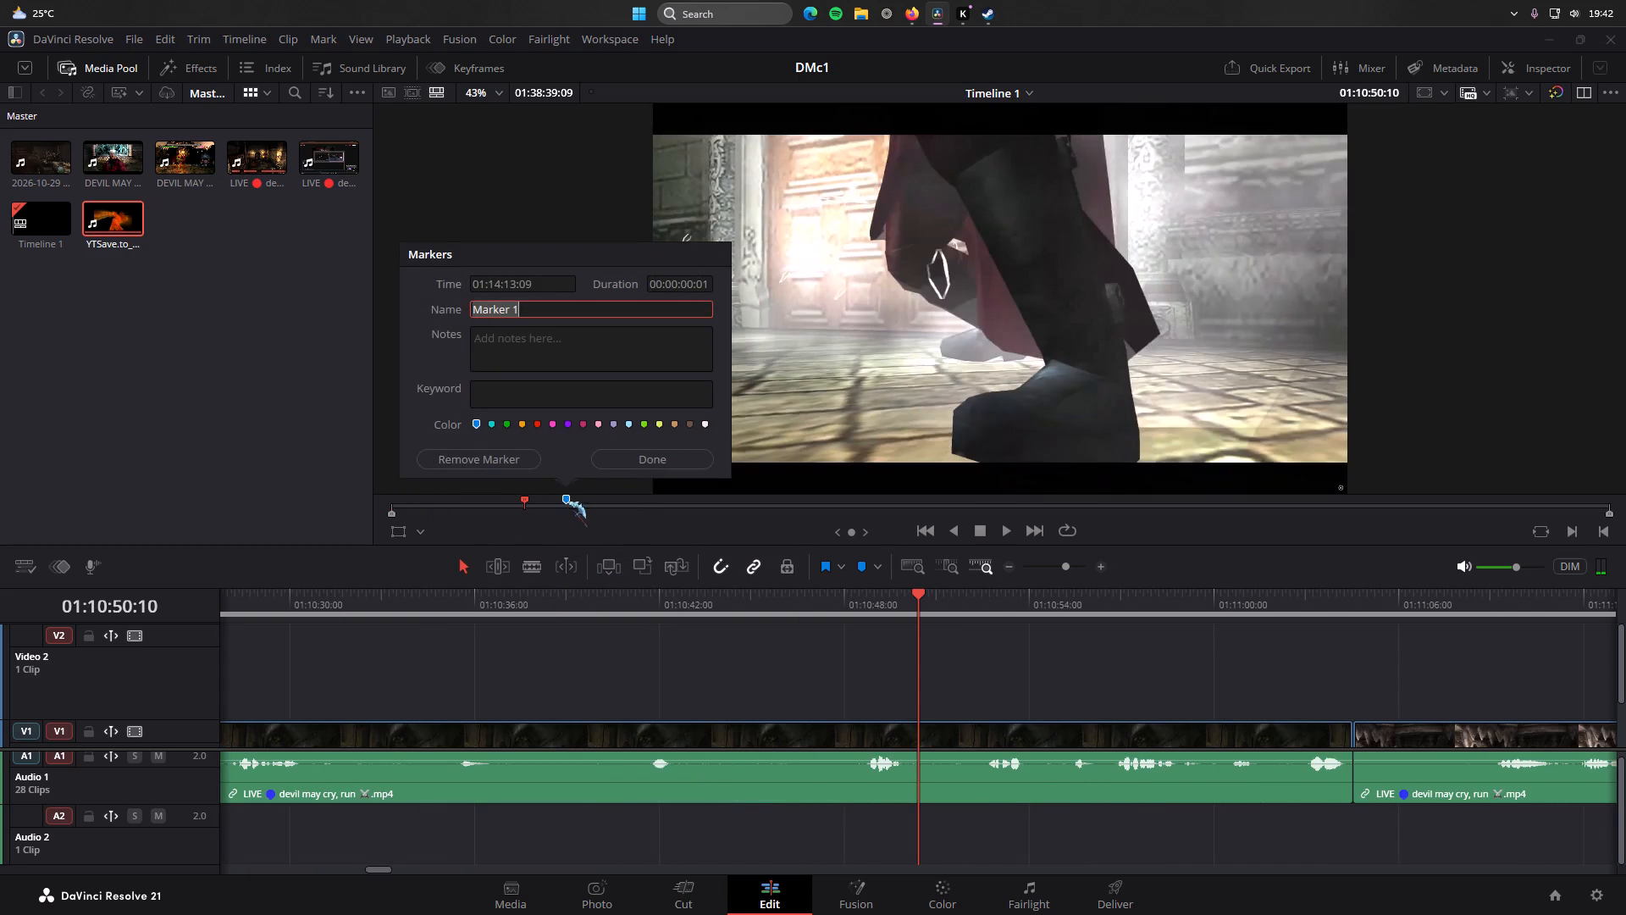
click(567, 502)
click(567, 498)
drag(529, 499, 569, 499)
click(567, 499)
right_click(567, 499)
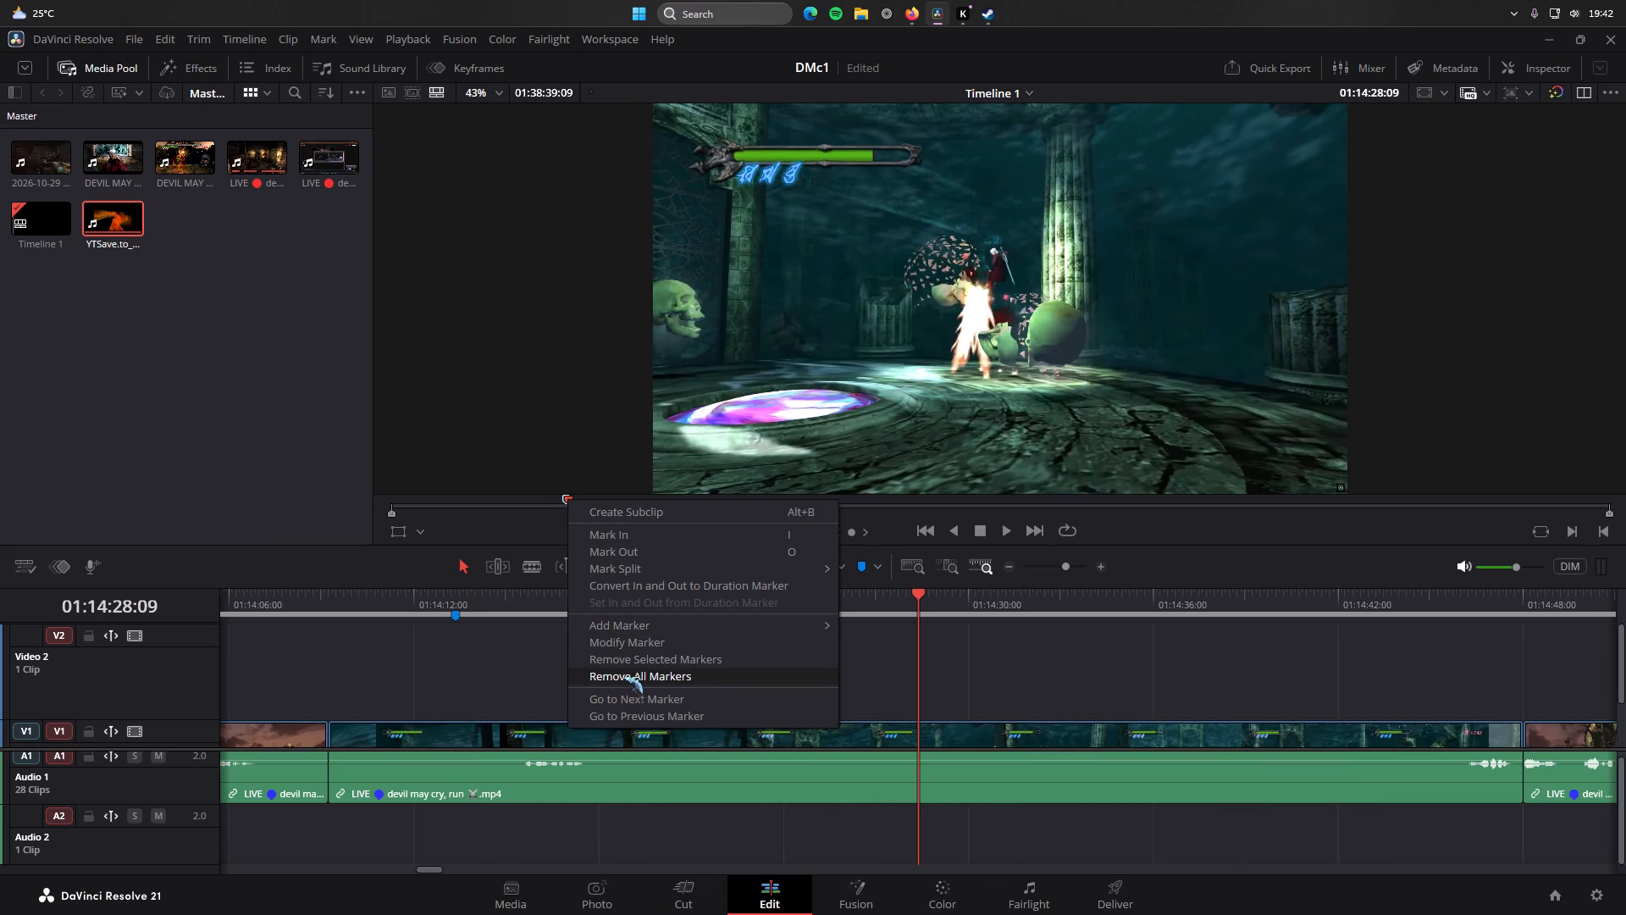
click(622, 678)
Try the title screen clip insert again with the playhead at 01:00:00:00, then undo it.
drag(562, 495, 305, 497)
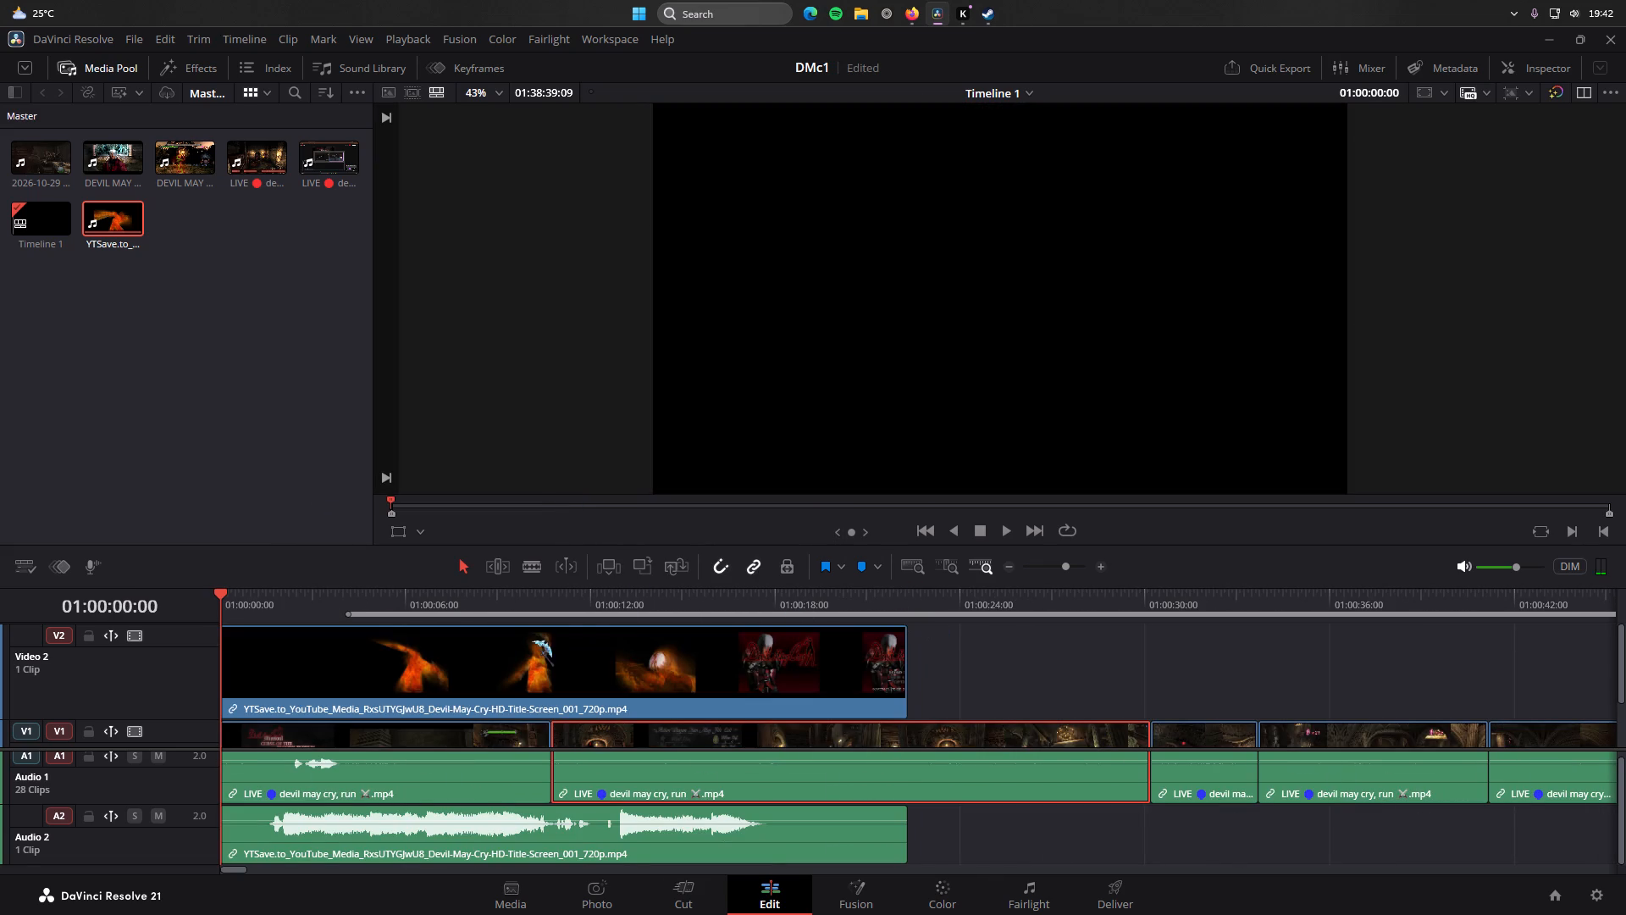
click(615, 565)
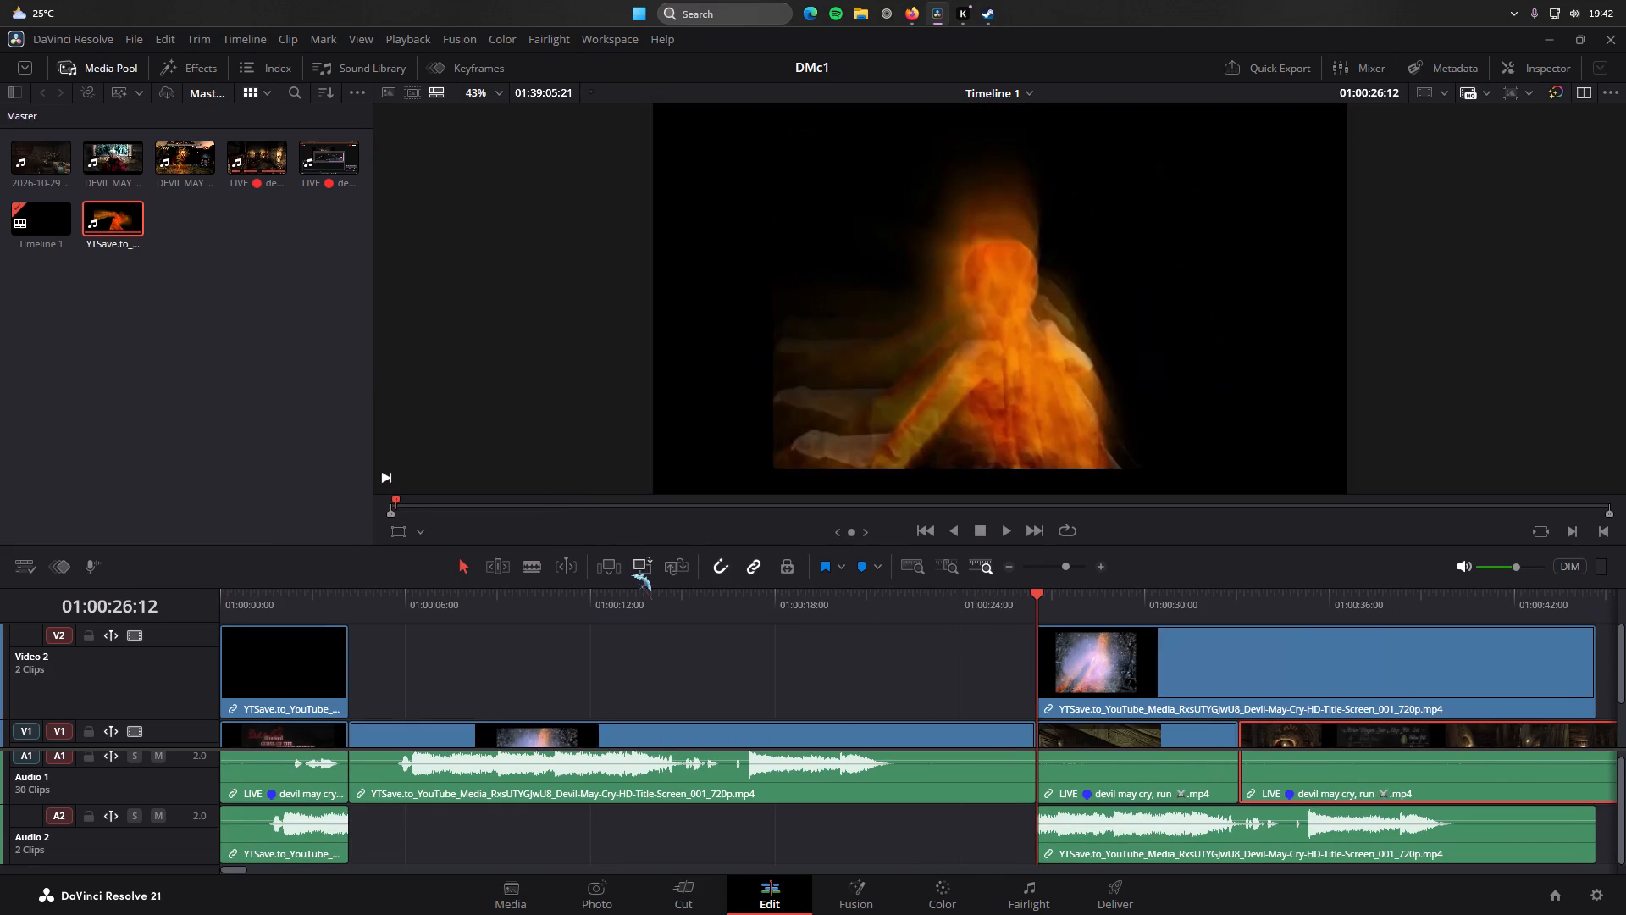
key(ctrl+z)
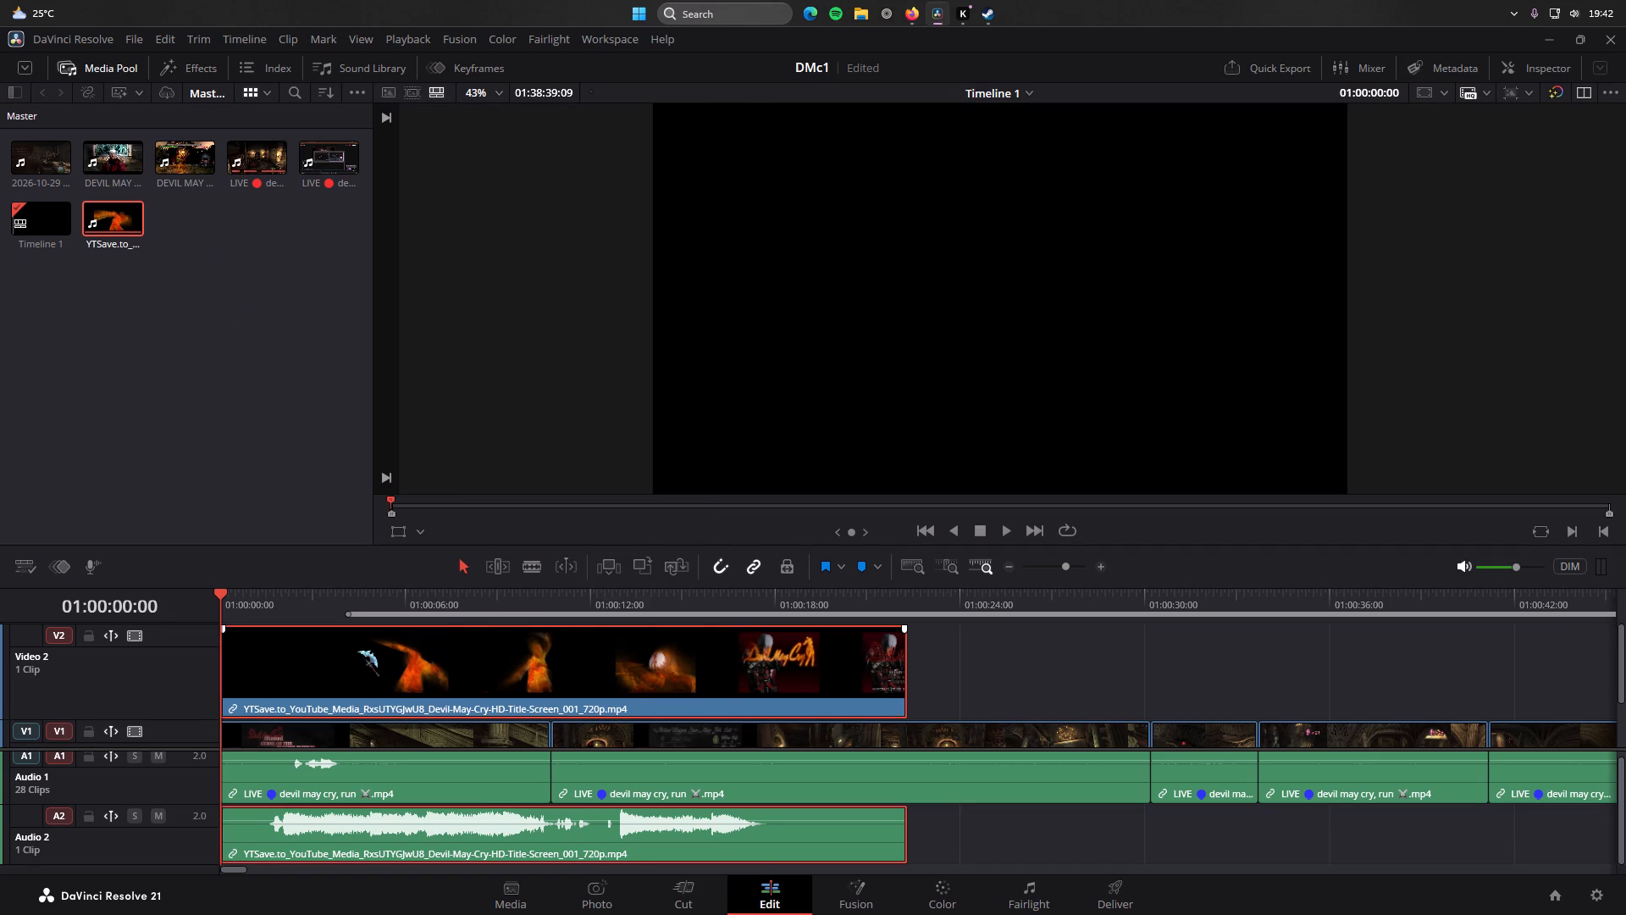
right_click(357, 652)
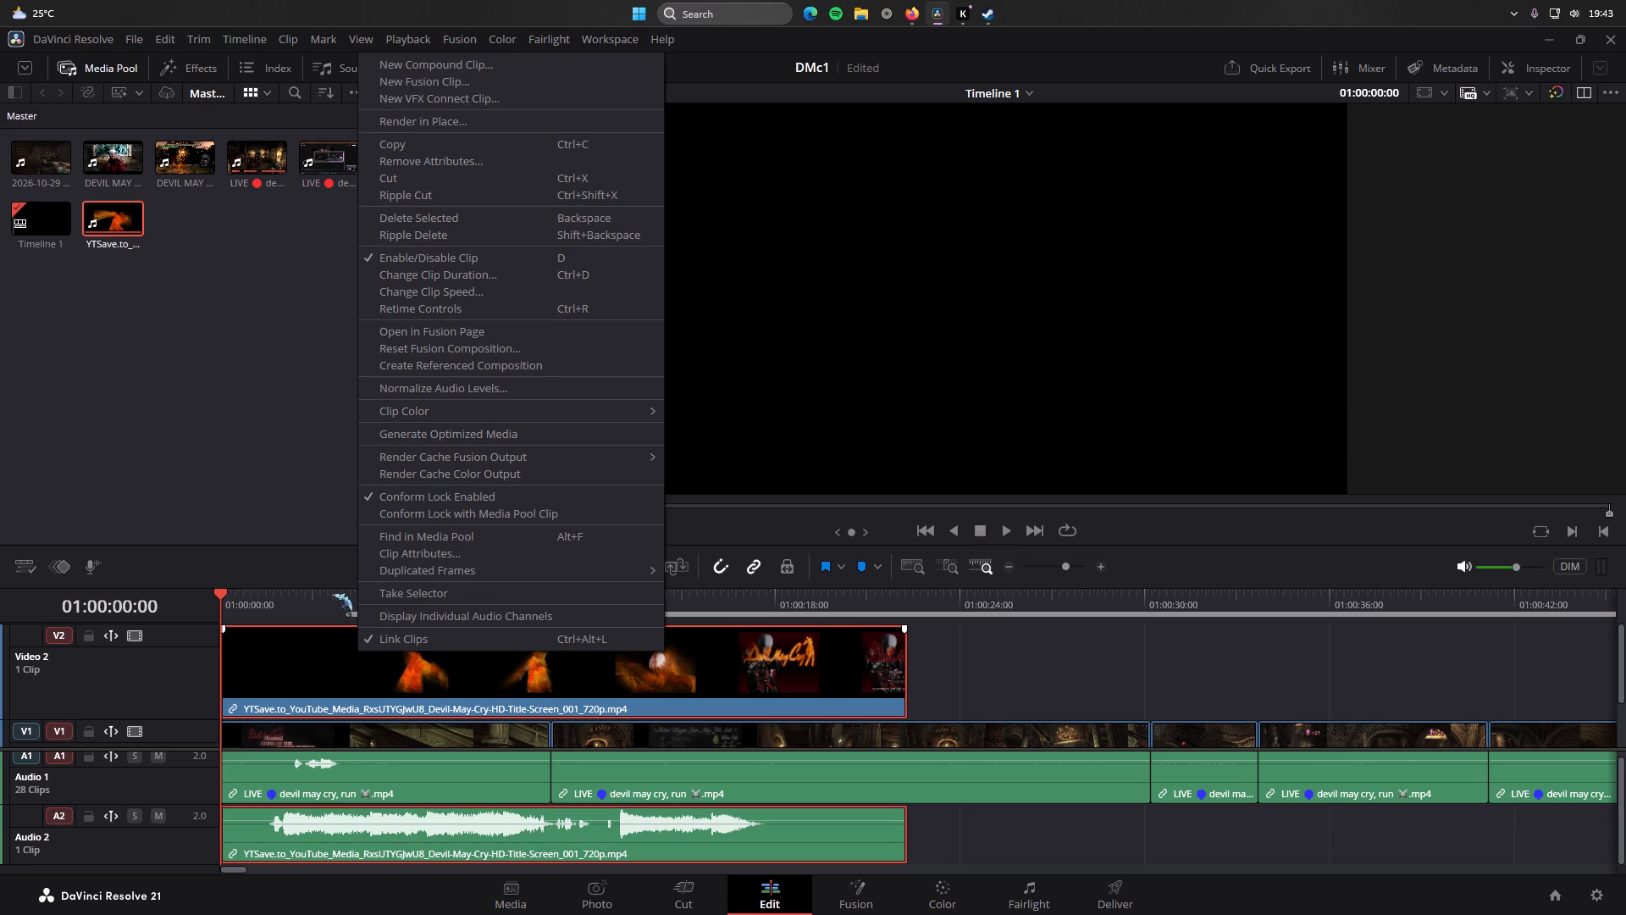
click(300, 658)
click(307, 670)
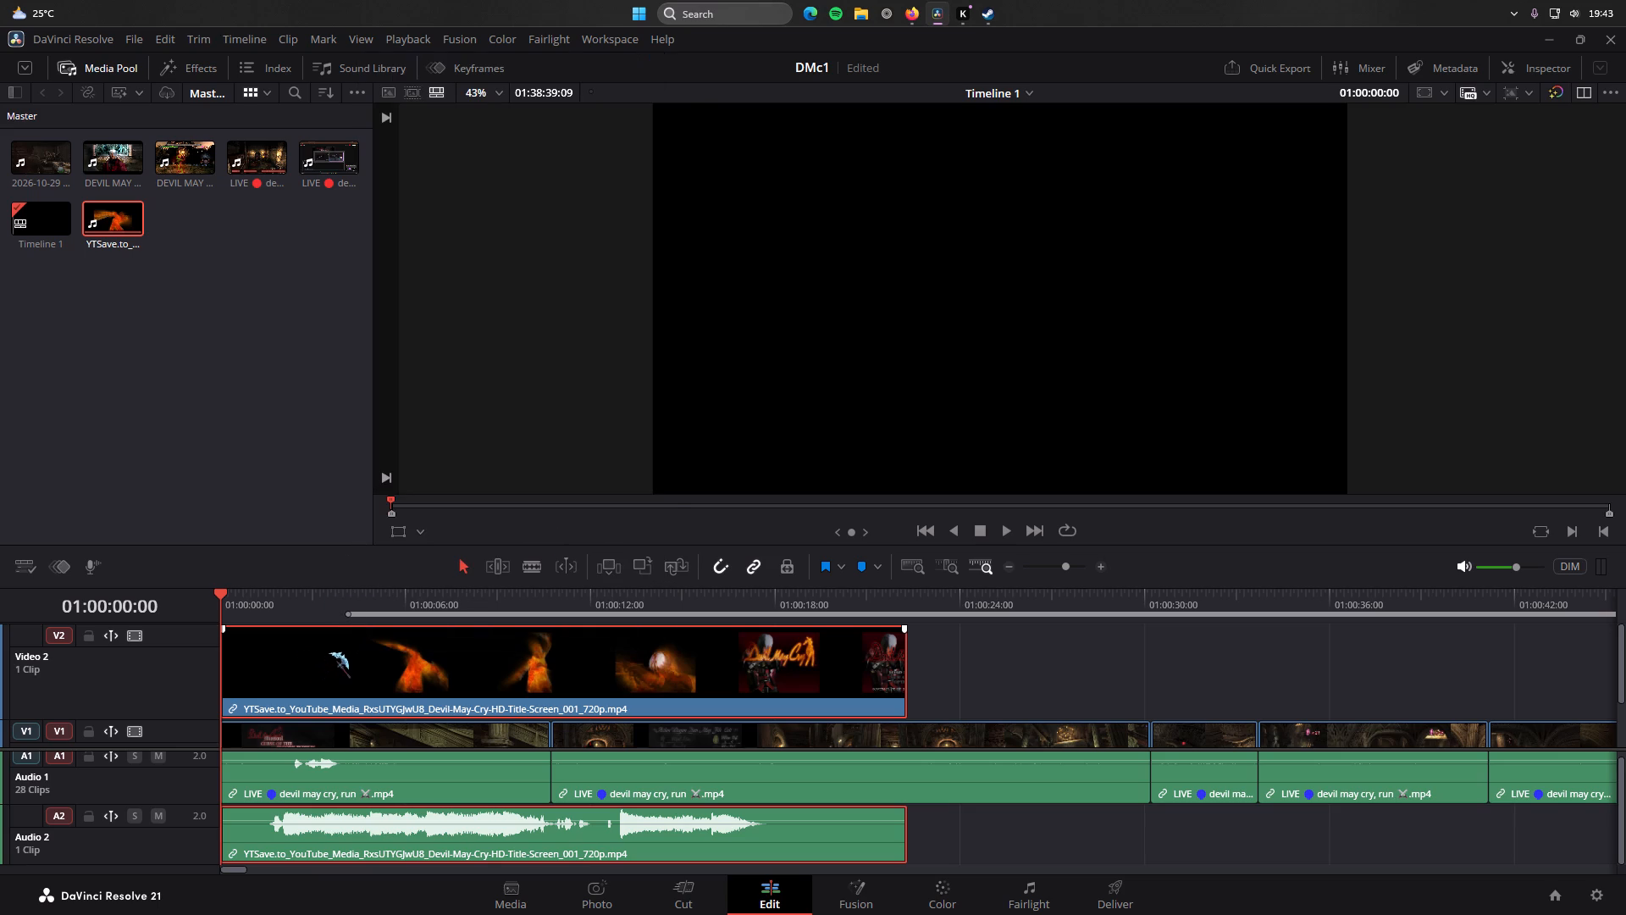
key(shift+BackSpace)
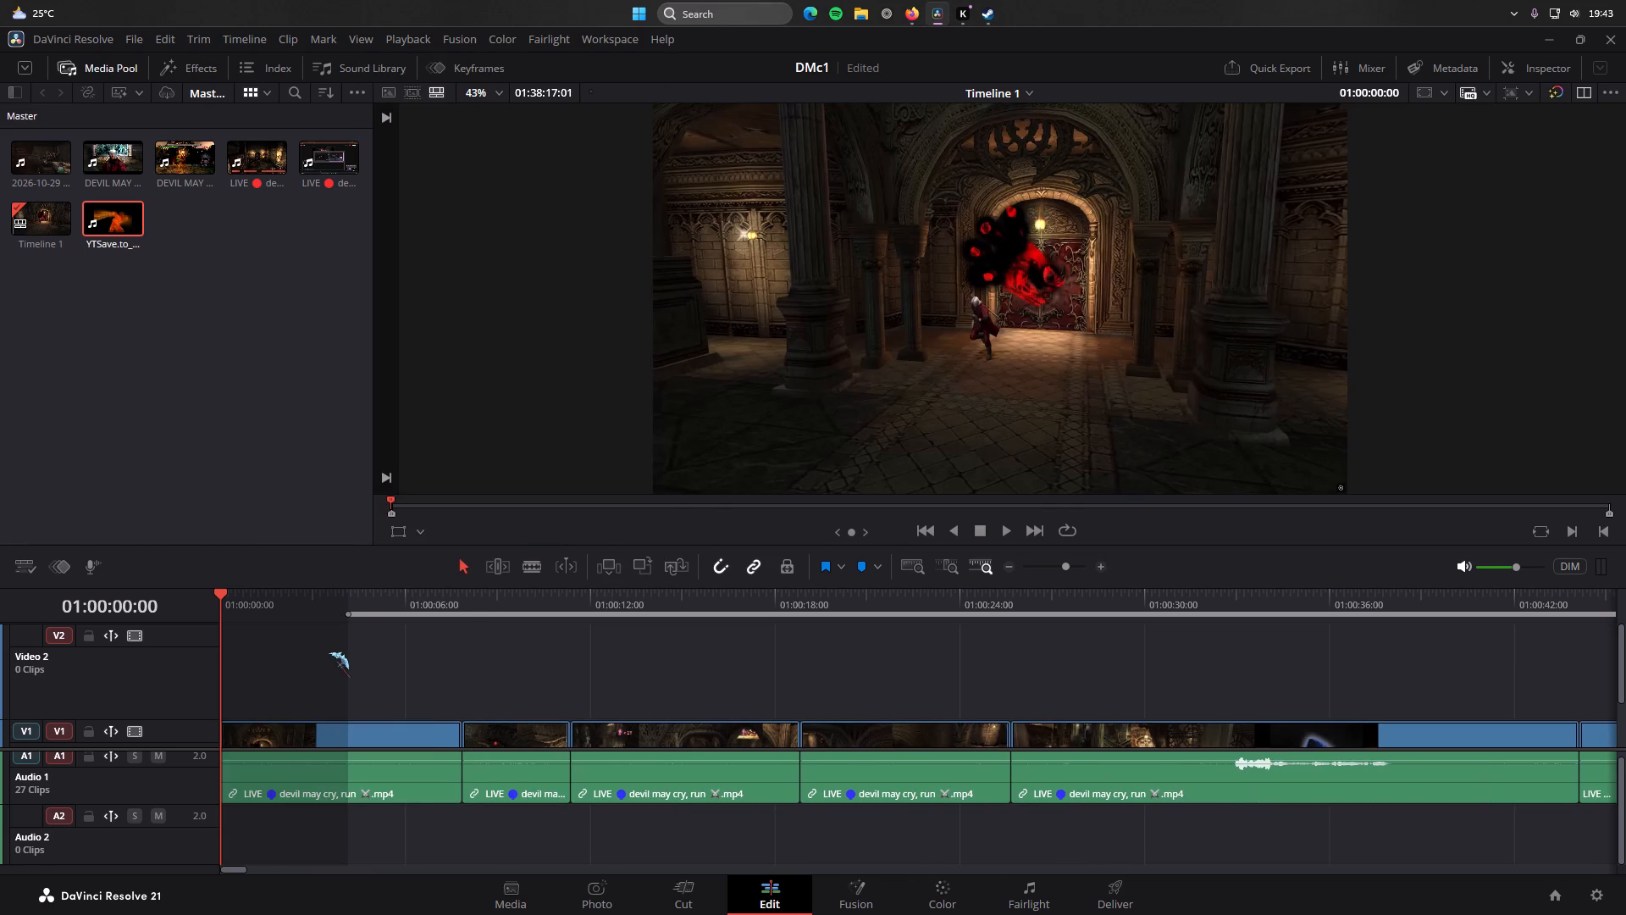
Undo the last ripple delete so the title screen clip returns to the start of Video 2 and Audio 2.
click(321, 649)
drag(222, 598, 344, 619)
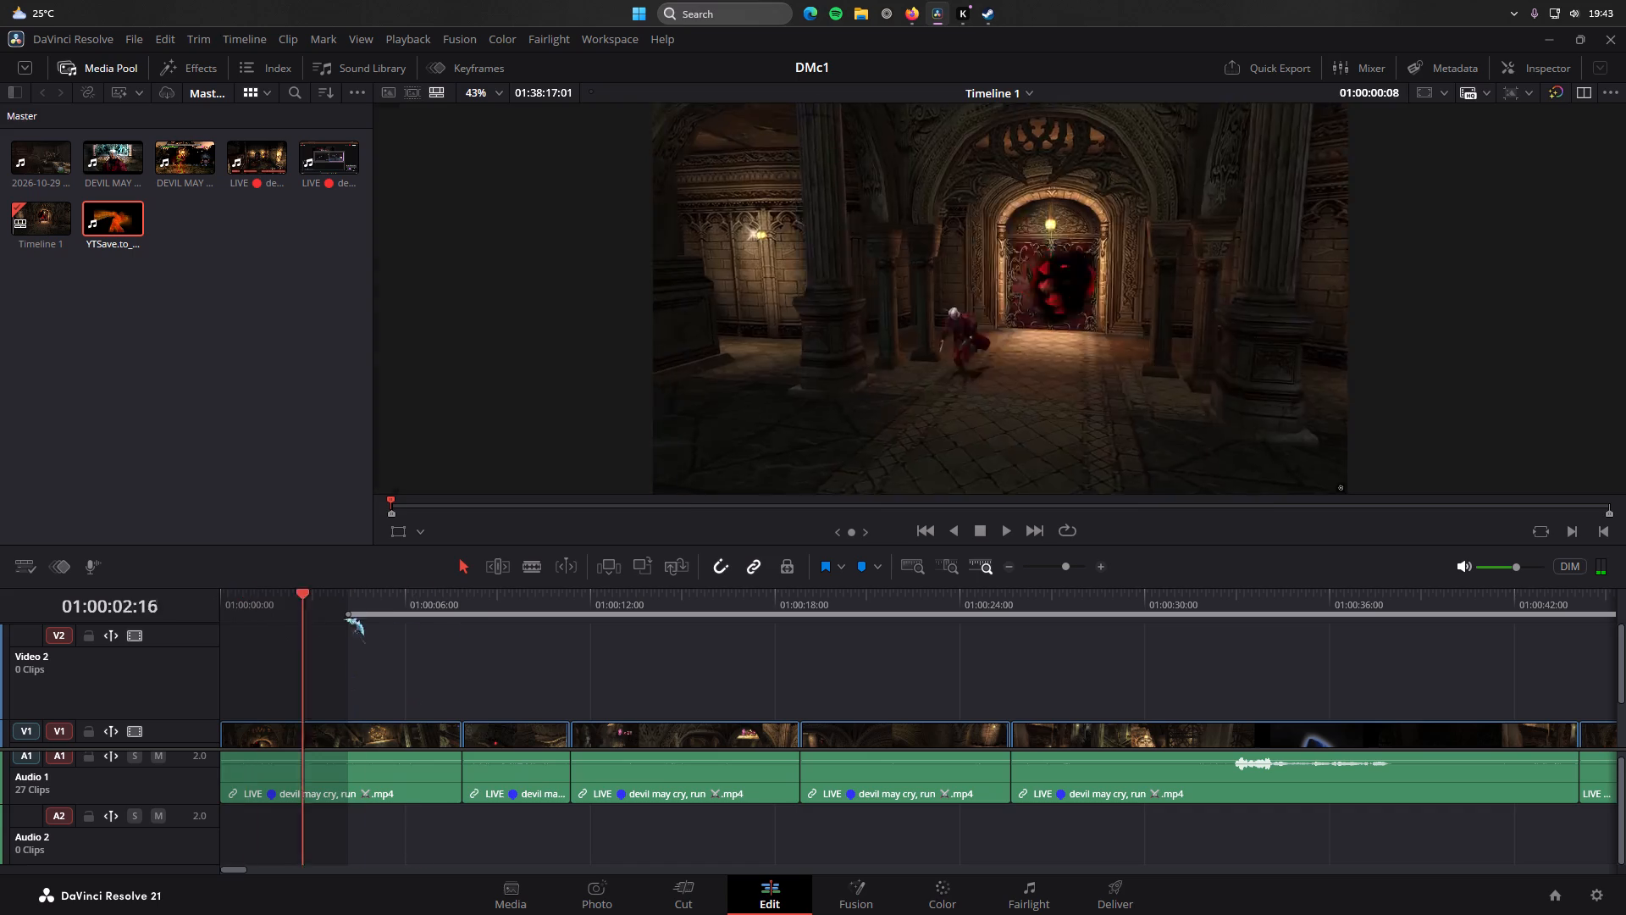
drag(344, 619, 56, 620)
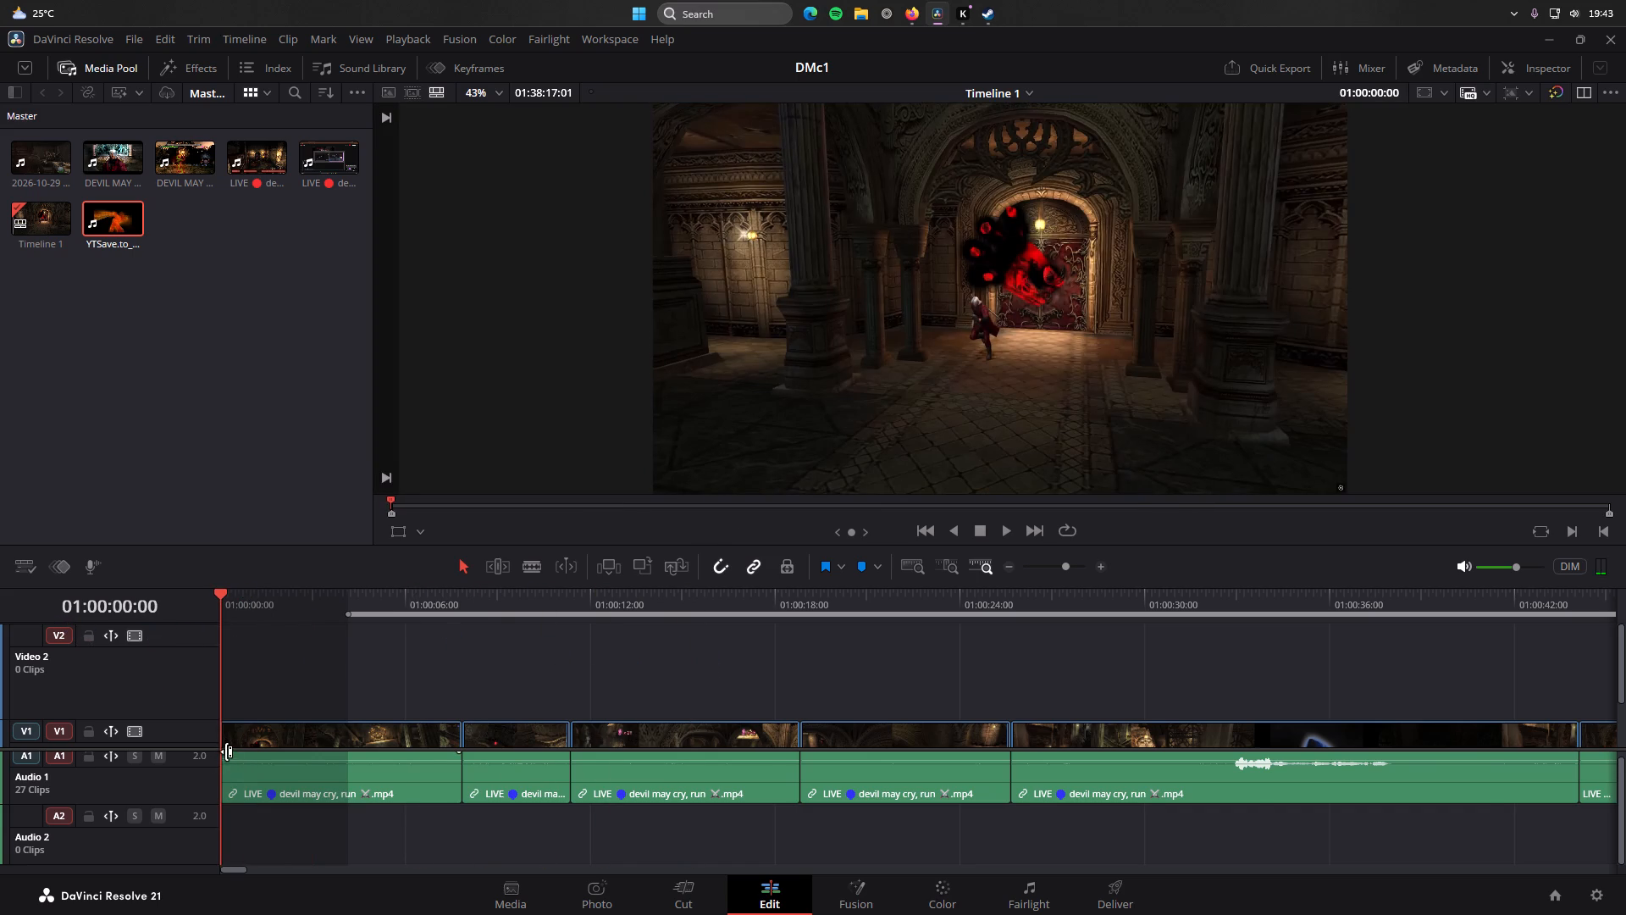
key(ctrl+z)
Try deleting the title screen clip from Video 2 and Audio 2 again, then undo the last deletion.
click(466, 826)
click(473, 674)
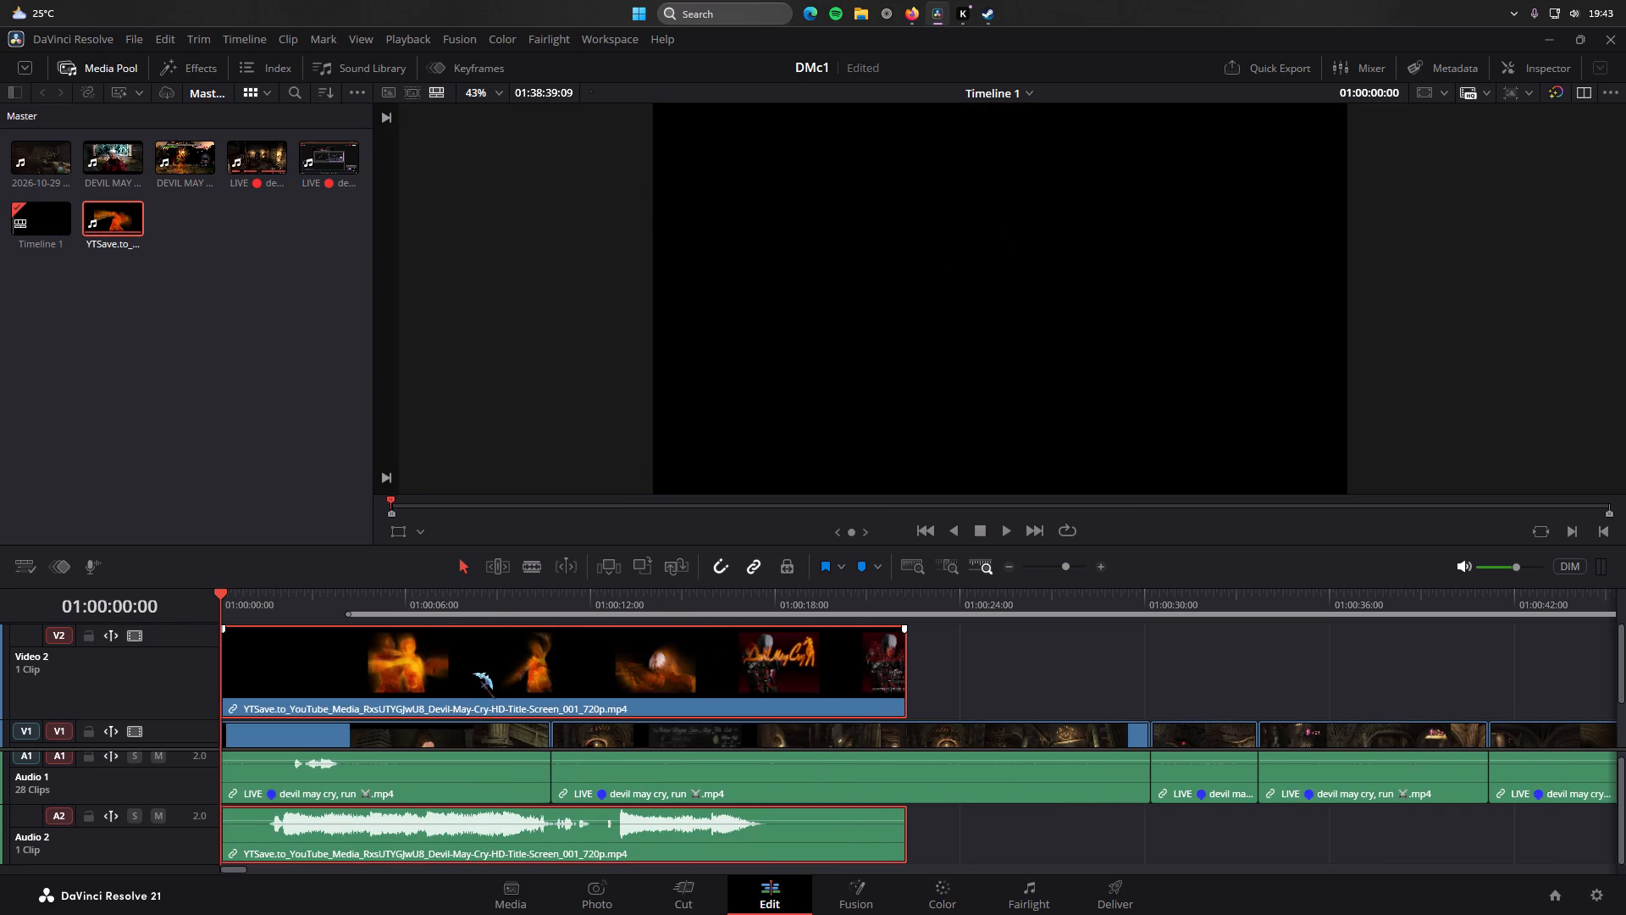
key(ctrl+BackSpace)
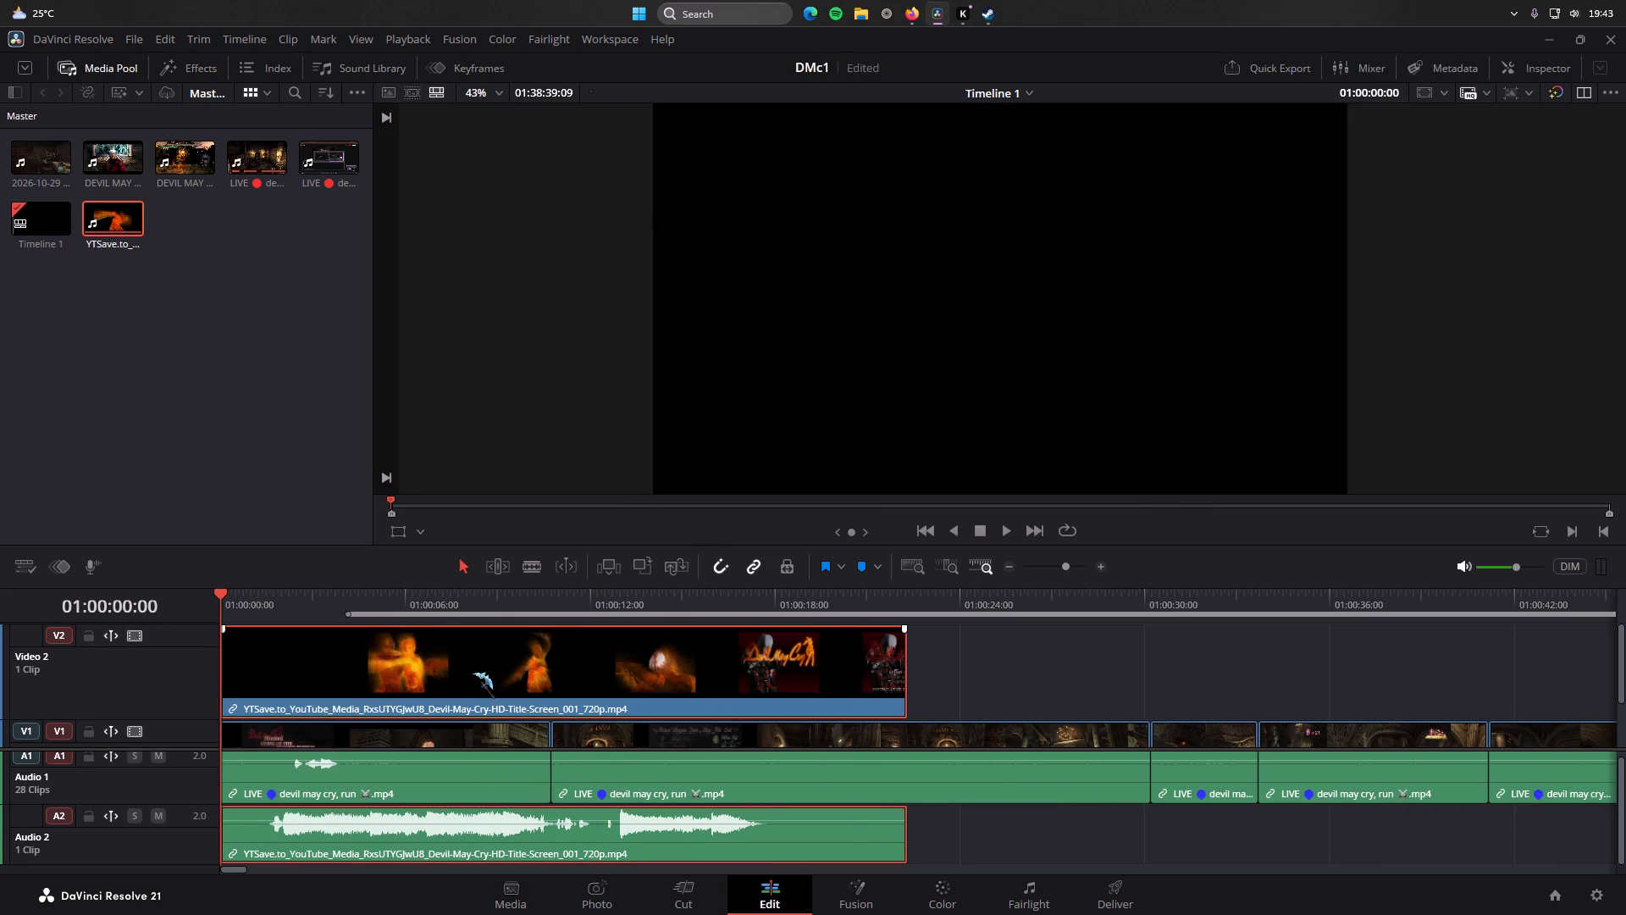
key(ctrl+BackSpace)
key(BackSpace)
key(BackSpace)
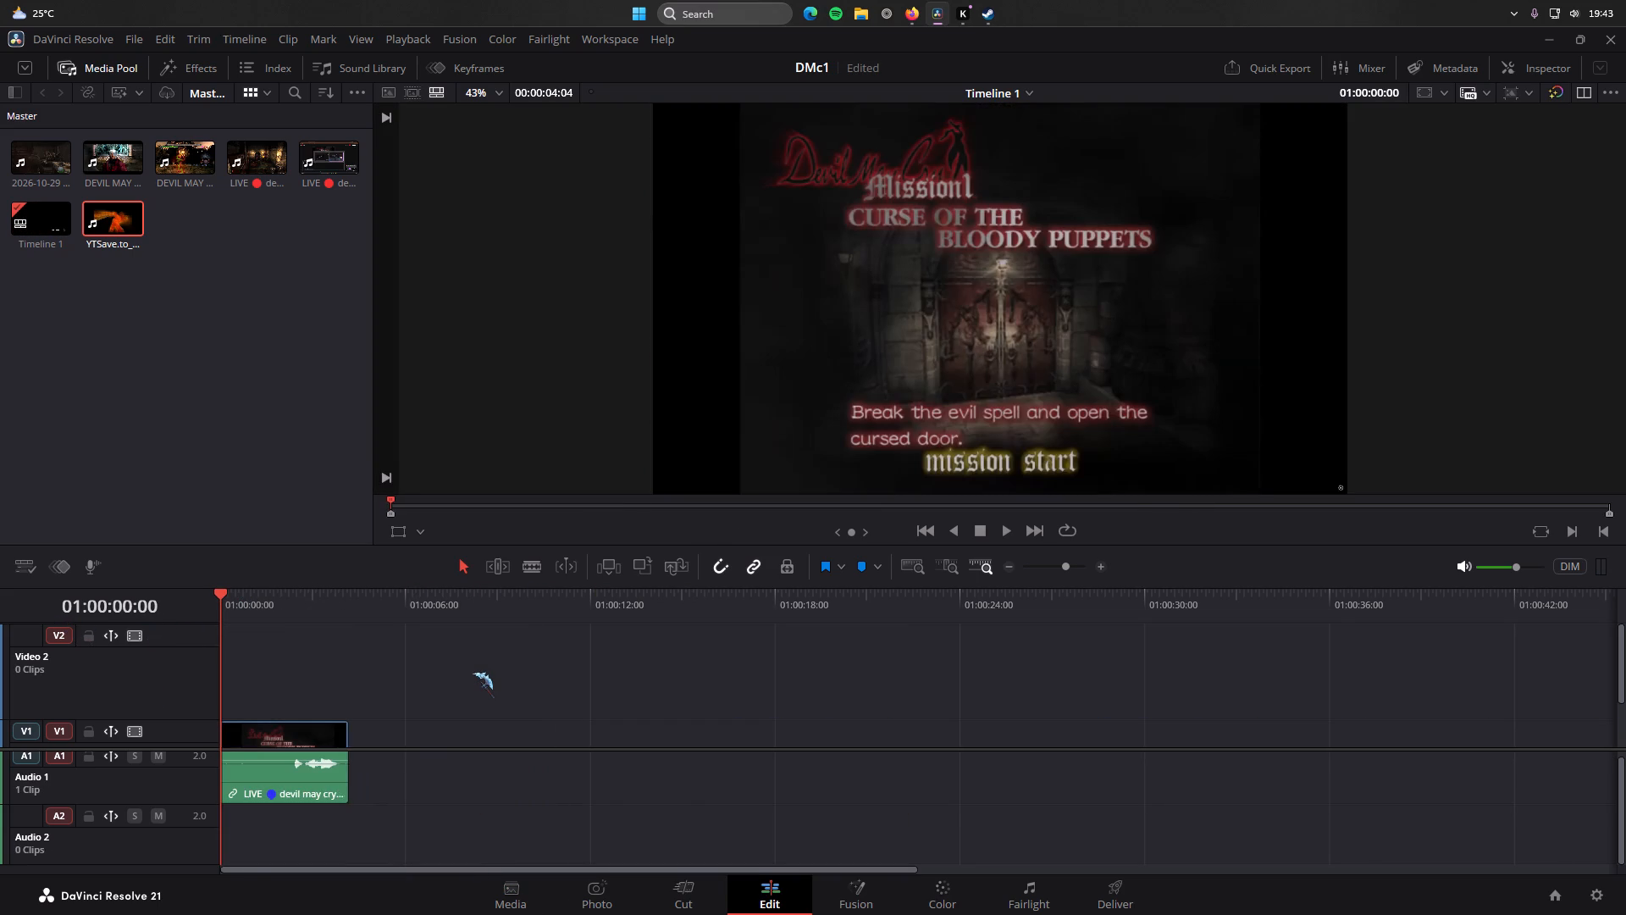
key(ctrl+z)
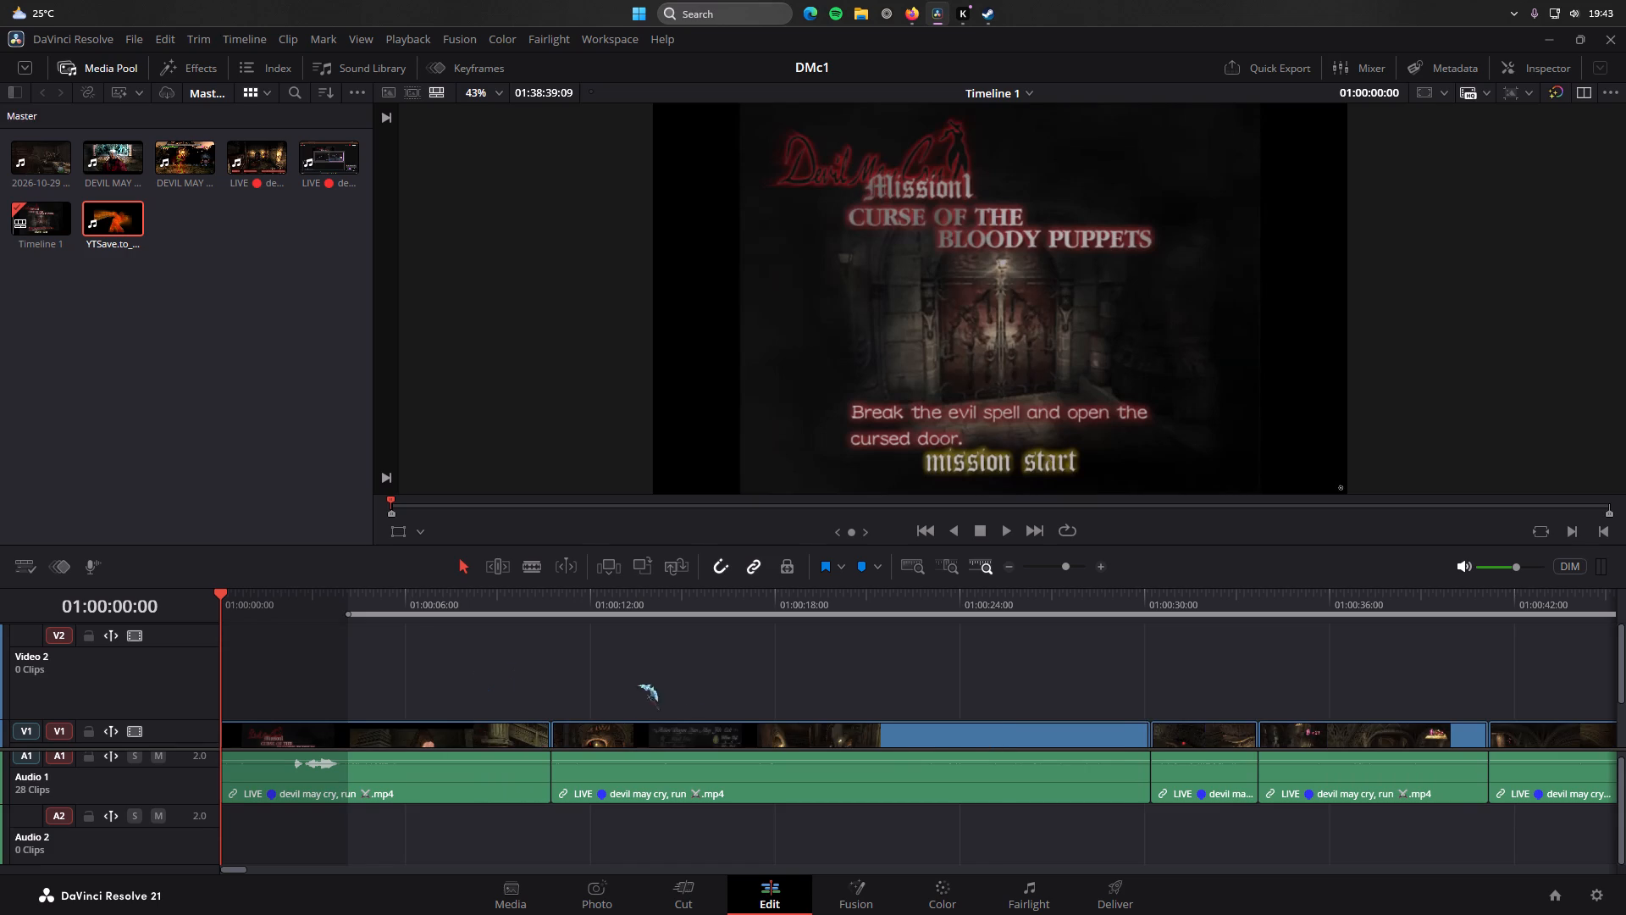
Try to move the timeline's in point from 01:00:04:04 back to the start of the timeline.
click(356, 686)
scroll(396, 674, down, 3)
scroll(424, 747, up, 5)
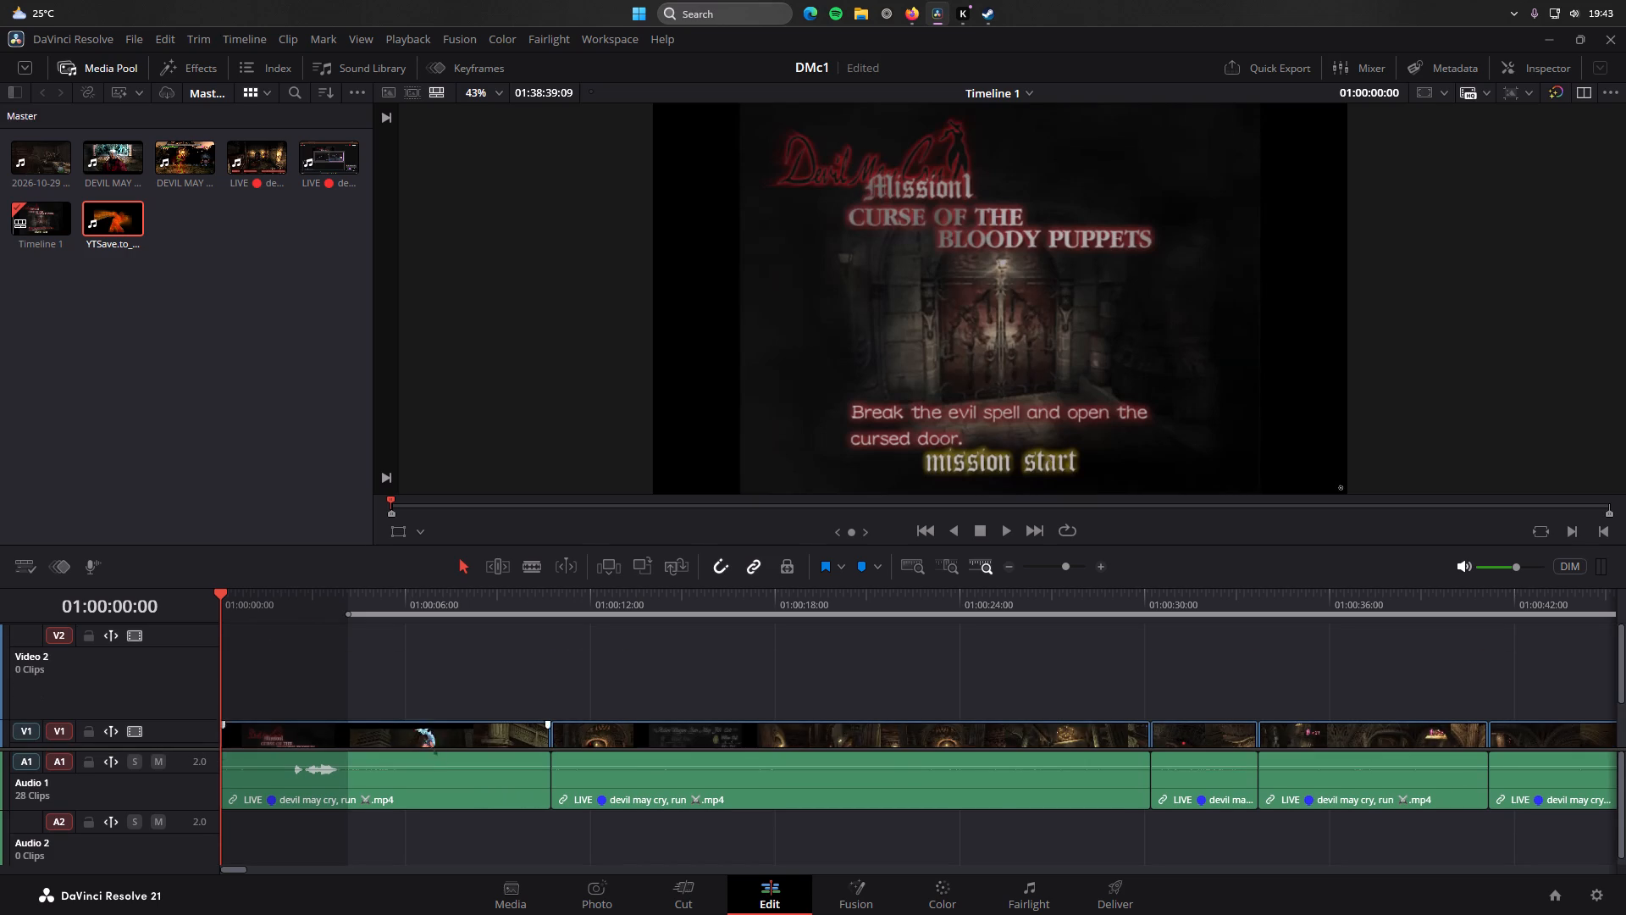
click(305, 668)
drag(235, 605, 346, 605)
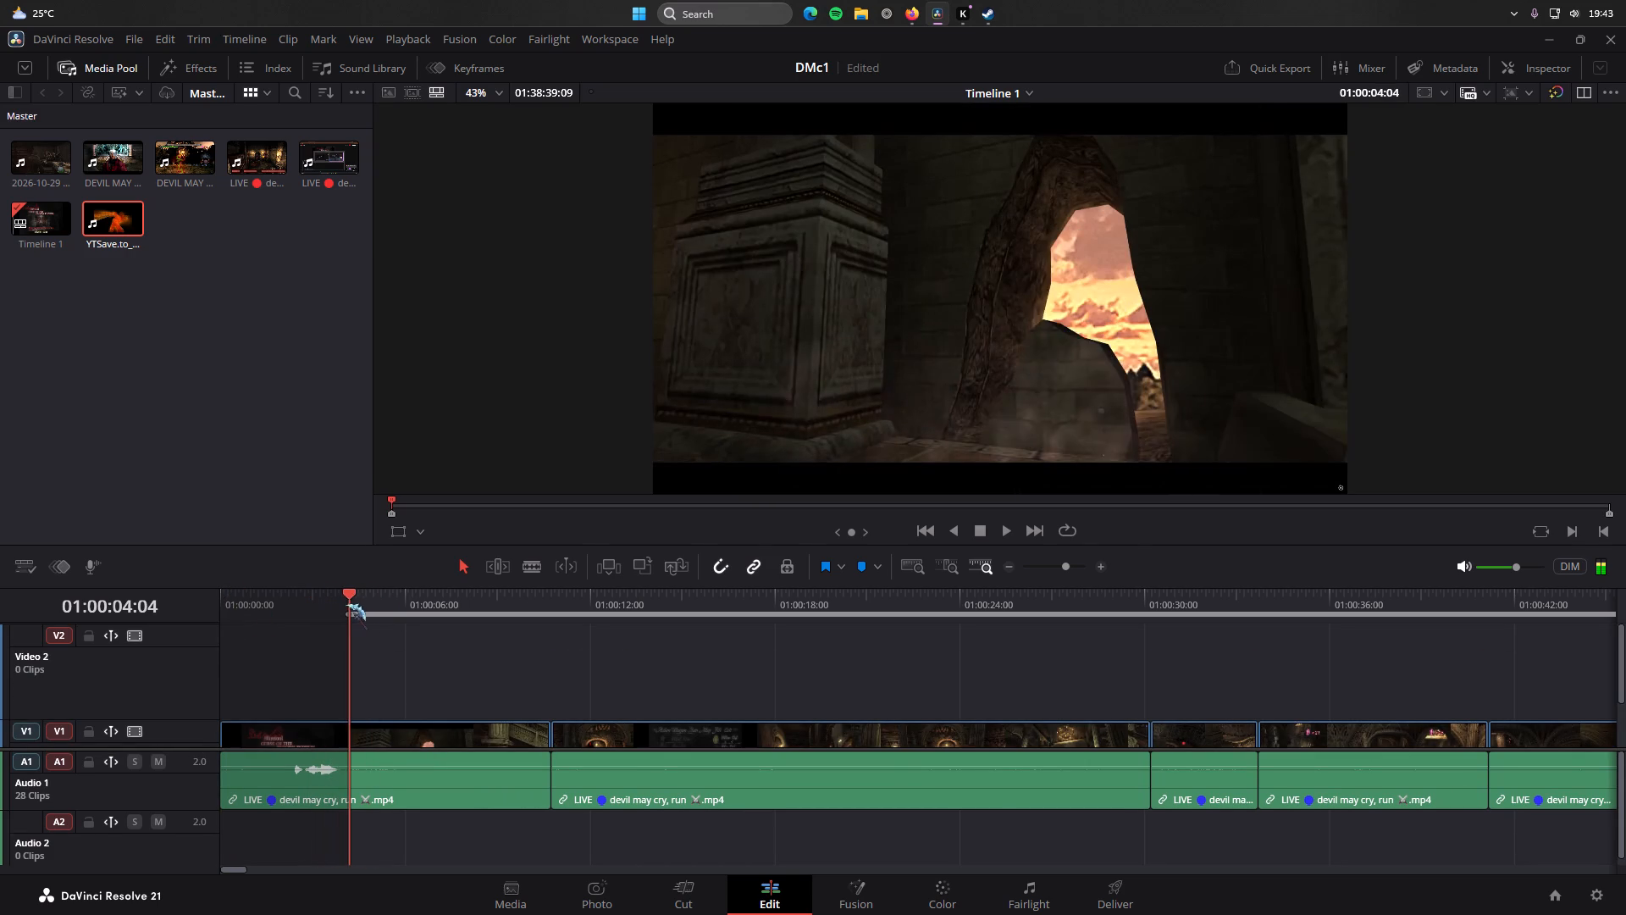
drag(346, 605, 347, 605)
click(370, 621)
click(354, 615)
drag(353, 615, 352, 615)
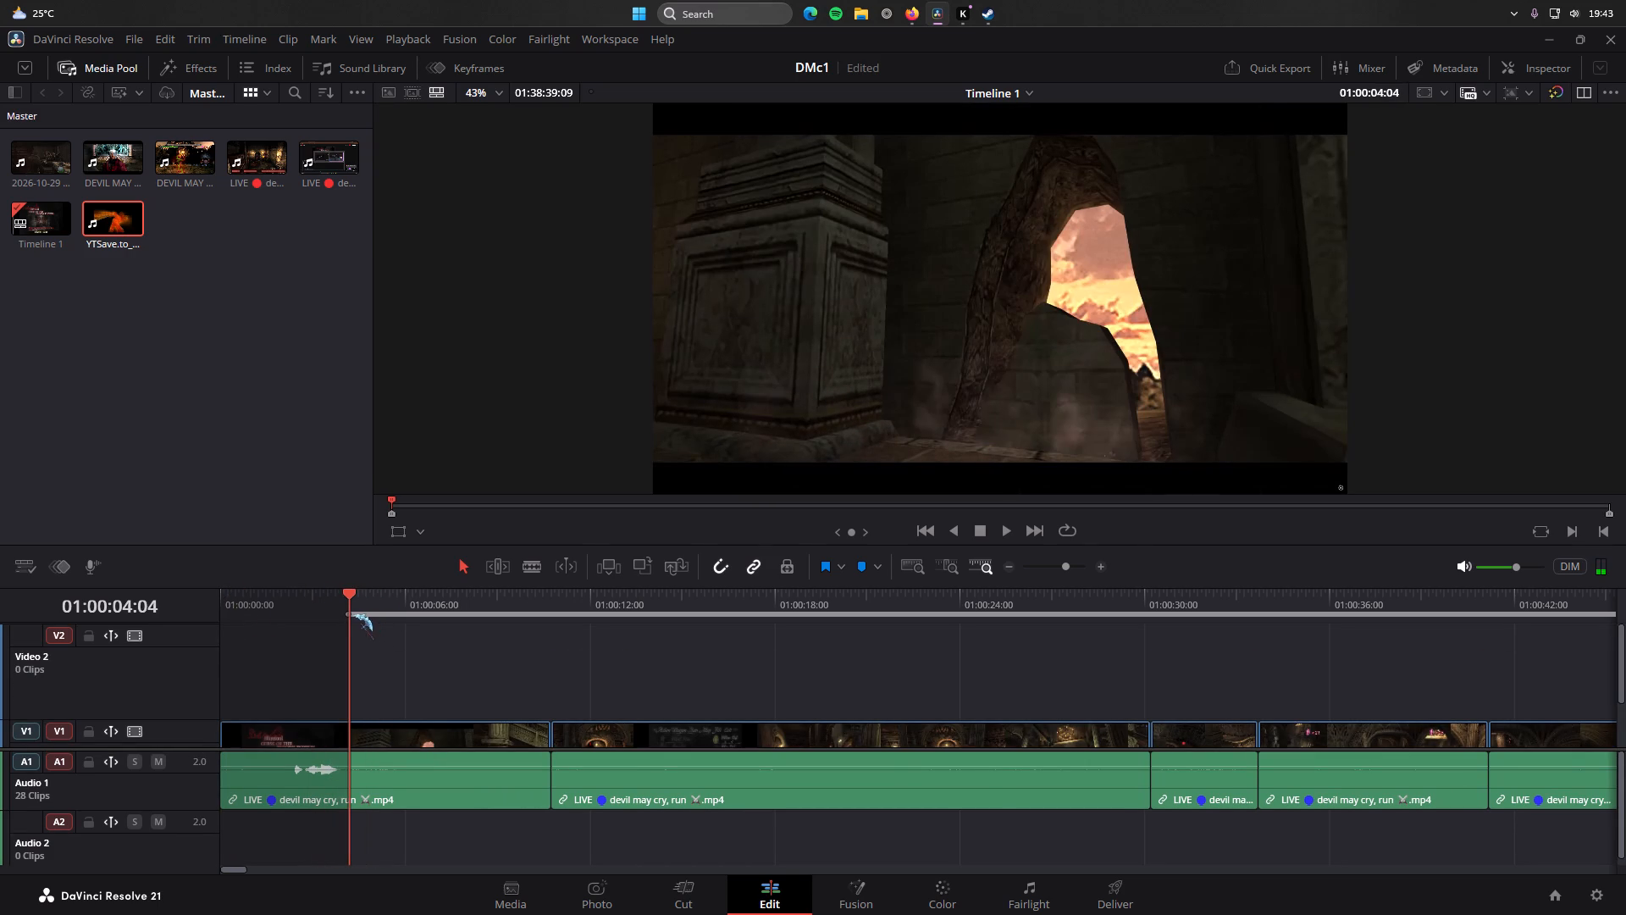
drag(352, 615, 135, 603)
Undo the recent edits until the title screen clip and the blue marker are restored.
key(ctrl+z)
key(ctrl+z)
key(ctrl+z)
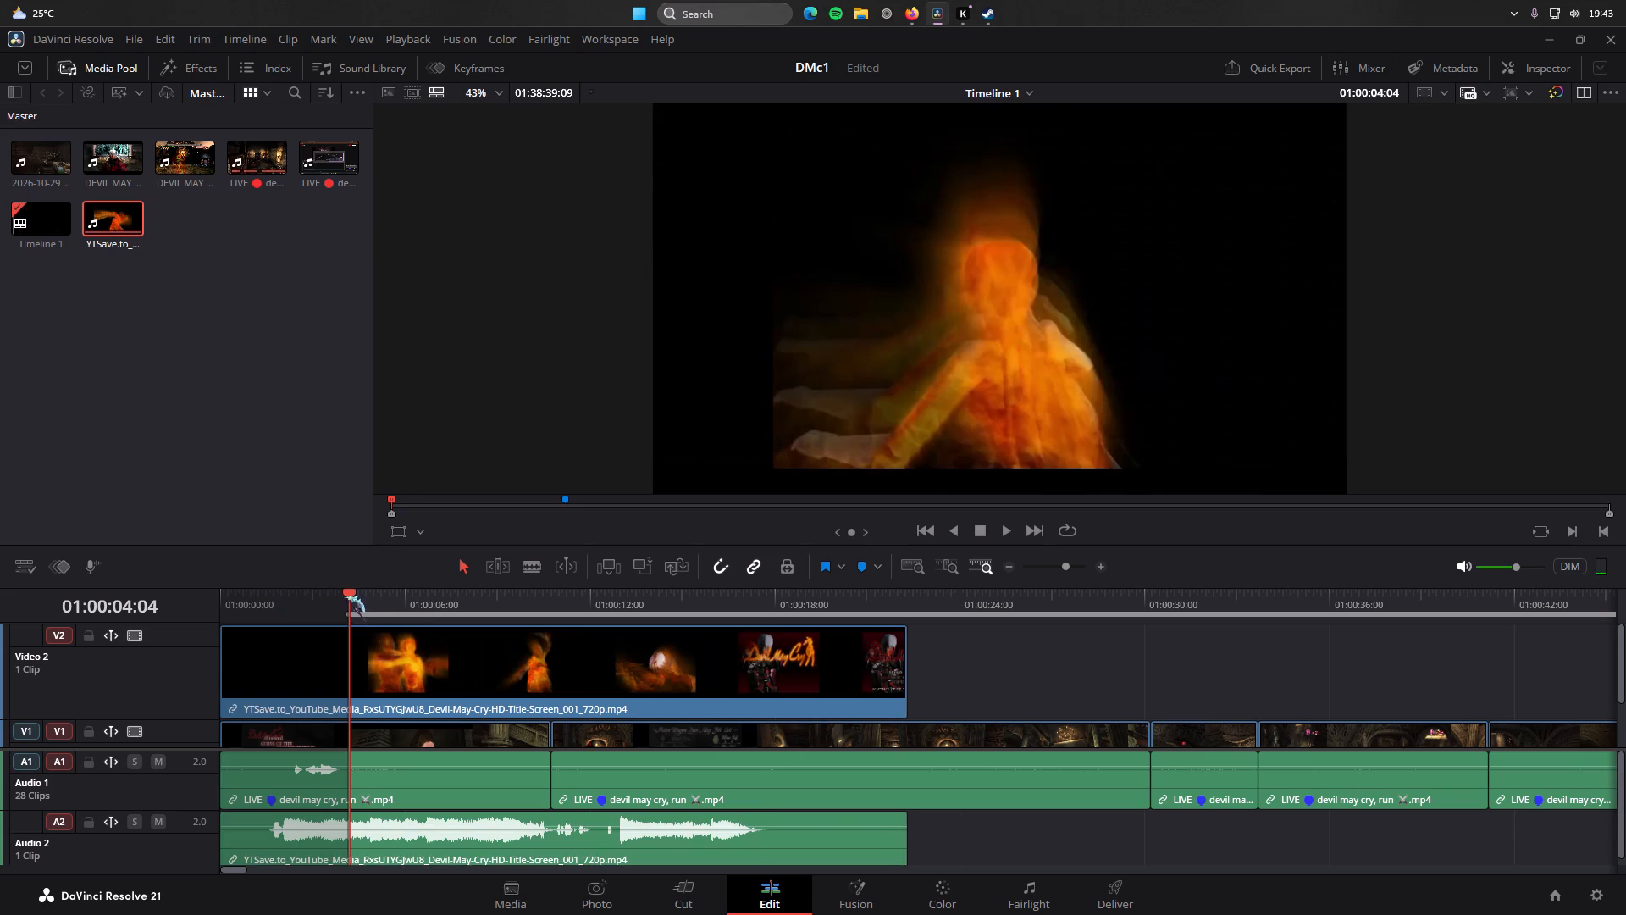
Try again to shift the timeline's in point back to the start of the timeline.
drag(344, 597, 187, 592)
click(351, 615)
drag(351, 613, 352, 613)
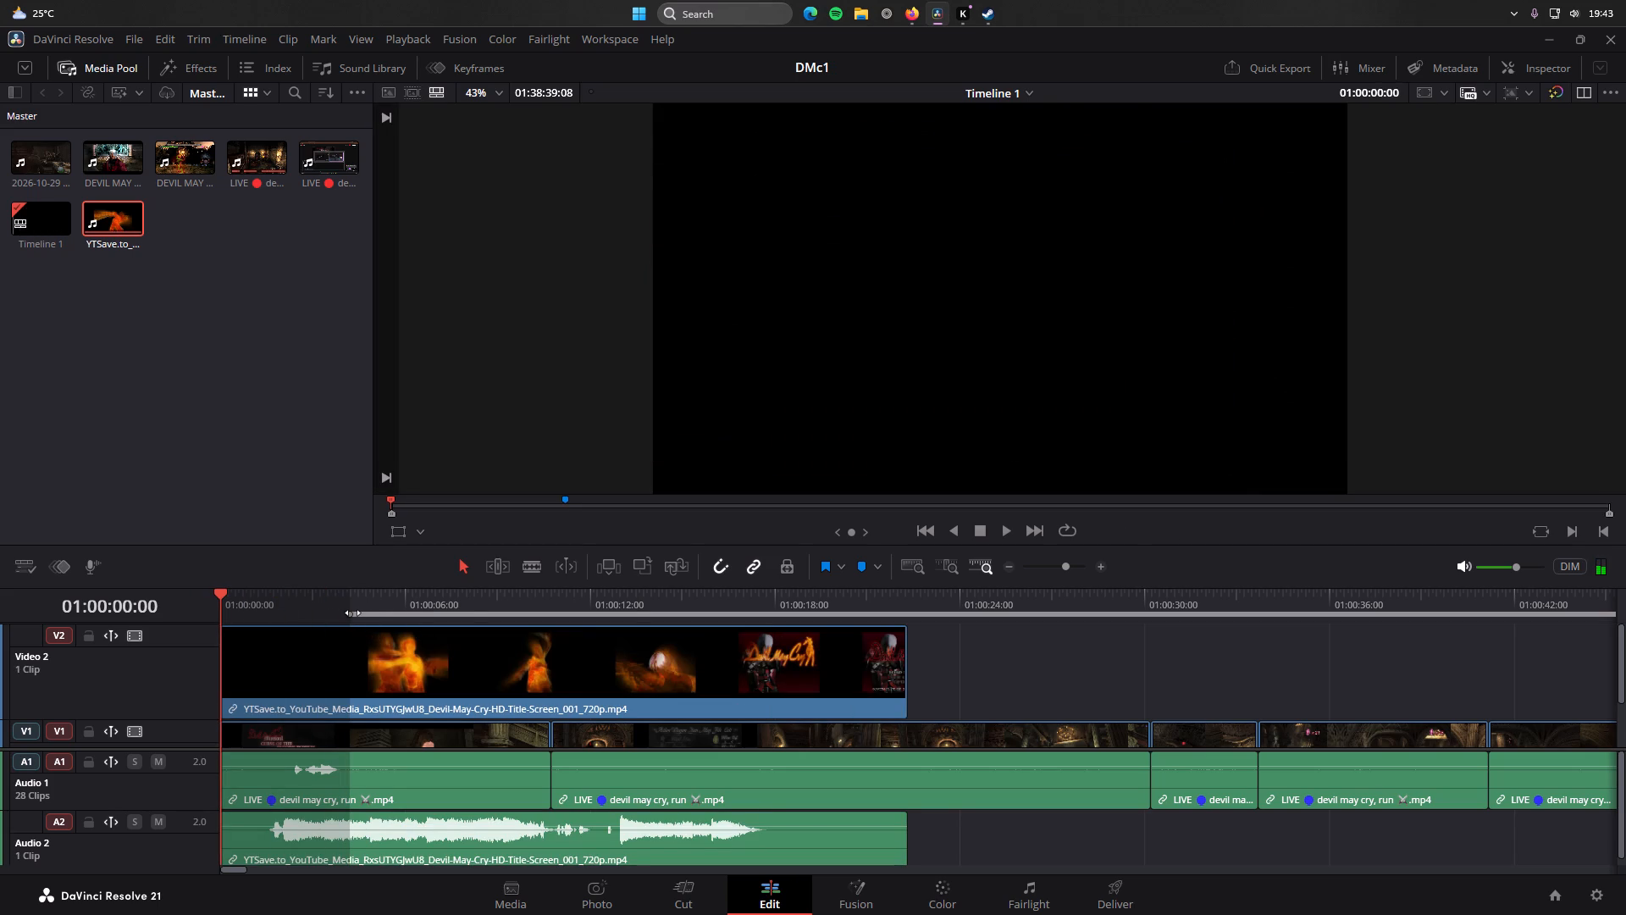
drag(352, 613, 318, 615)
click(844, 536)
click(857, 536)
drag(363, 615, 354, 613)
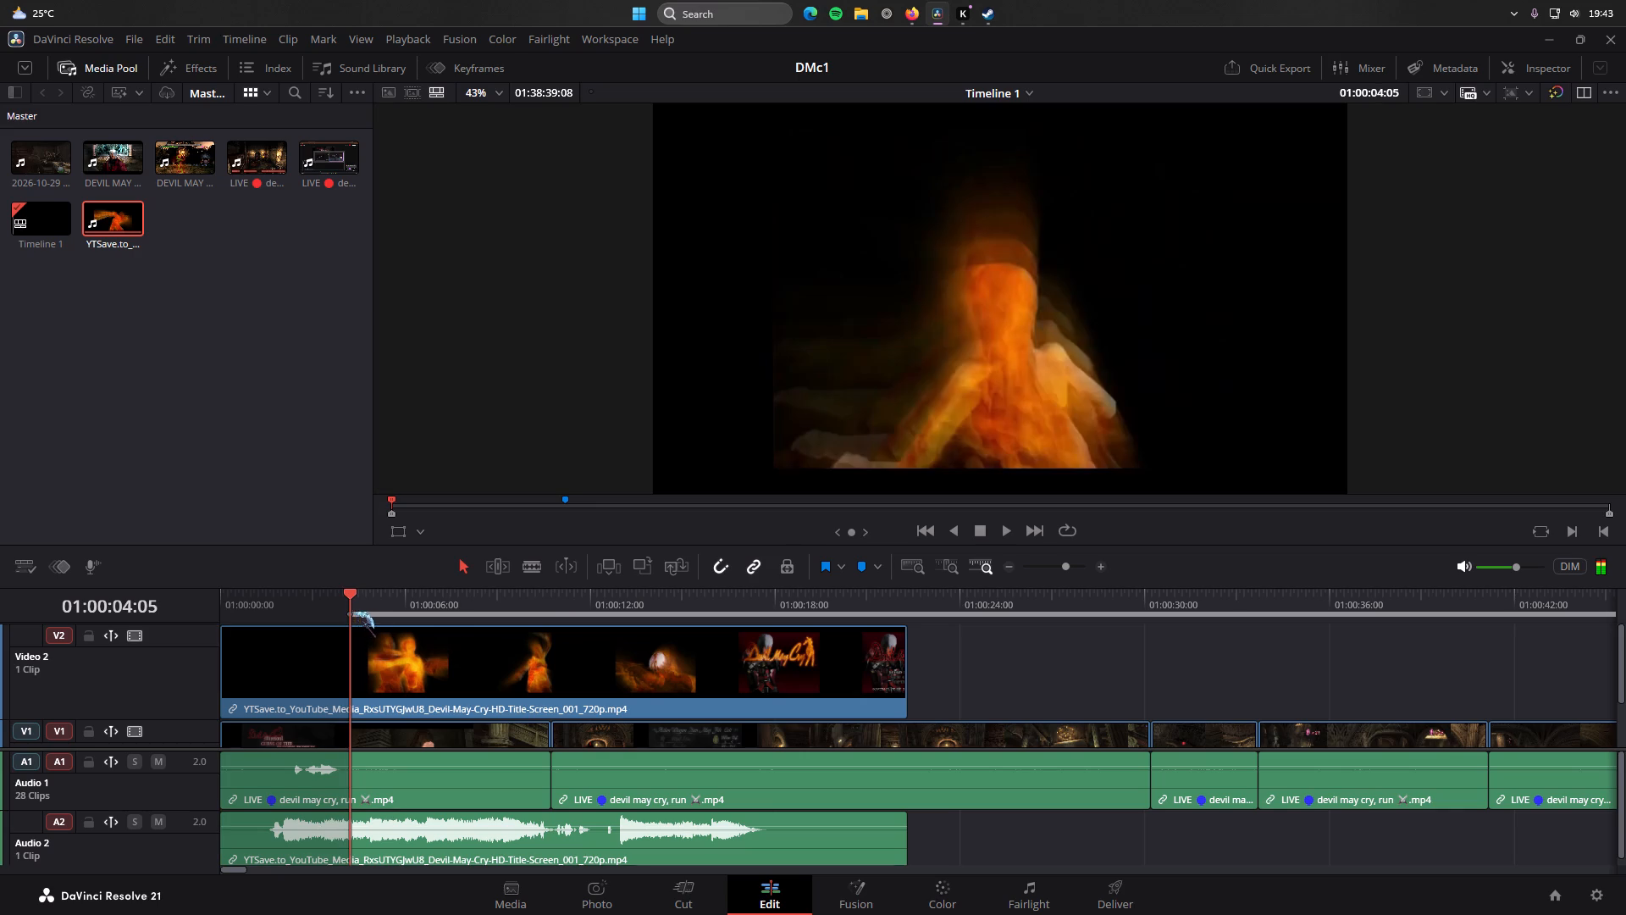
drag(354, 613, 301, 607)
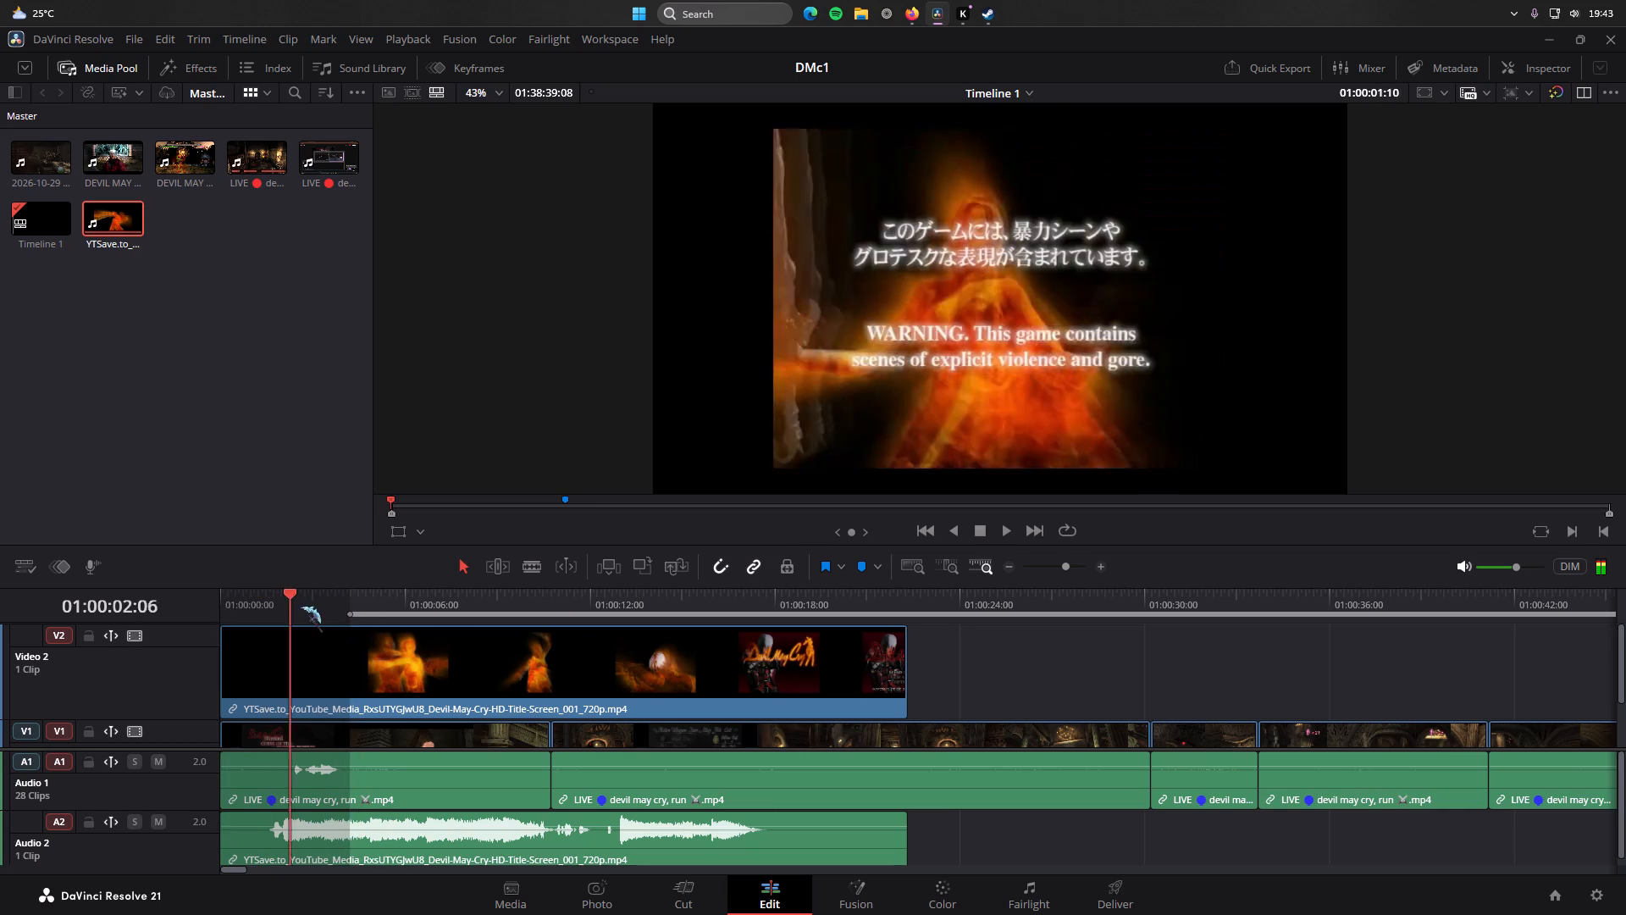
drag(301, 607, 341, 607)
Undo the earlier edits back to before the title screen clip and the 2026-10-29 recording were added to the project.
scroll(329, 660, down, 4)
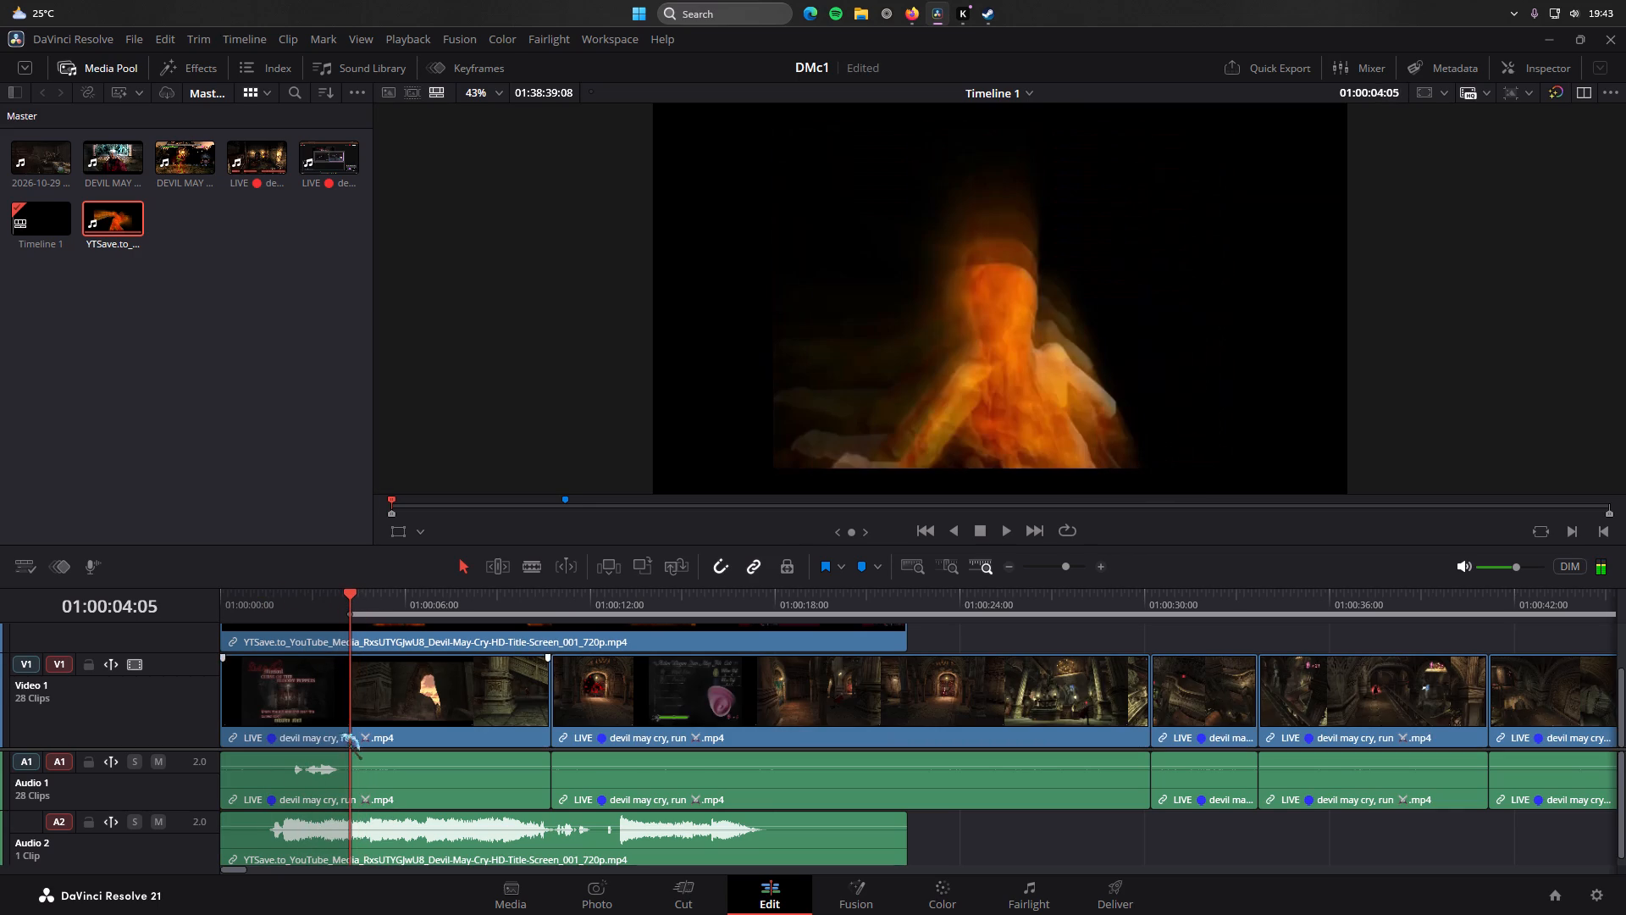
scroll(346, 756, up, 6)
key(ctrl+z)
key(ctrl+z)
ctrl+scroll(552, 700, up, 6)
key(ctrl+z)
key(ctrl+z)
key(ctrl+z)
scroll(537, 740, up, 7)
key(ctrl+z)
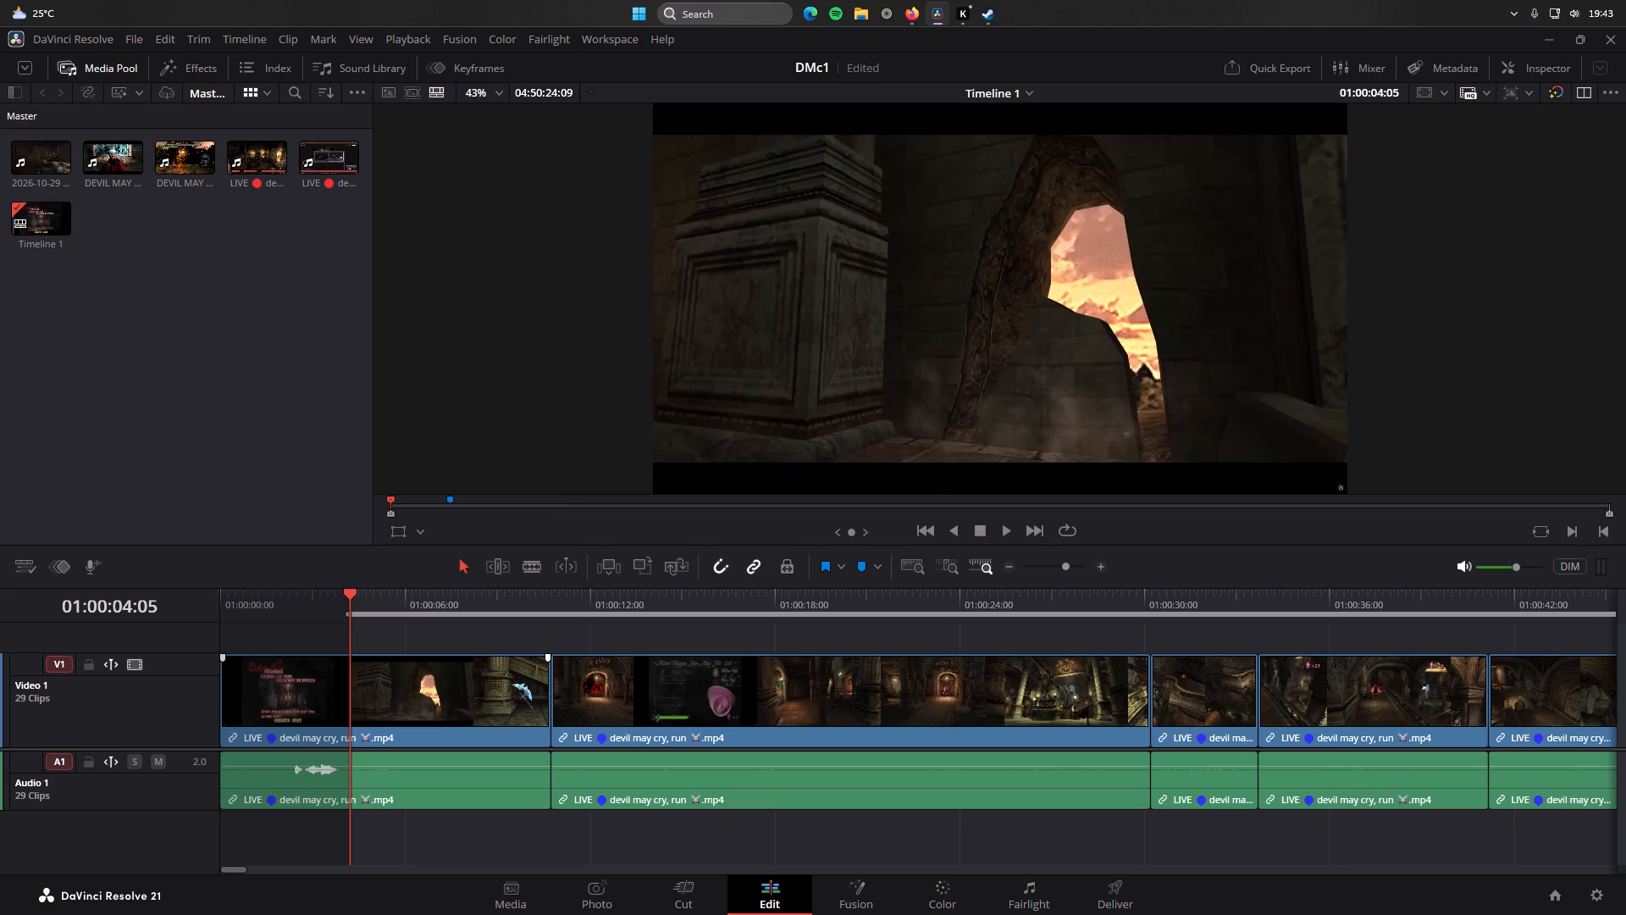
key(ctrl+z)
key(ctrl+z)
scroll(379, 624, up, 3)
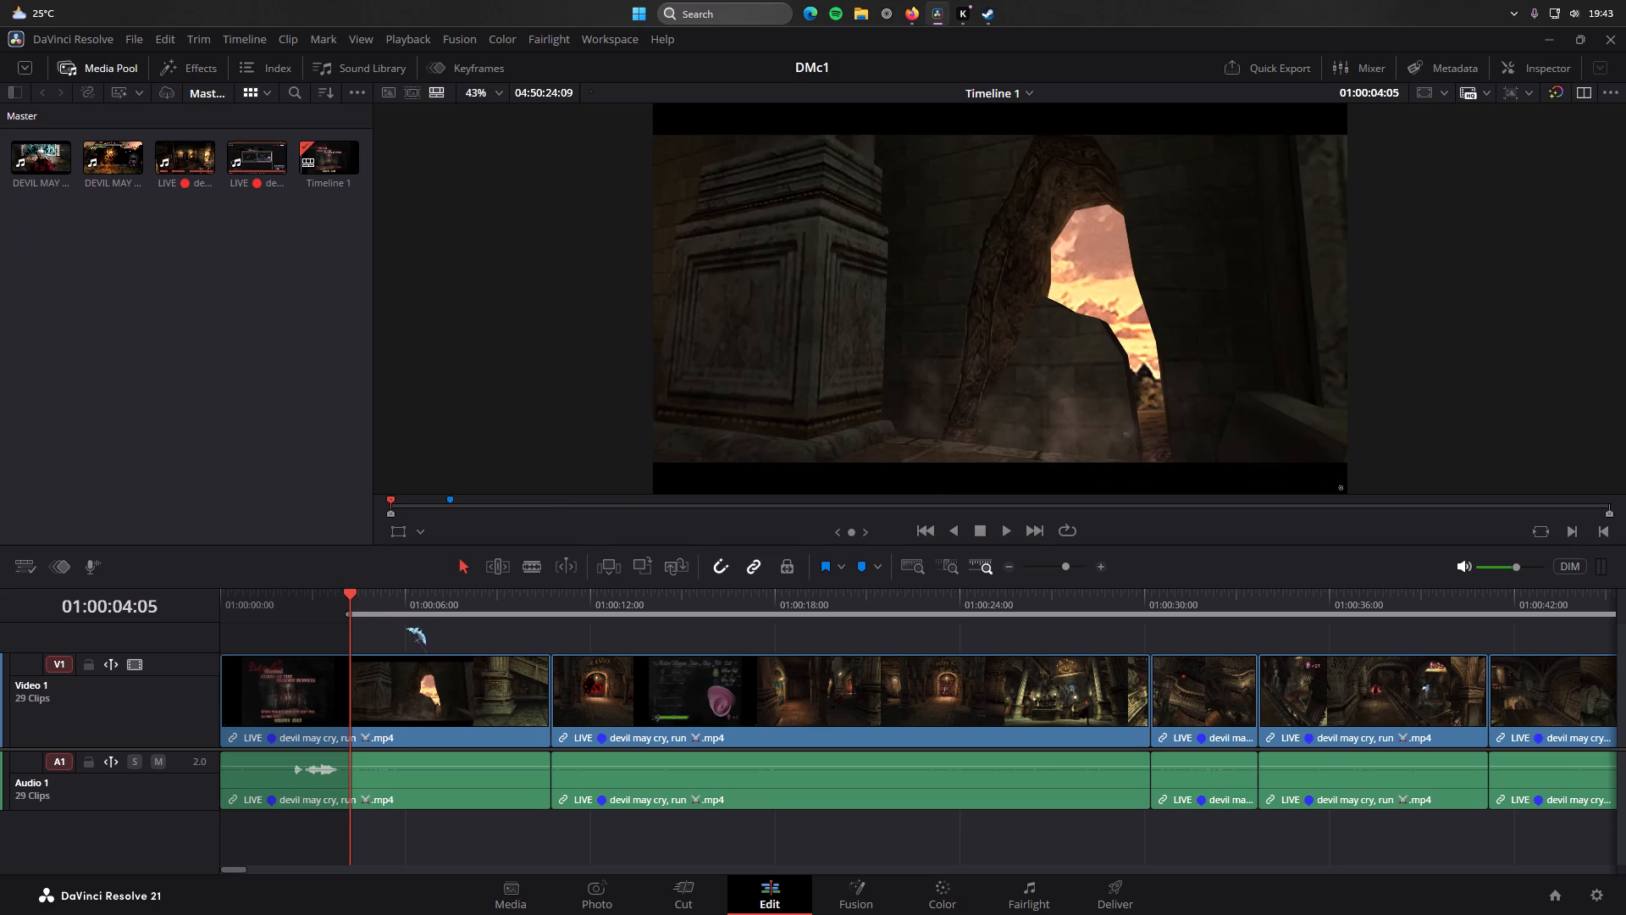
Import the YTSave Devil-May-Cry-HD-Title-Screen clip from the youtube video clips folder into the Master bin on the Media page.
click(401, 620)
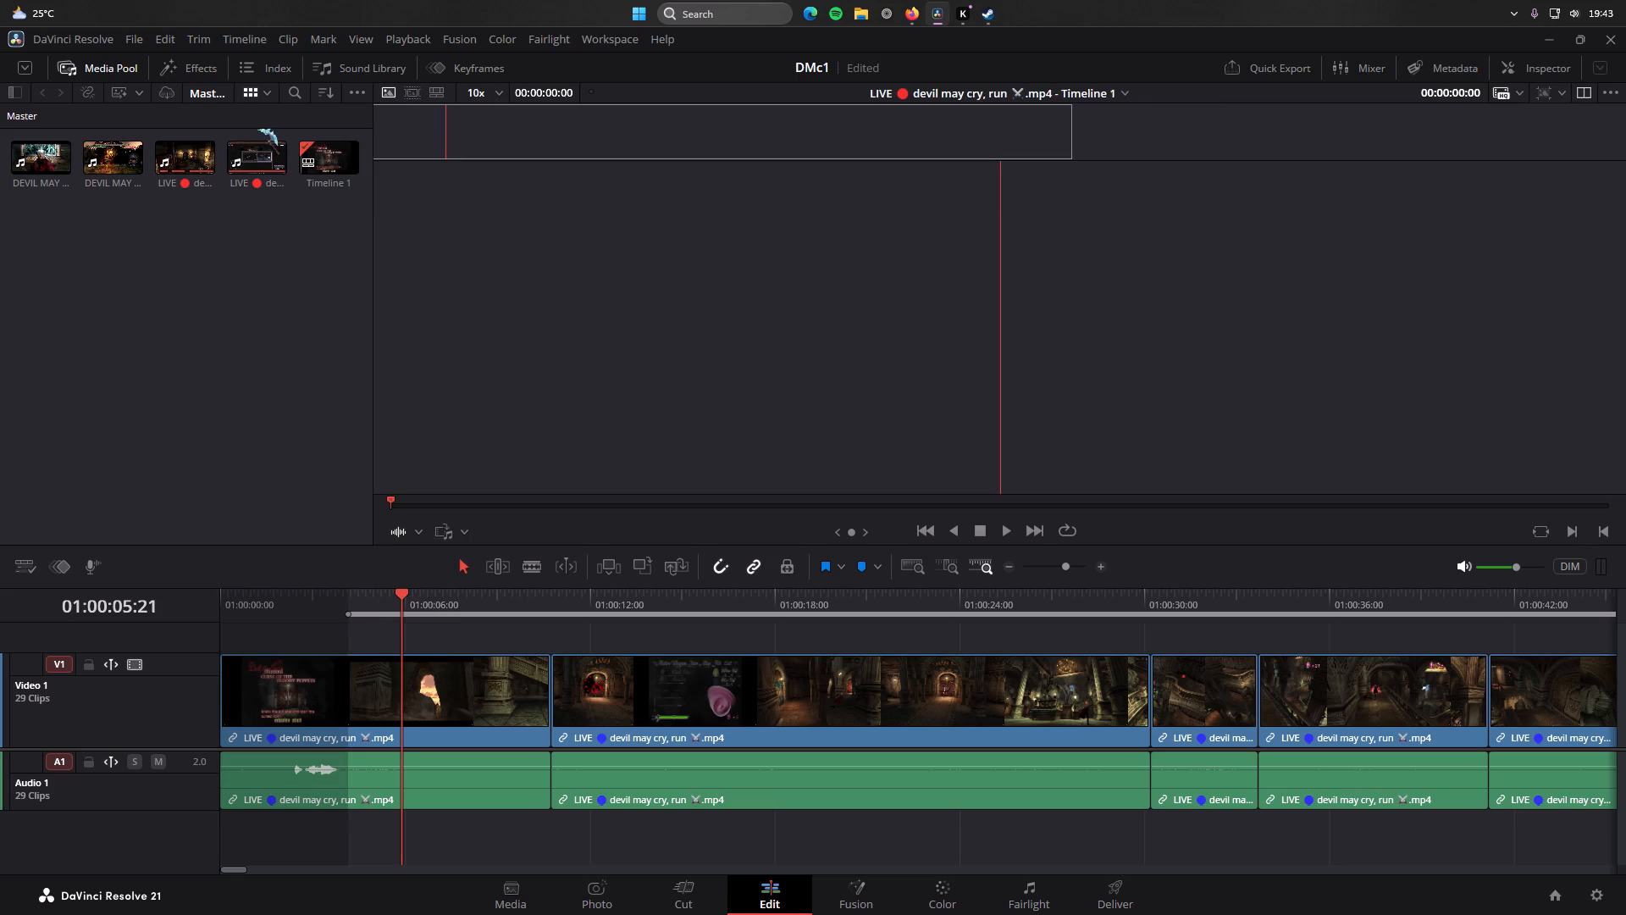
click(88, 74)
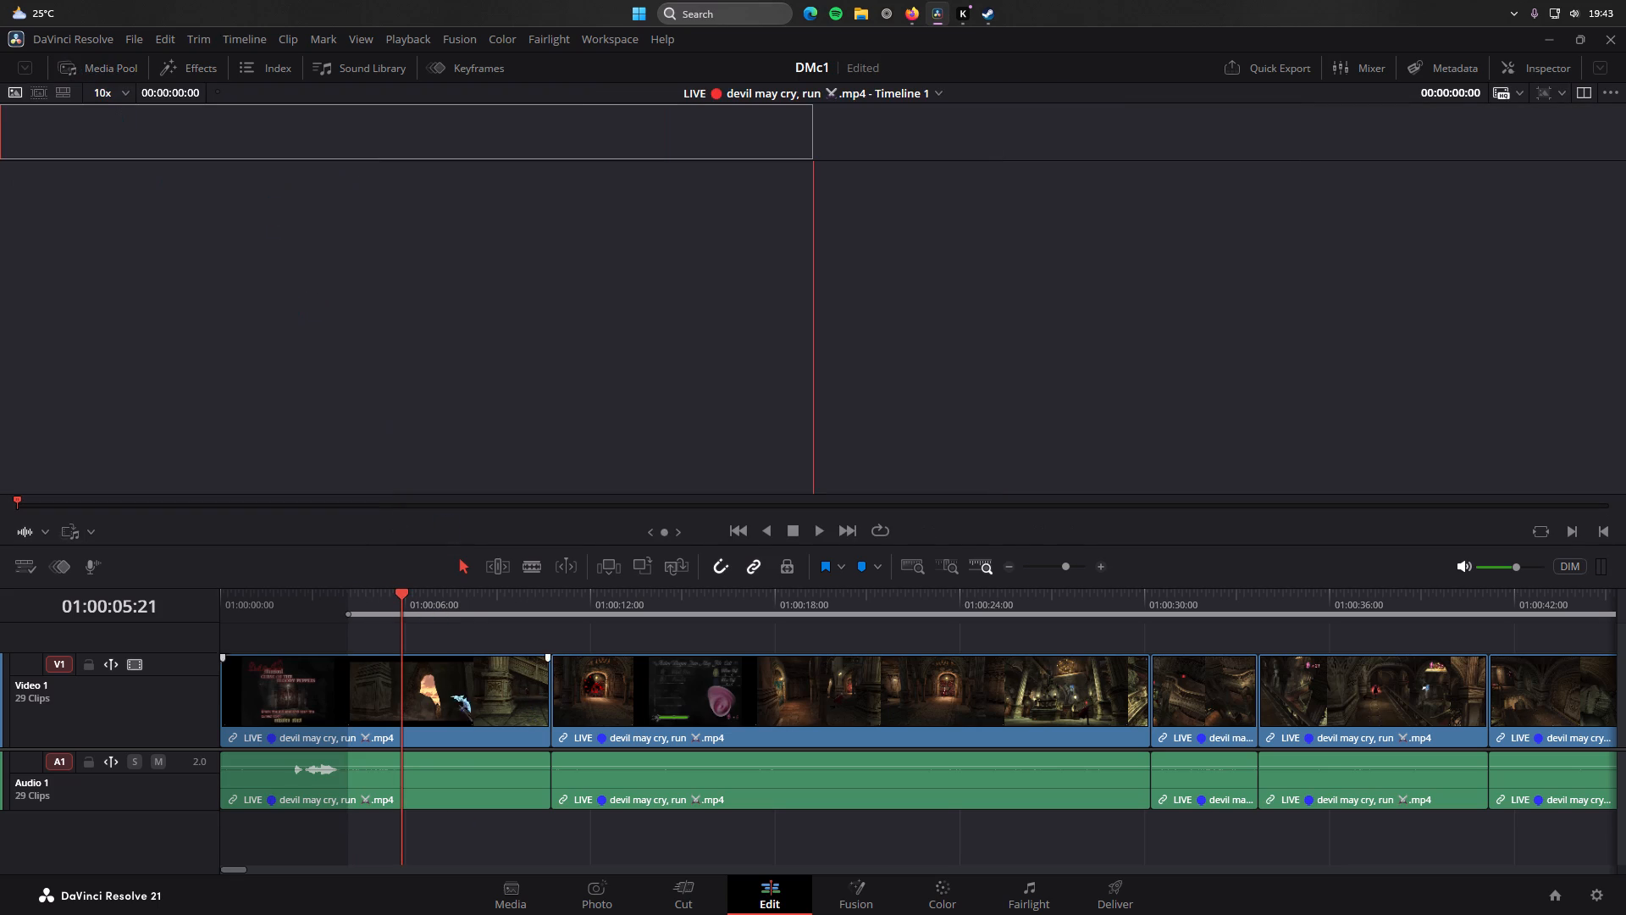
click(524, 895)
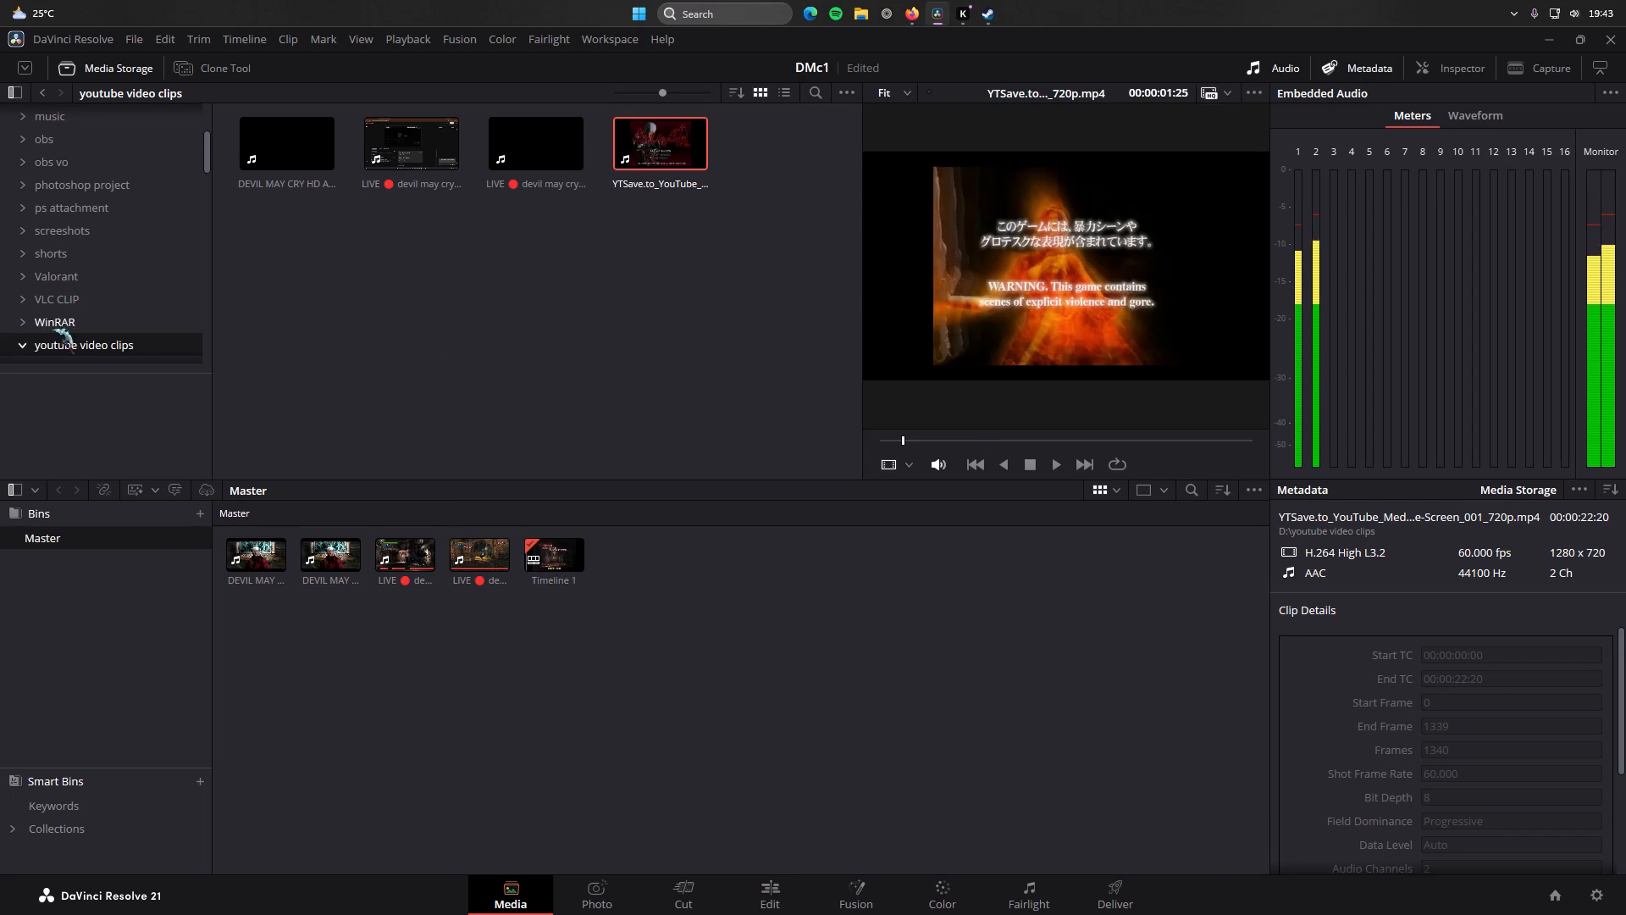
drag(666, 131, 686, 631)
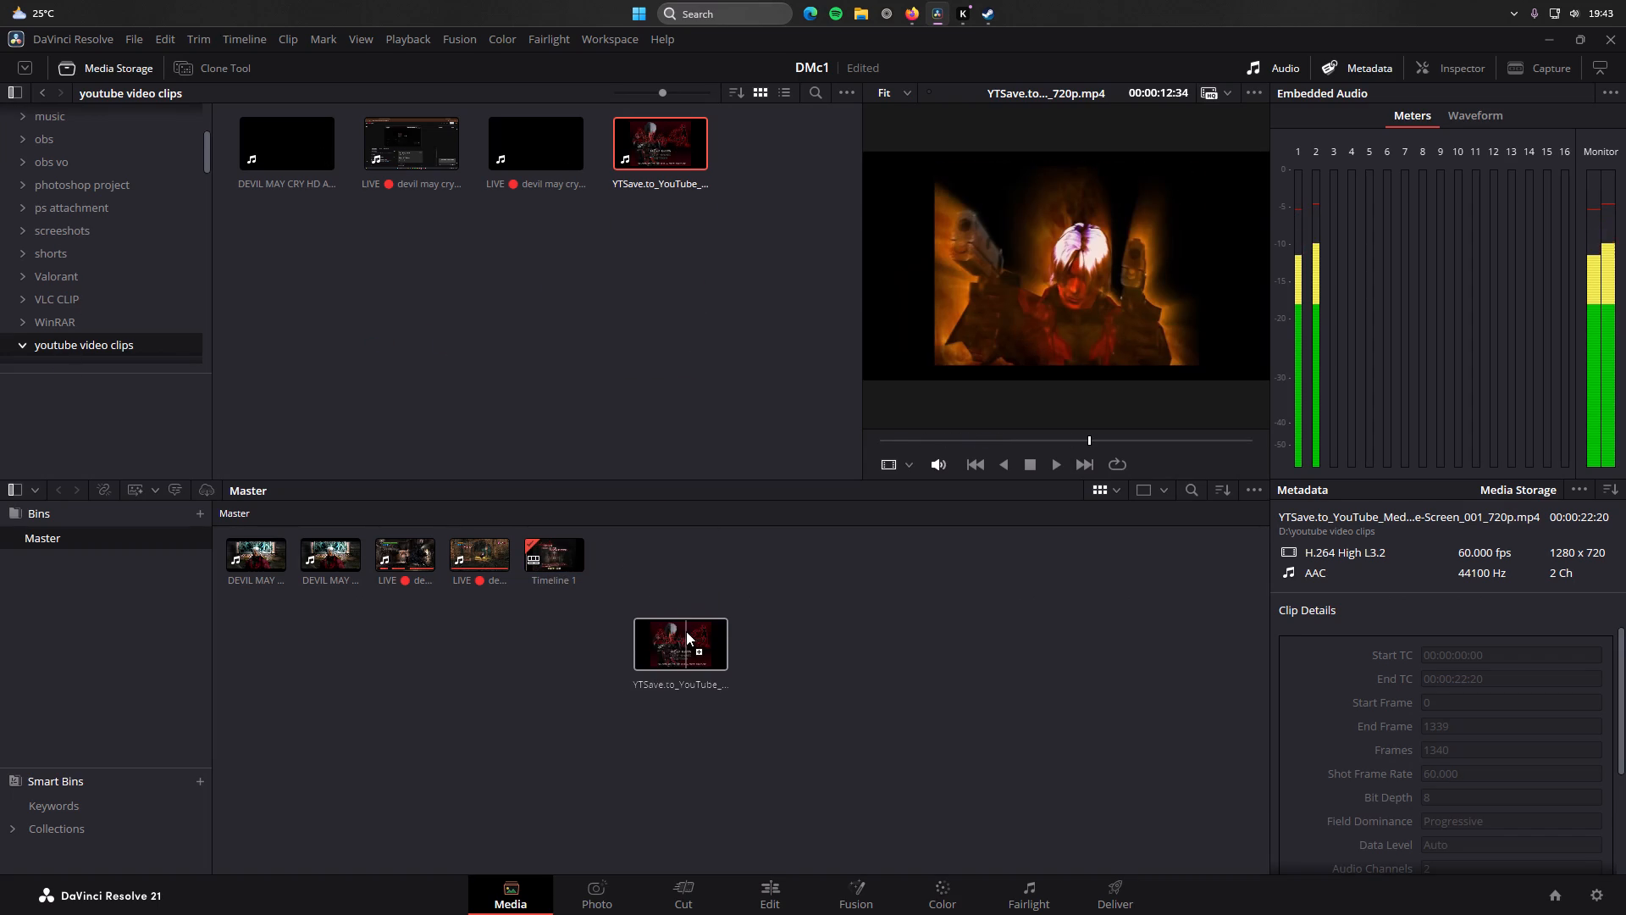
drag(686, 631, 569, 637)
Back on the Edit page, move the timeline's in point to the very start and return the playhead to 01:00:00:00.
click(620, 901)
click(689, 898)
click(764, 906)
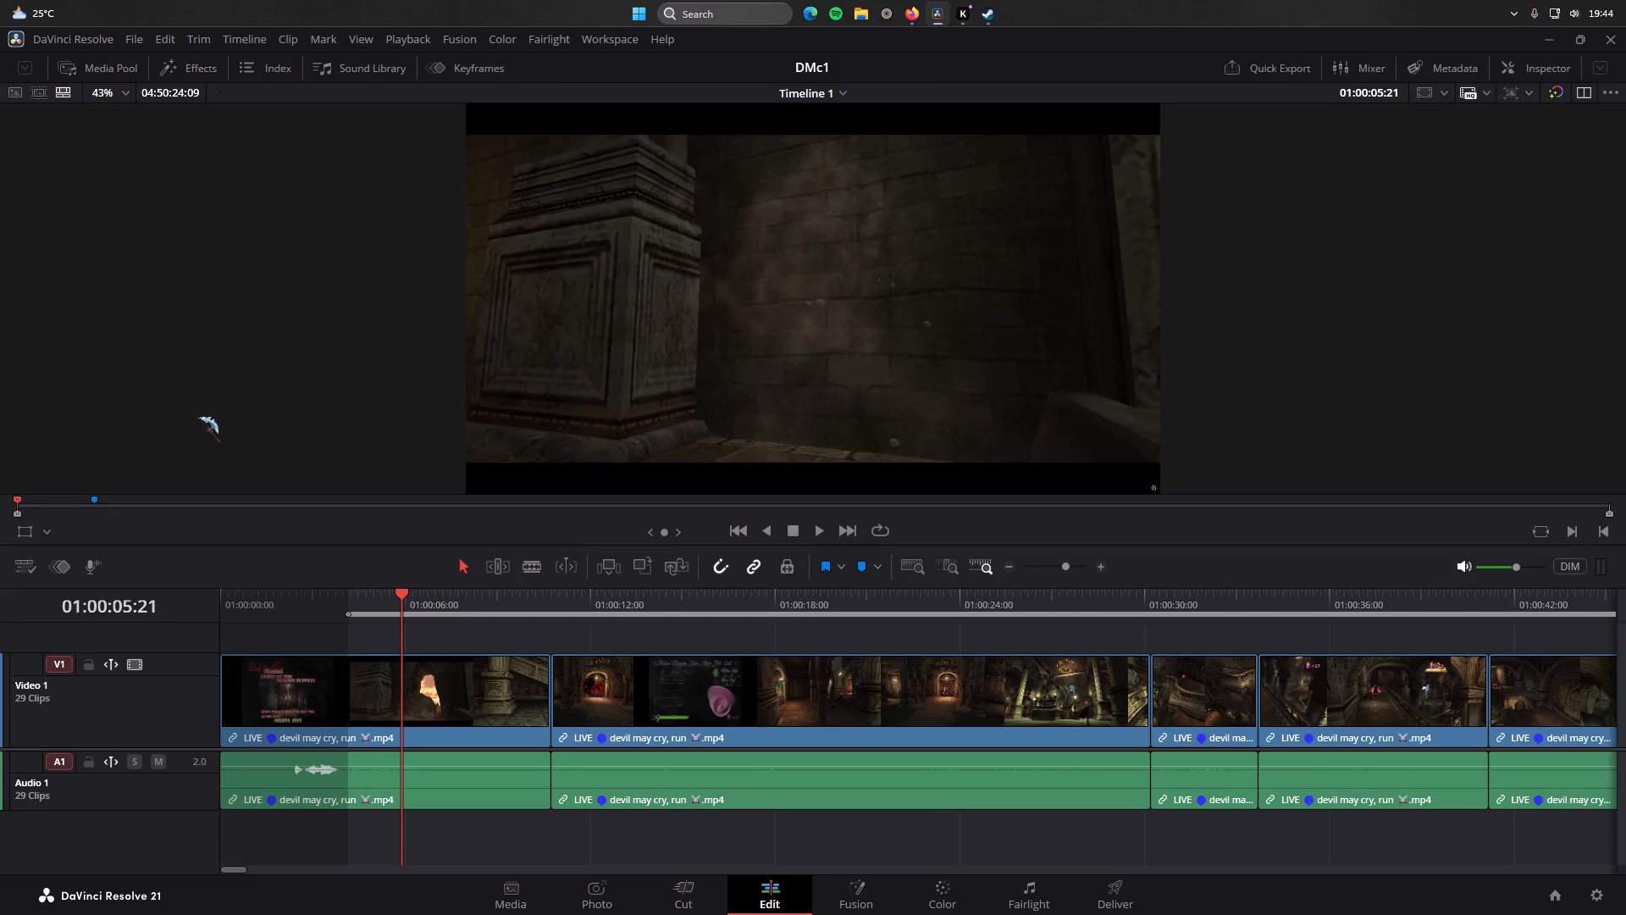
drag(371, 596, 340, 604)
click(362, 617)
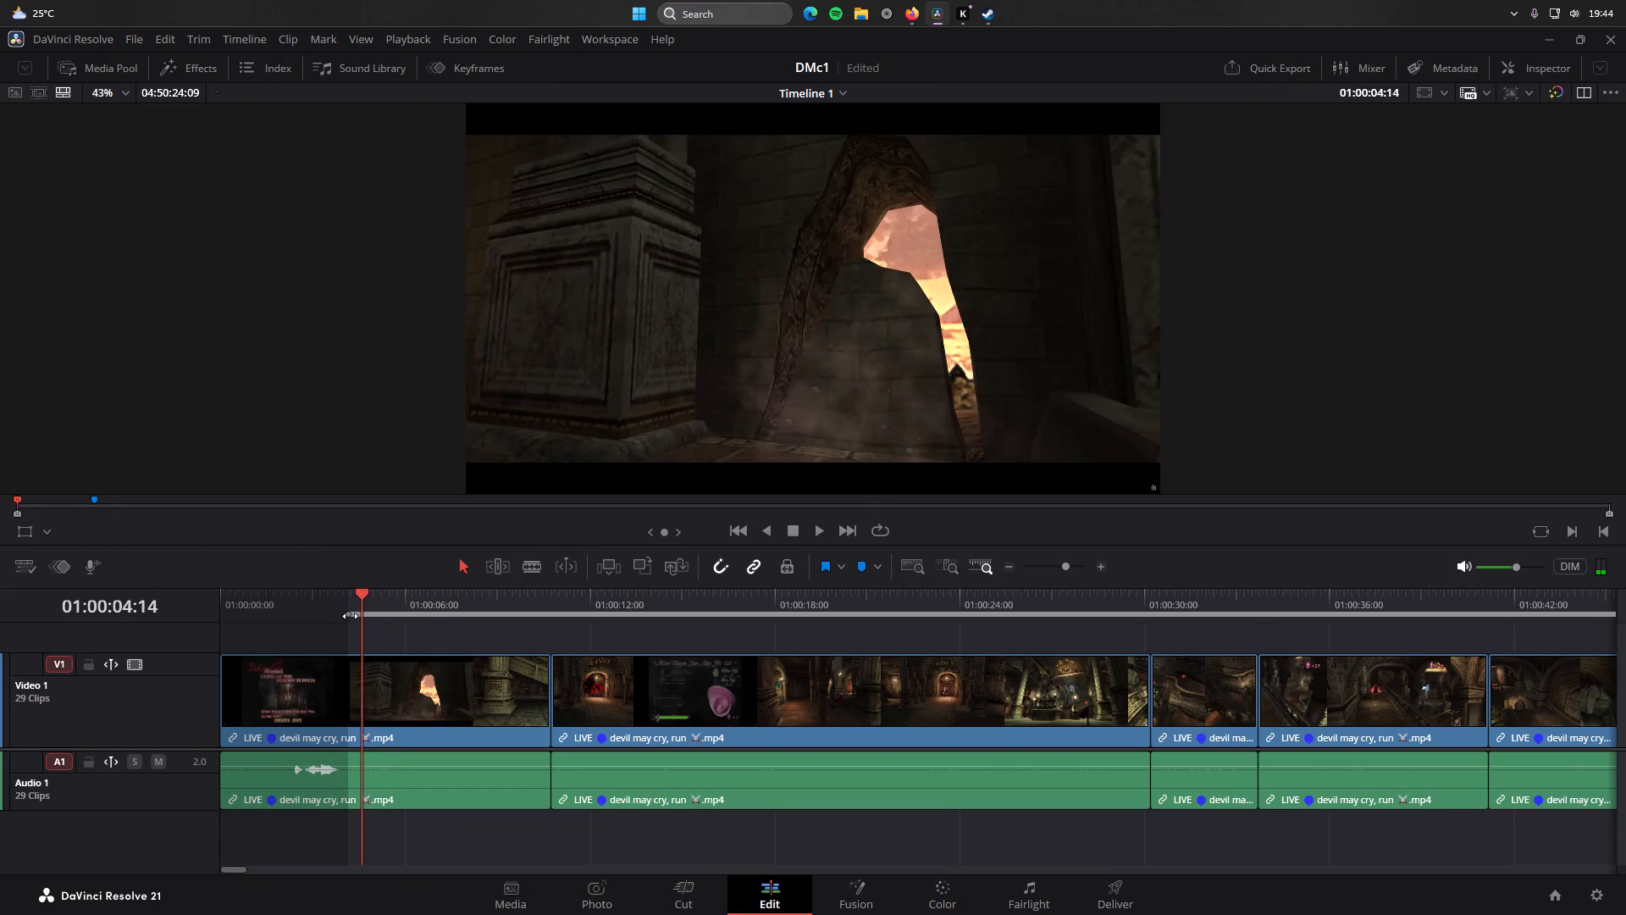
drag(350, 616, 526, 626)
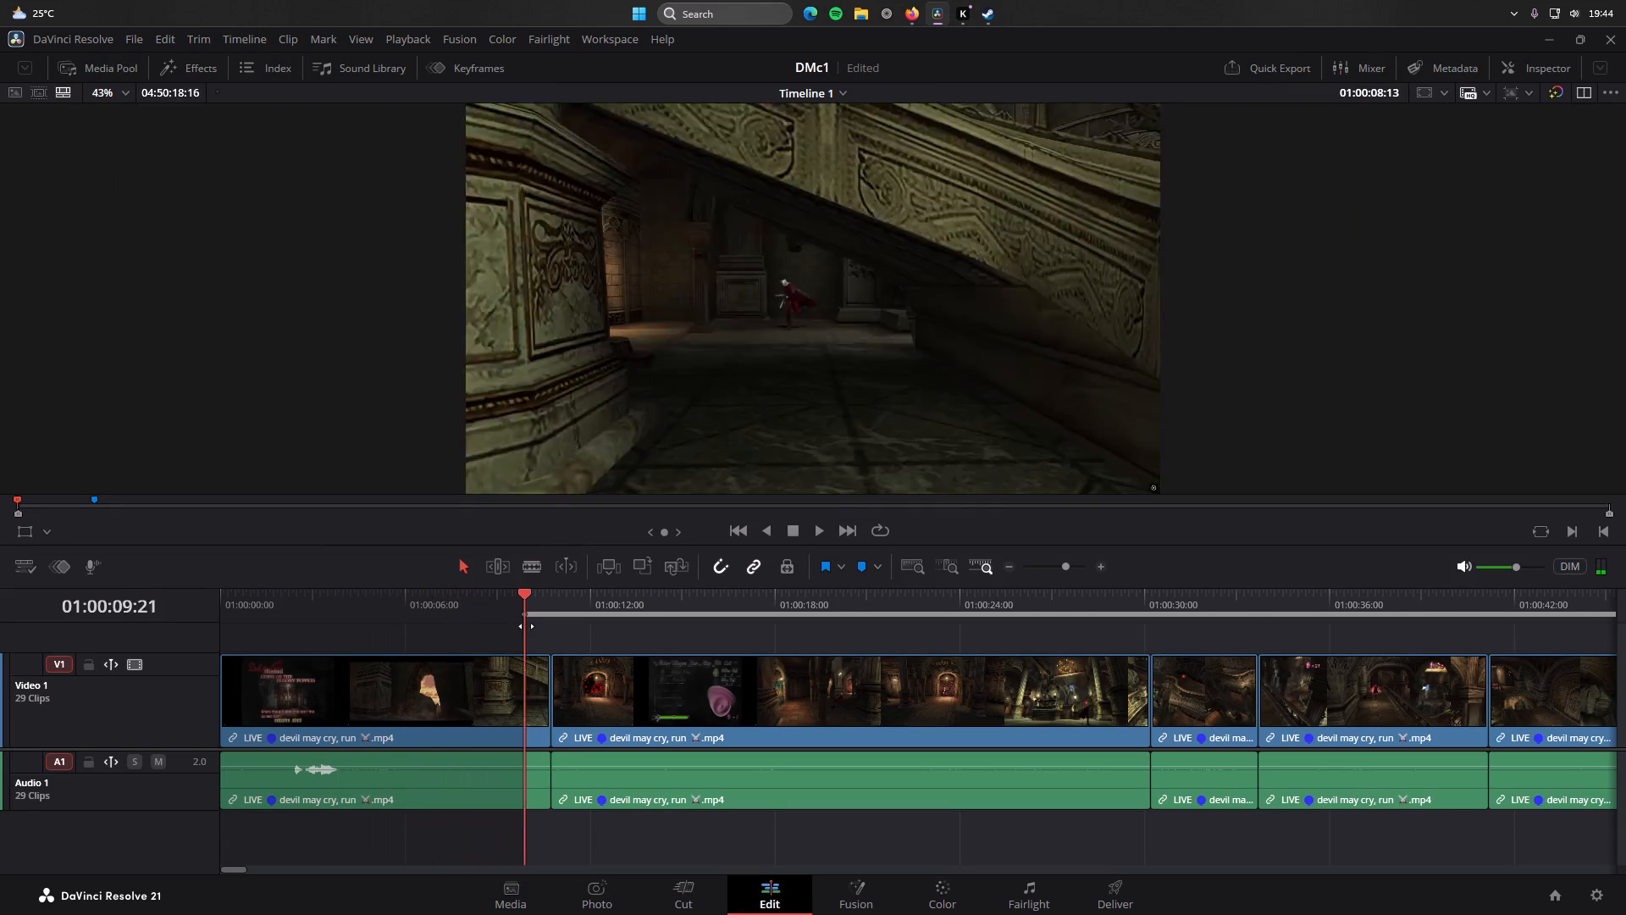
drag(526, 626, 179, 616)
drag(357, 596, 263, 593)
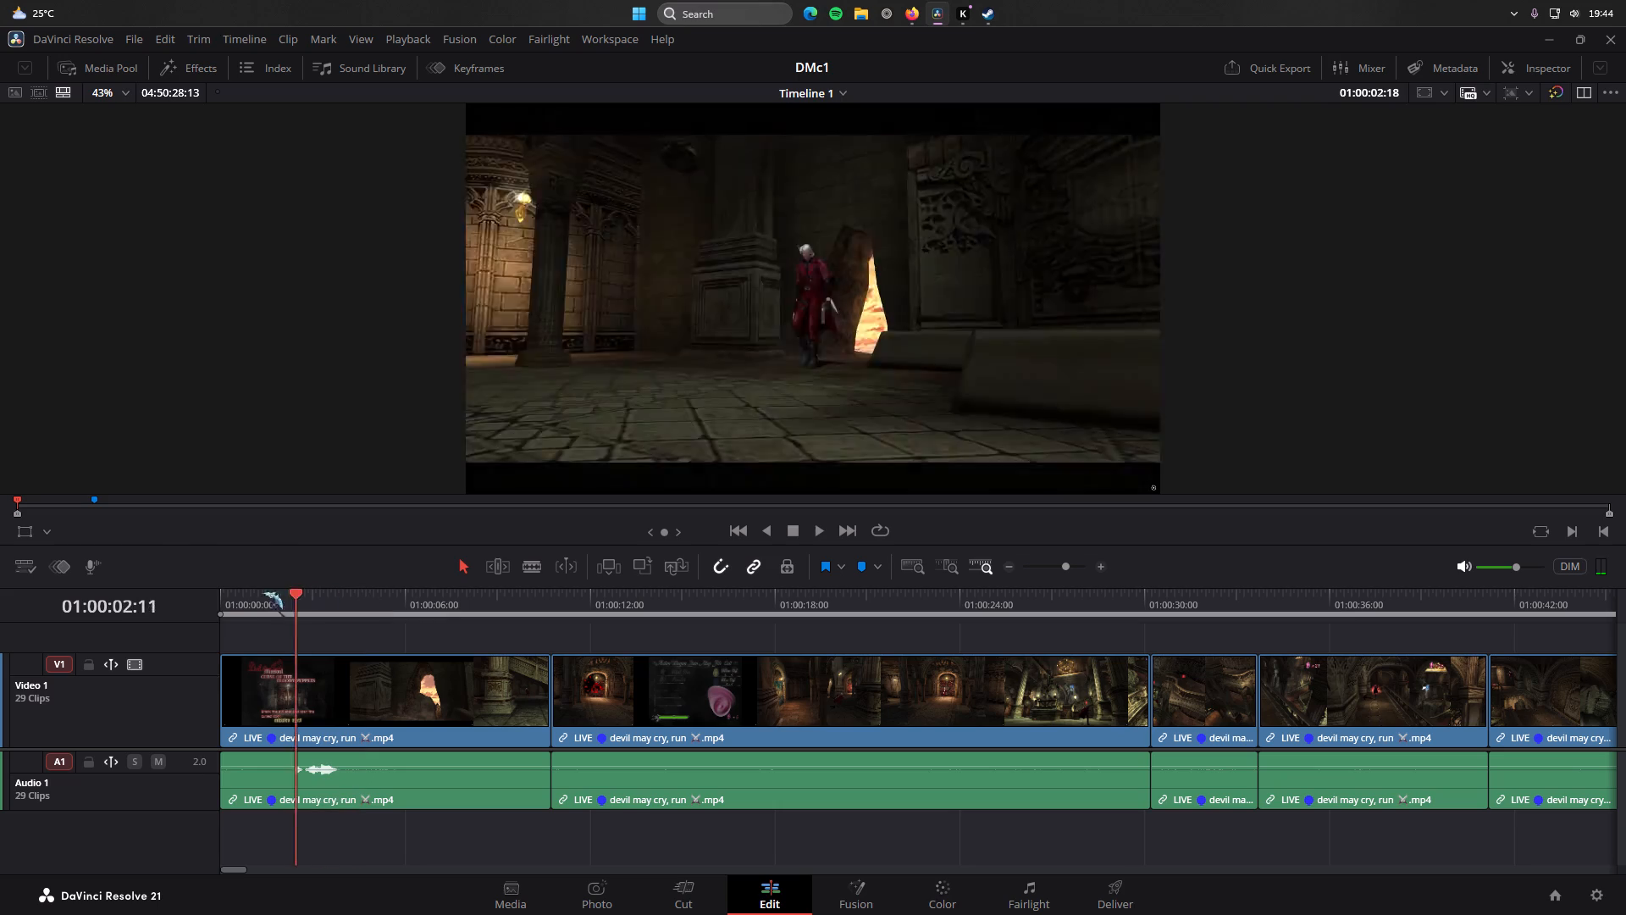
drag(263, 593, 192, 591)
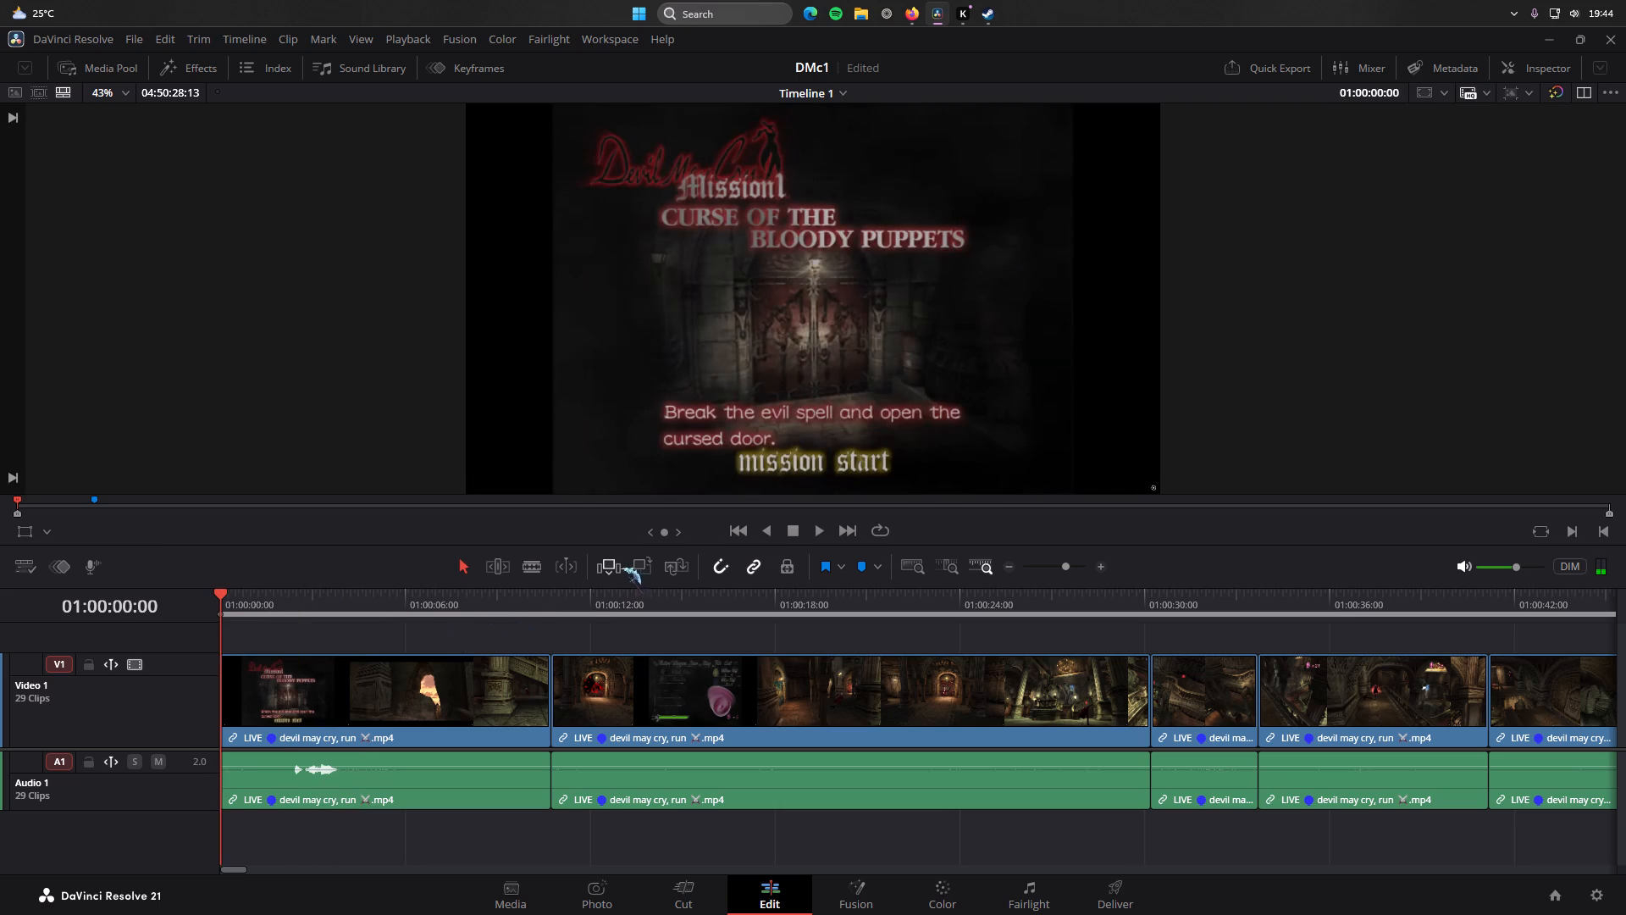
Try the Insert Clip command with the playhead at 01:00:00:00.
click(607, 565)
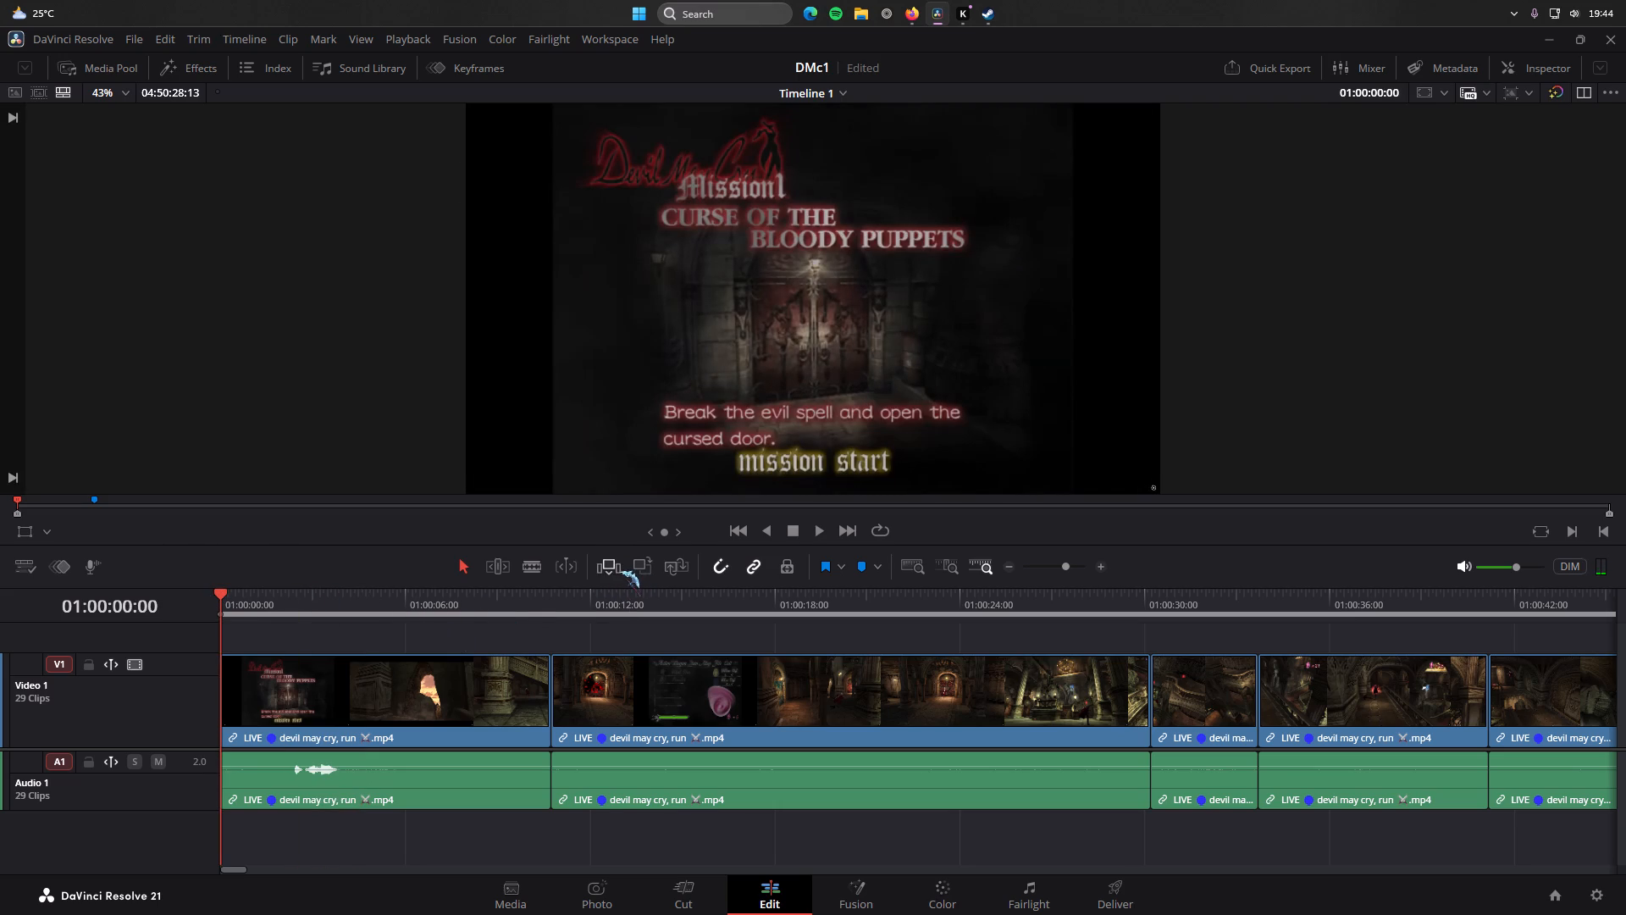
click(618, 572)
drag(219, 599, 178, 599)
Insert the YTSave Devil-May-Cry-HD-Title-Screen clip from the media pool at the very start of Video 1 and Audio 1, pushing the gameplay clips later.
click(114, 76)
click(41, 211)
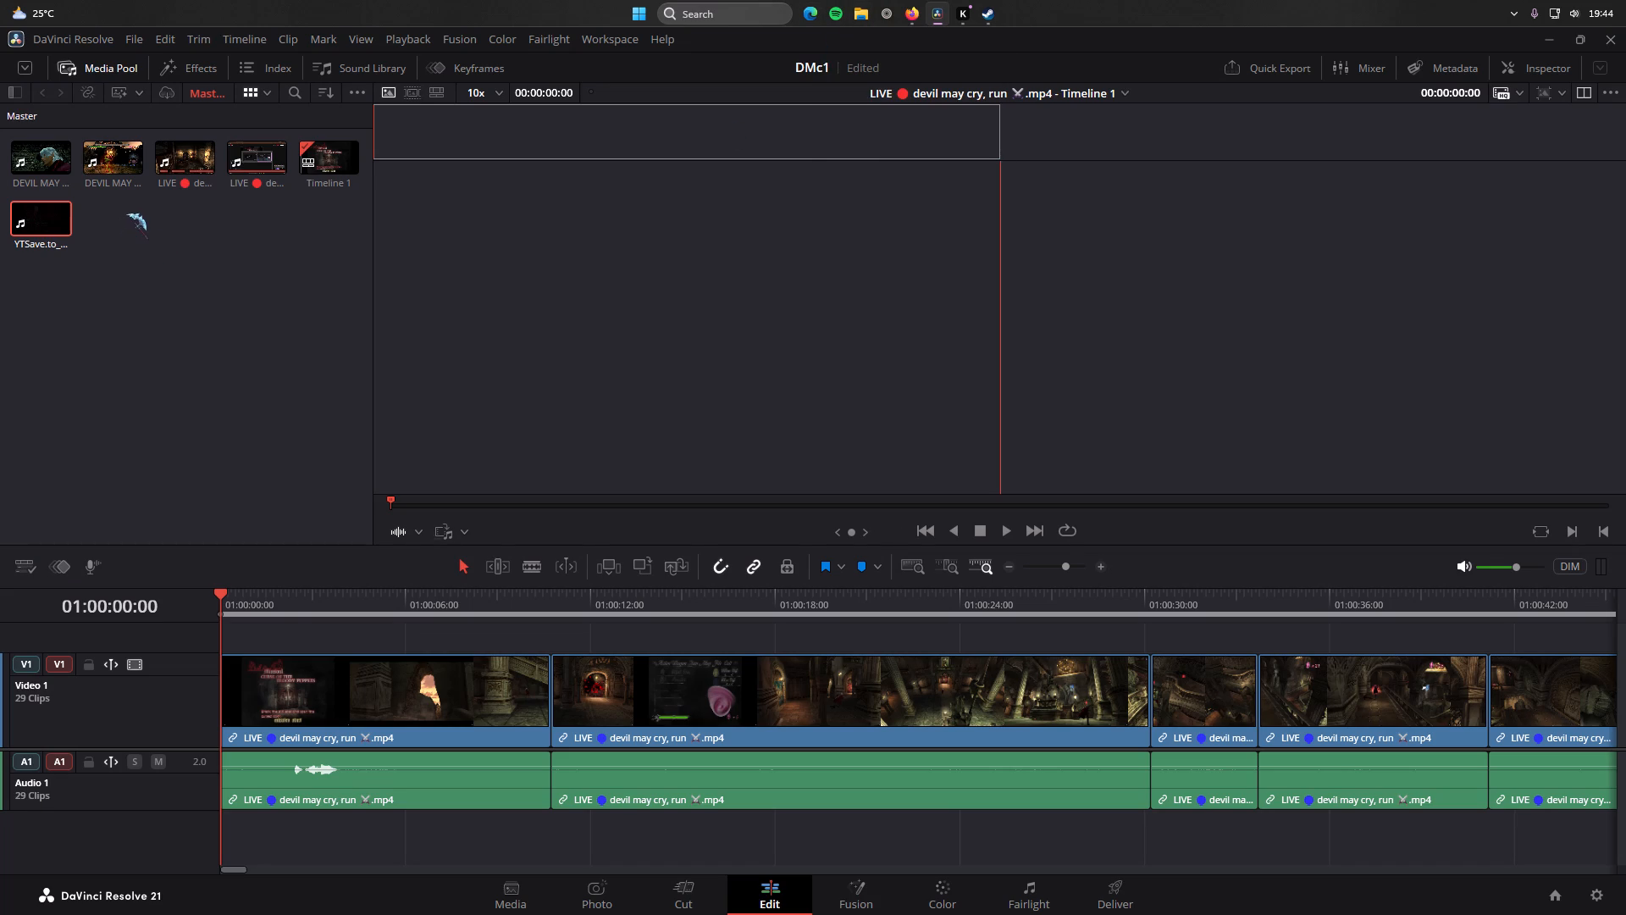
ctrl+shift+drag(48, 203, 342, 565)
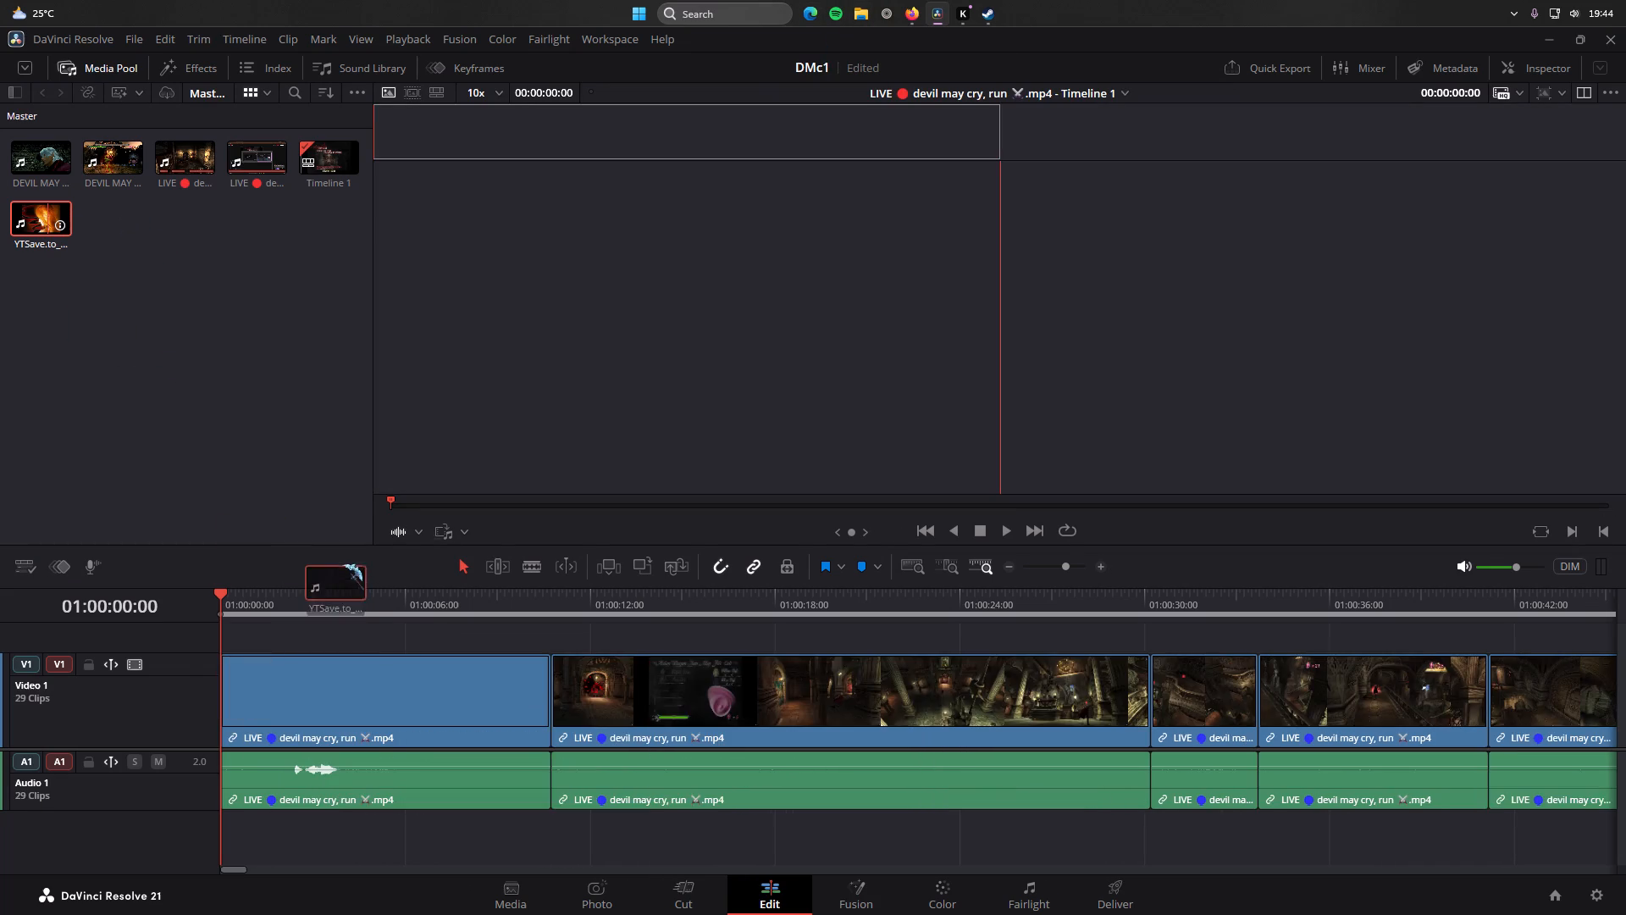
ctrl+shift+drag(342, 565, 284, 626)
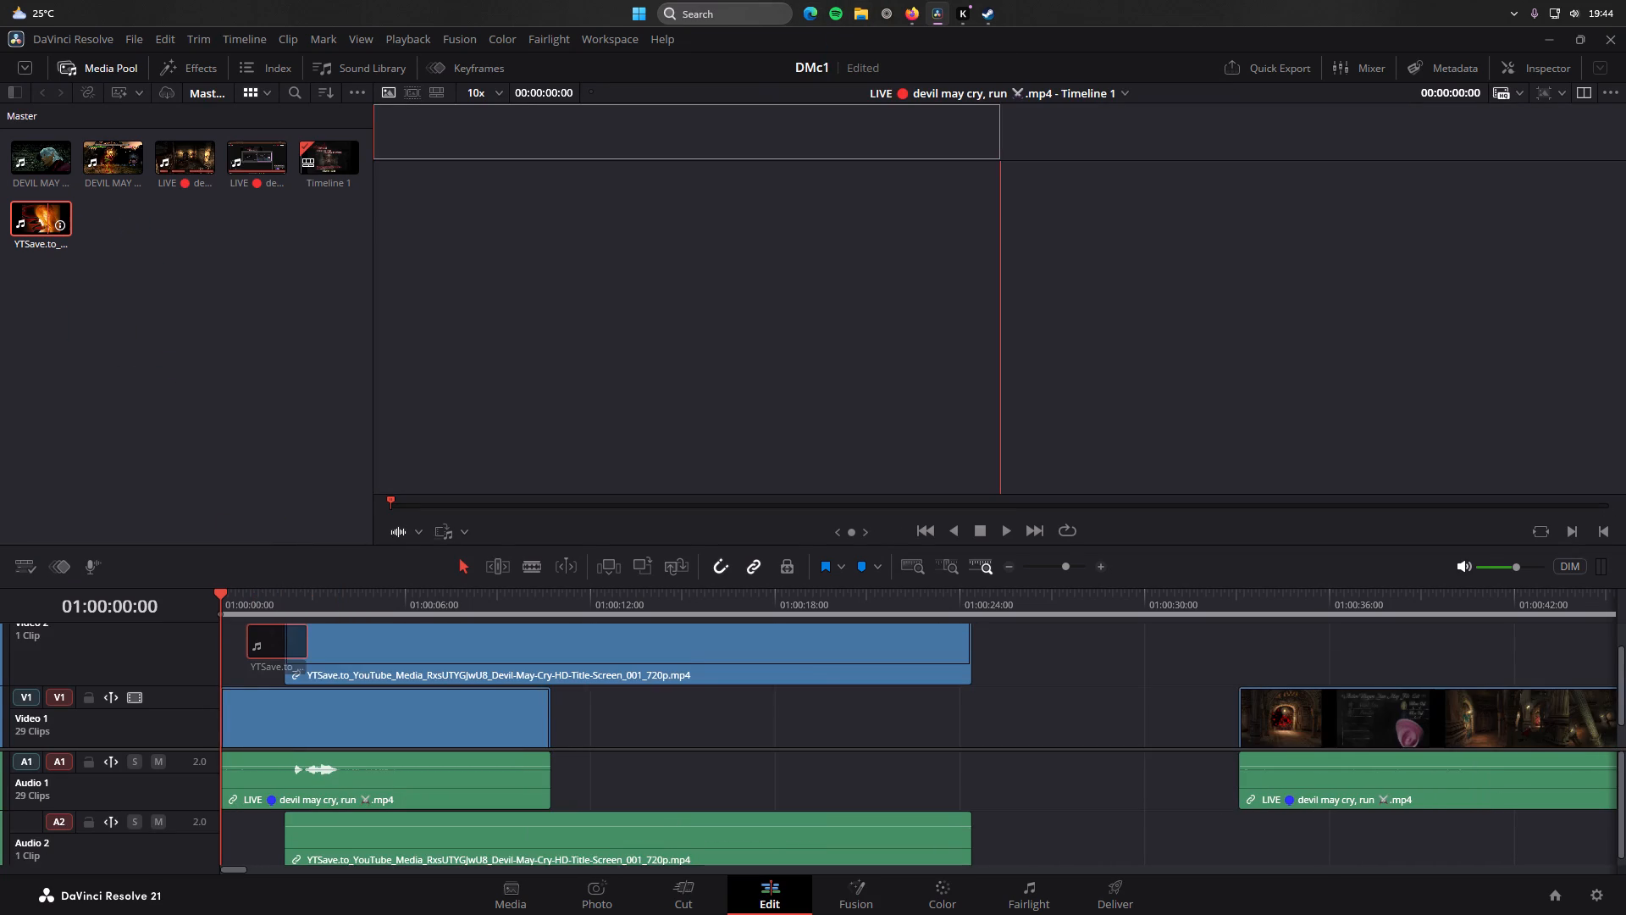
ctrl+shift+drag(284, 626, 186, 635)
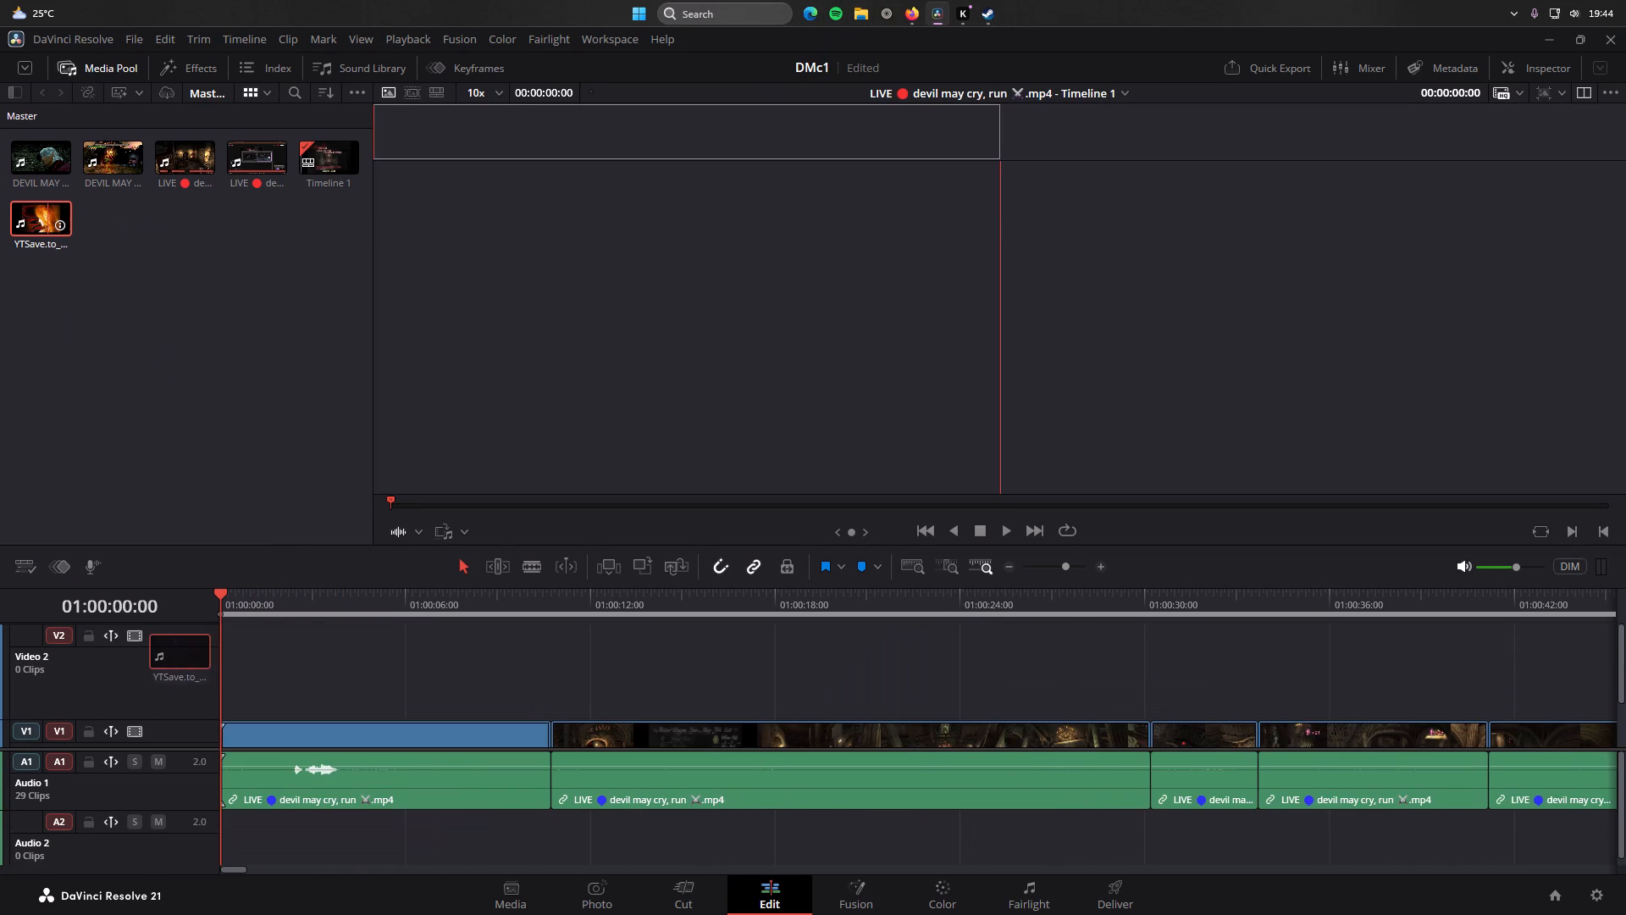
ctrl+shift+drag(186, 635, 218, 748)
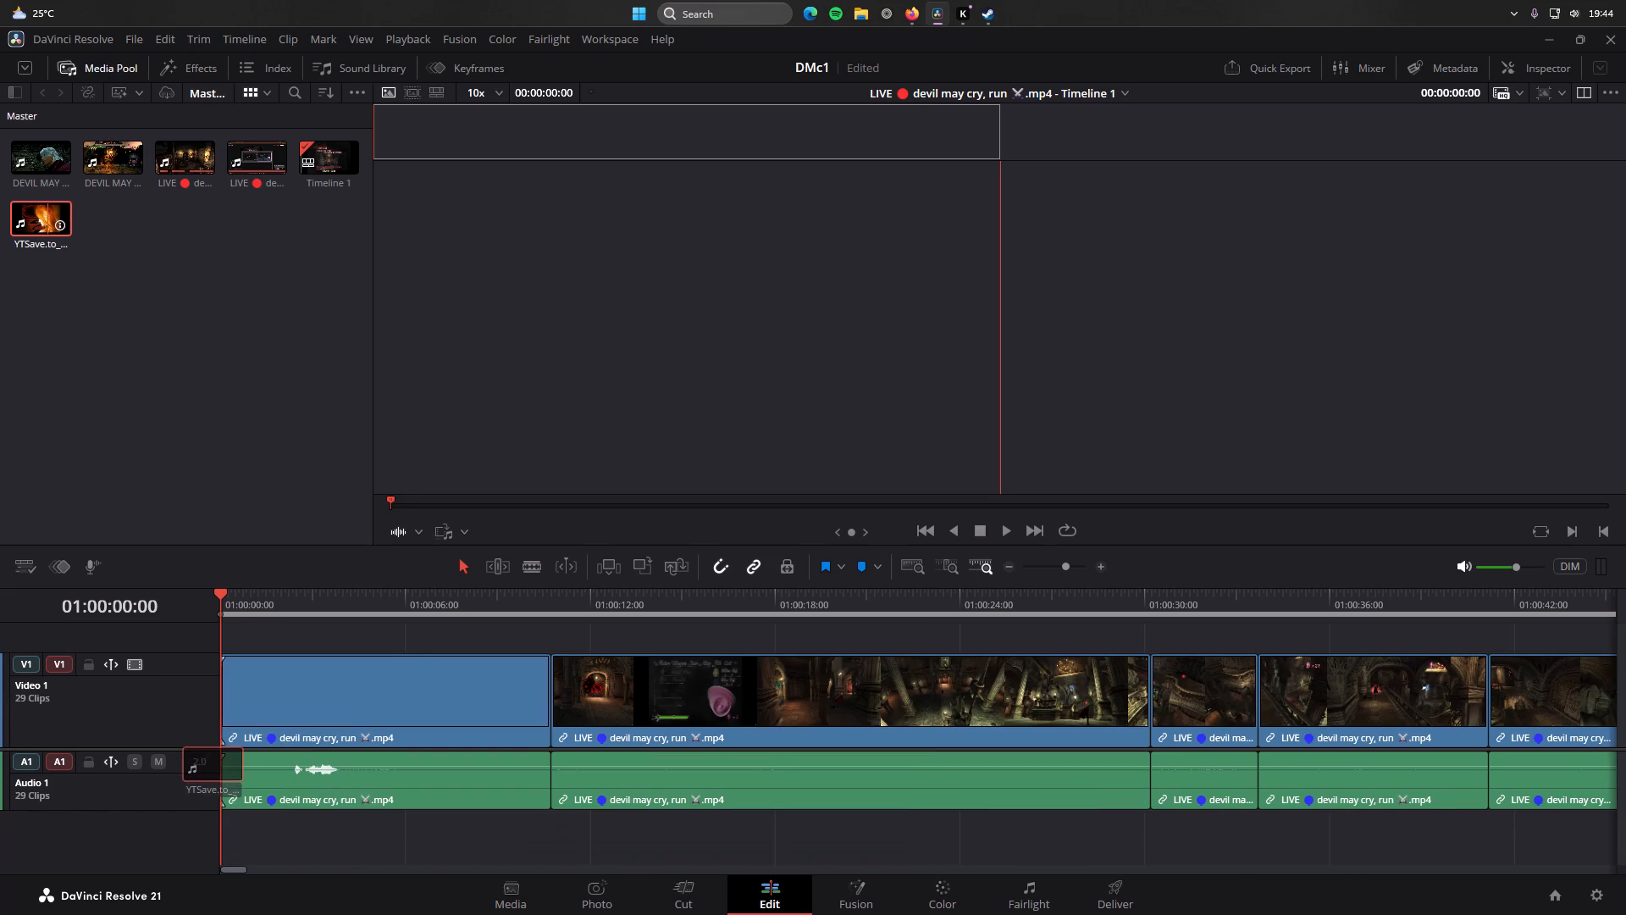
ctrl+shift+drag(218, 748, 209, 718)
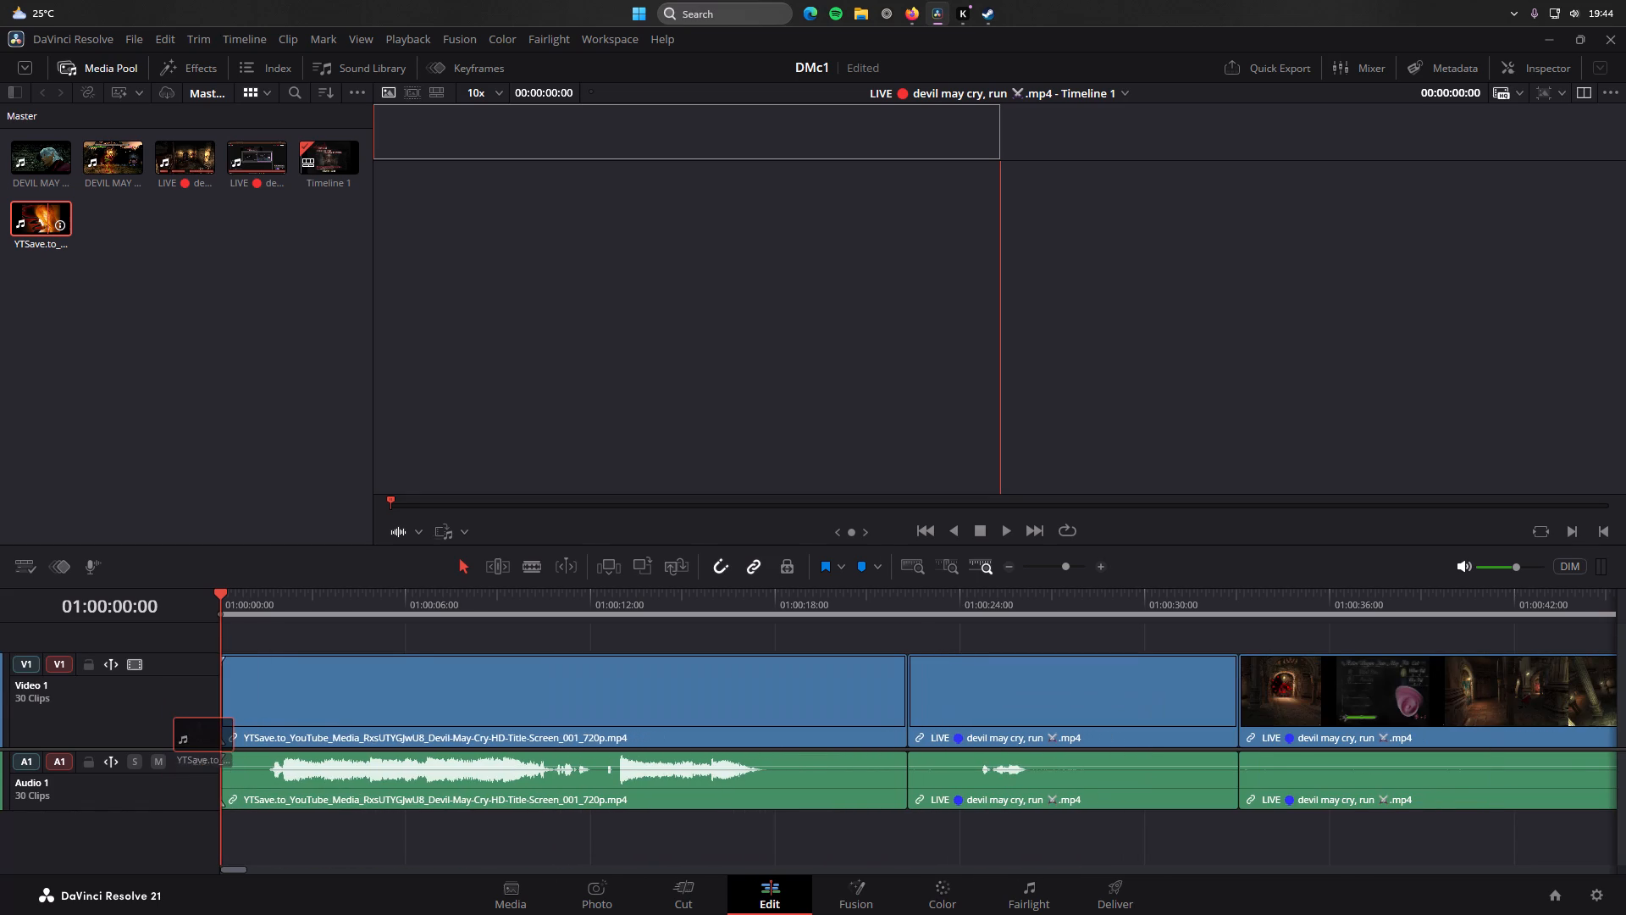
ctrl+shift+drag(209, 718, 200, 718)
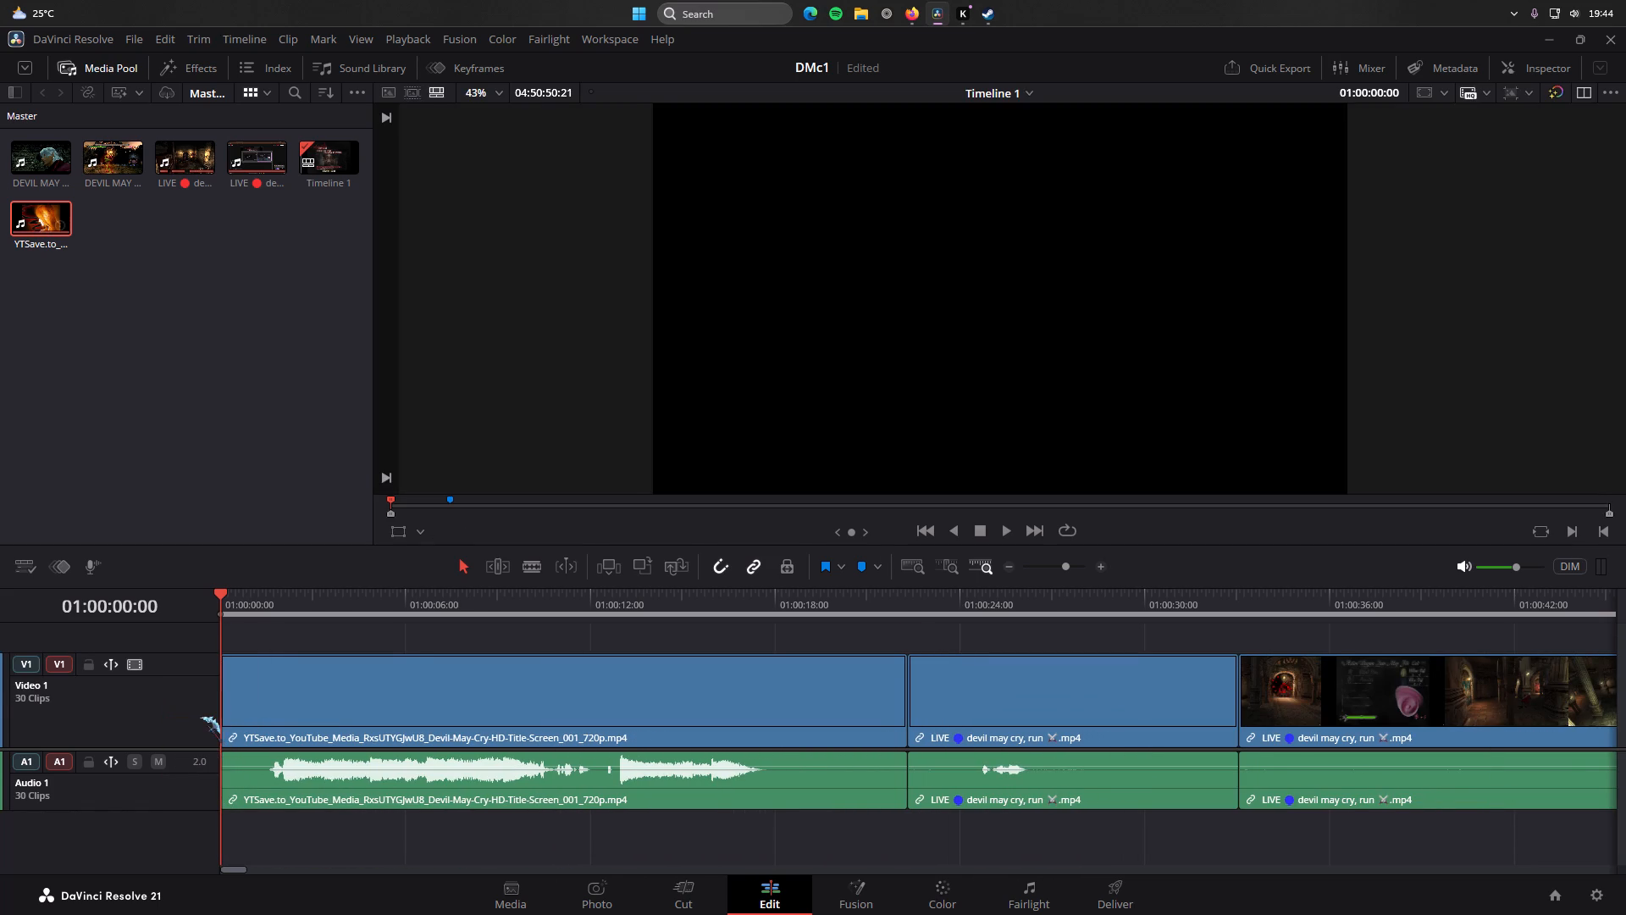
click(1259, 646)
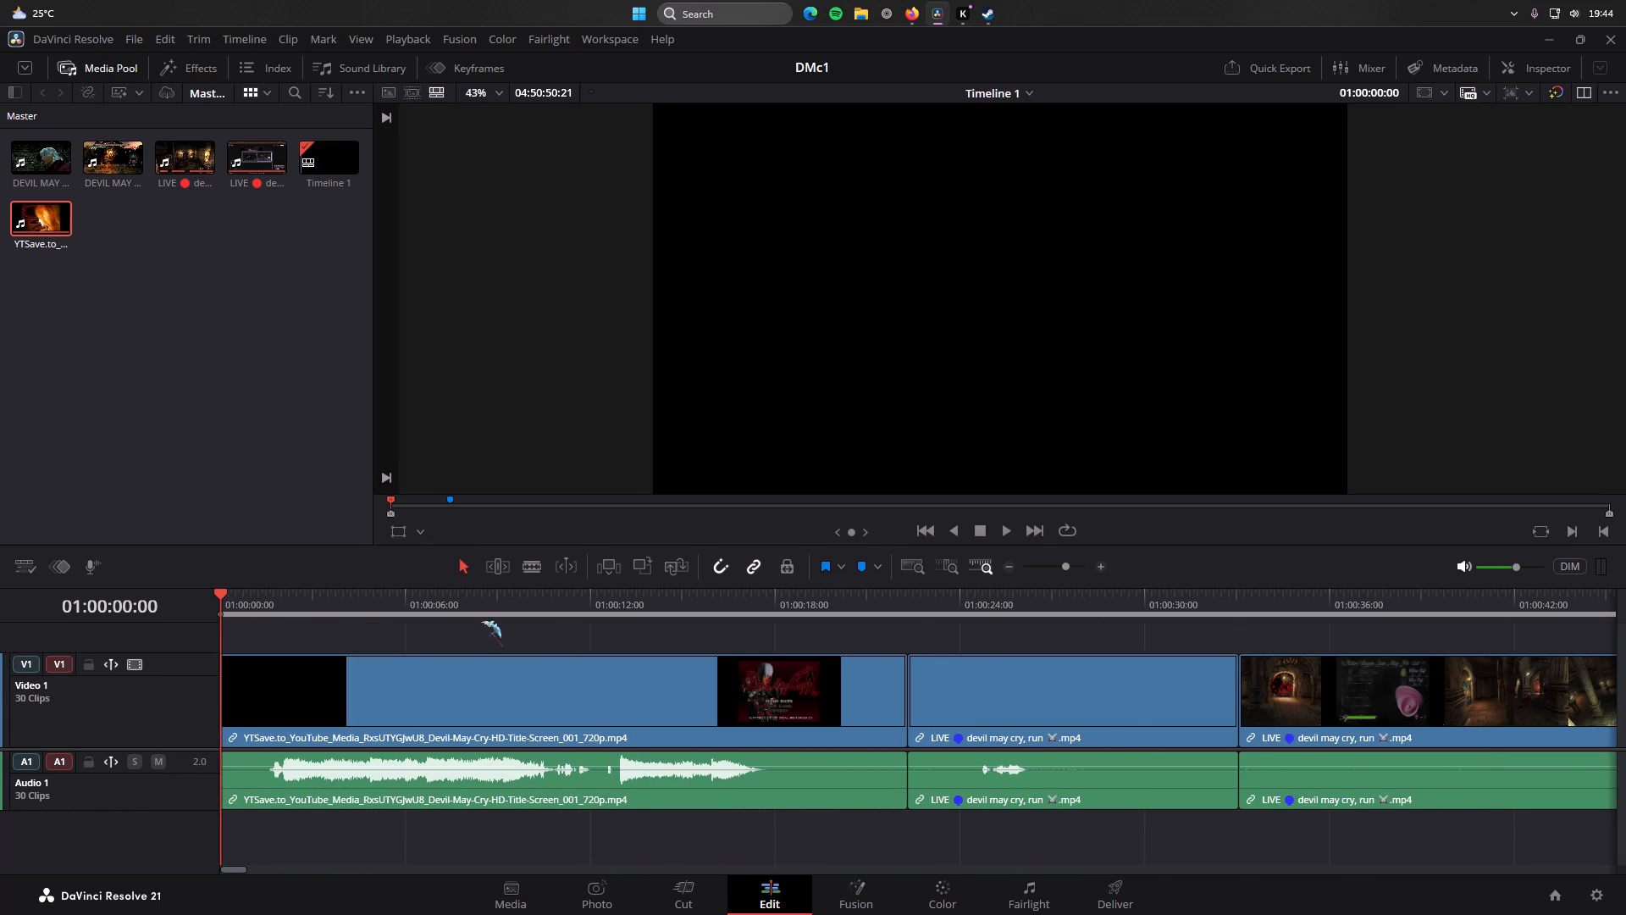
Play back the title screen clip from the start and check the joins with the gameplay clips that follow it.
drag(220, 597, 1244, 613)
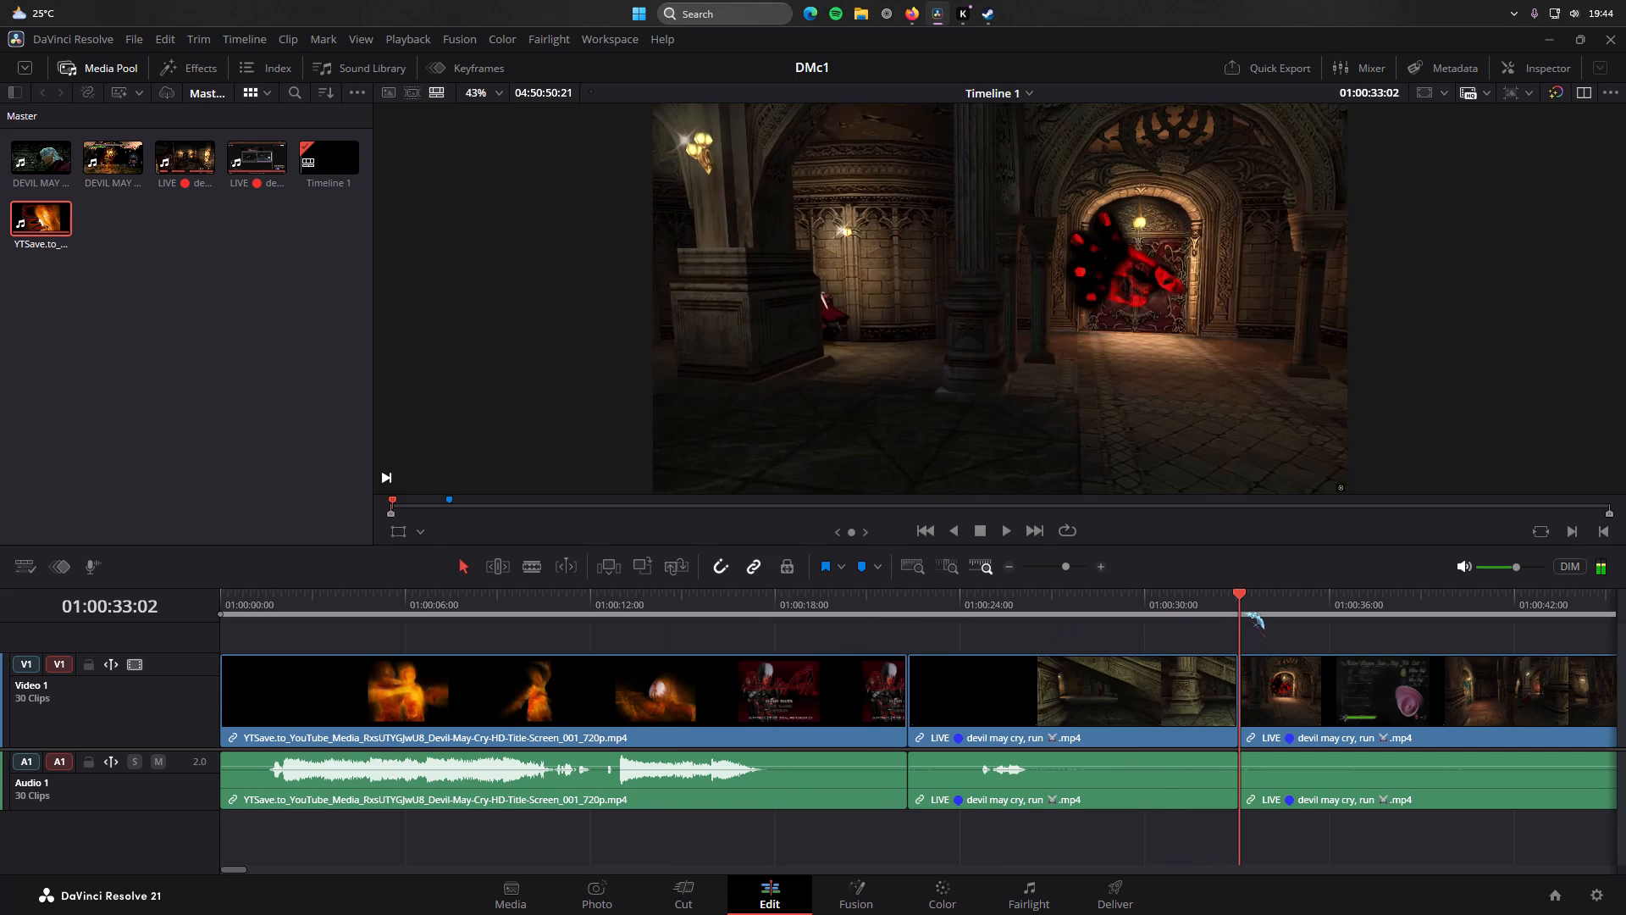
drag(1244, 613, 1239, 614)
key(space)
drag(1270, 607, 893, 602)
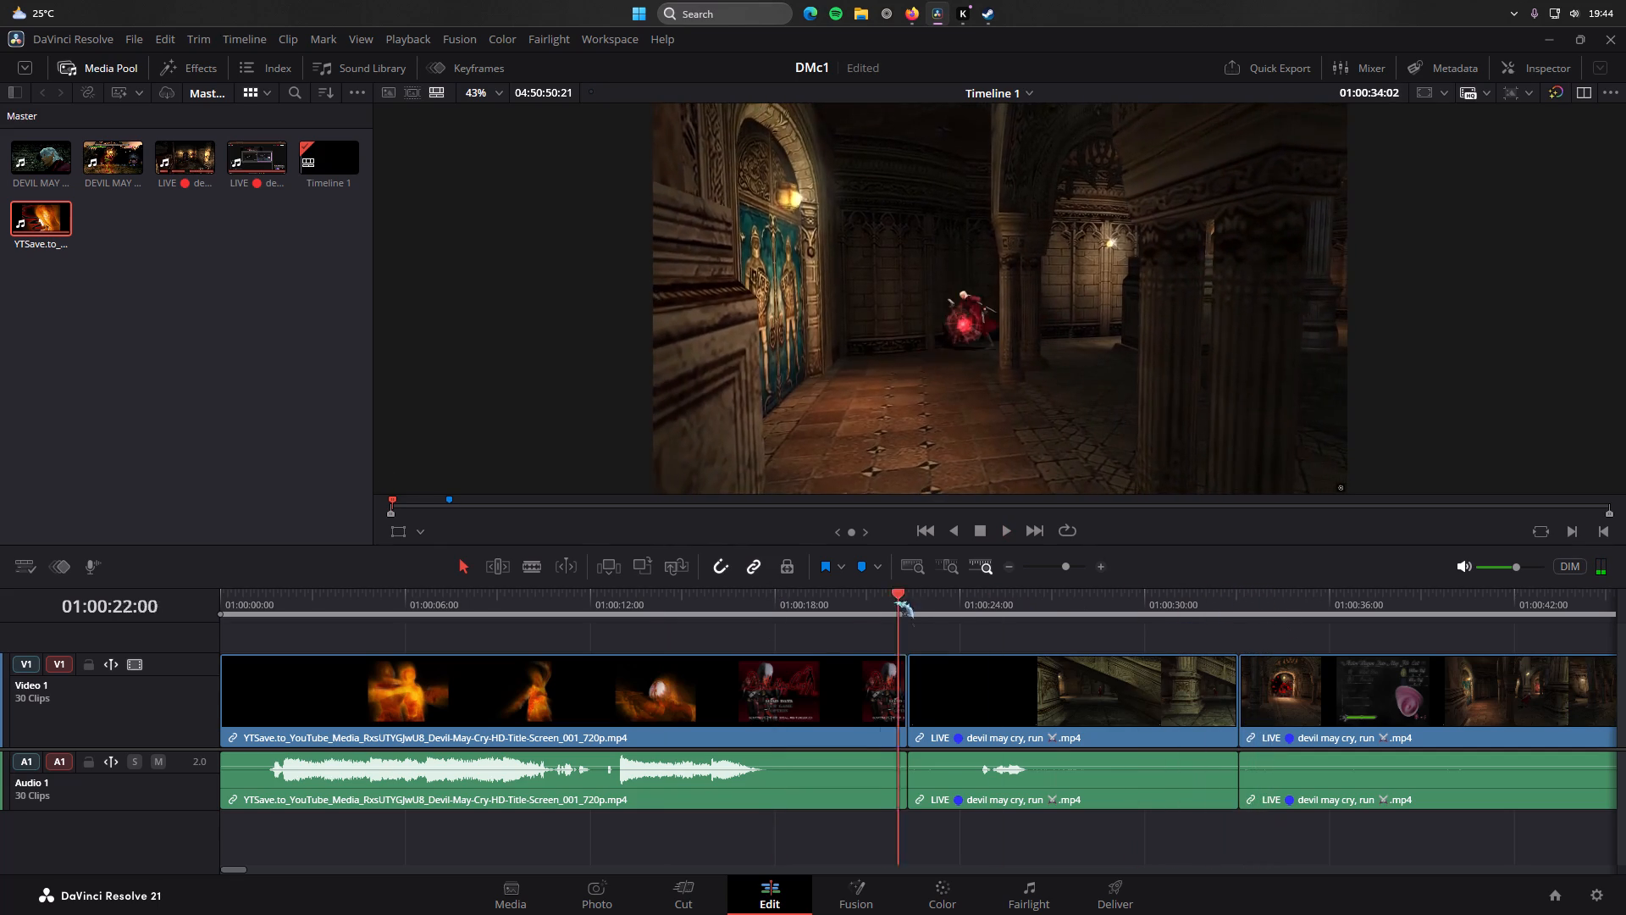
drag(893, 602, 909, 600)
key(space)
key(space)
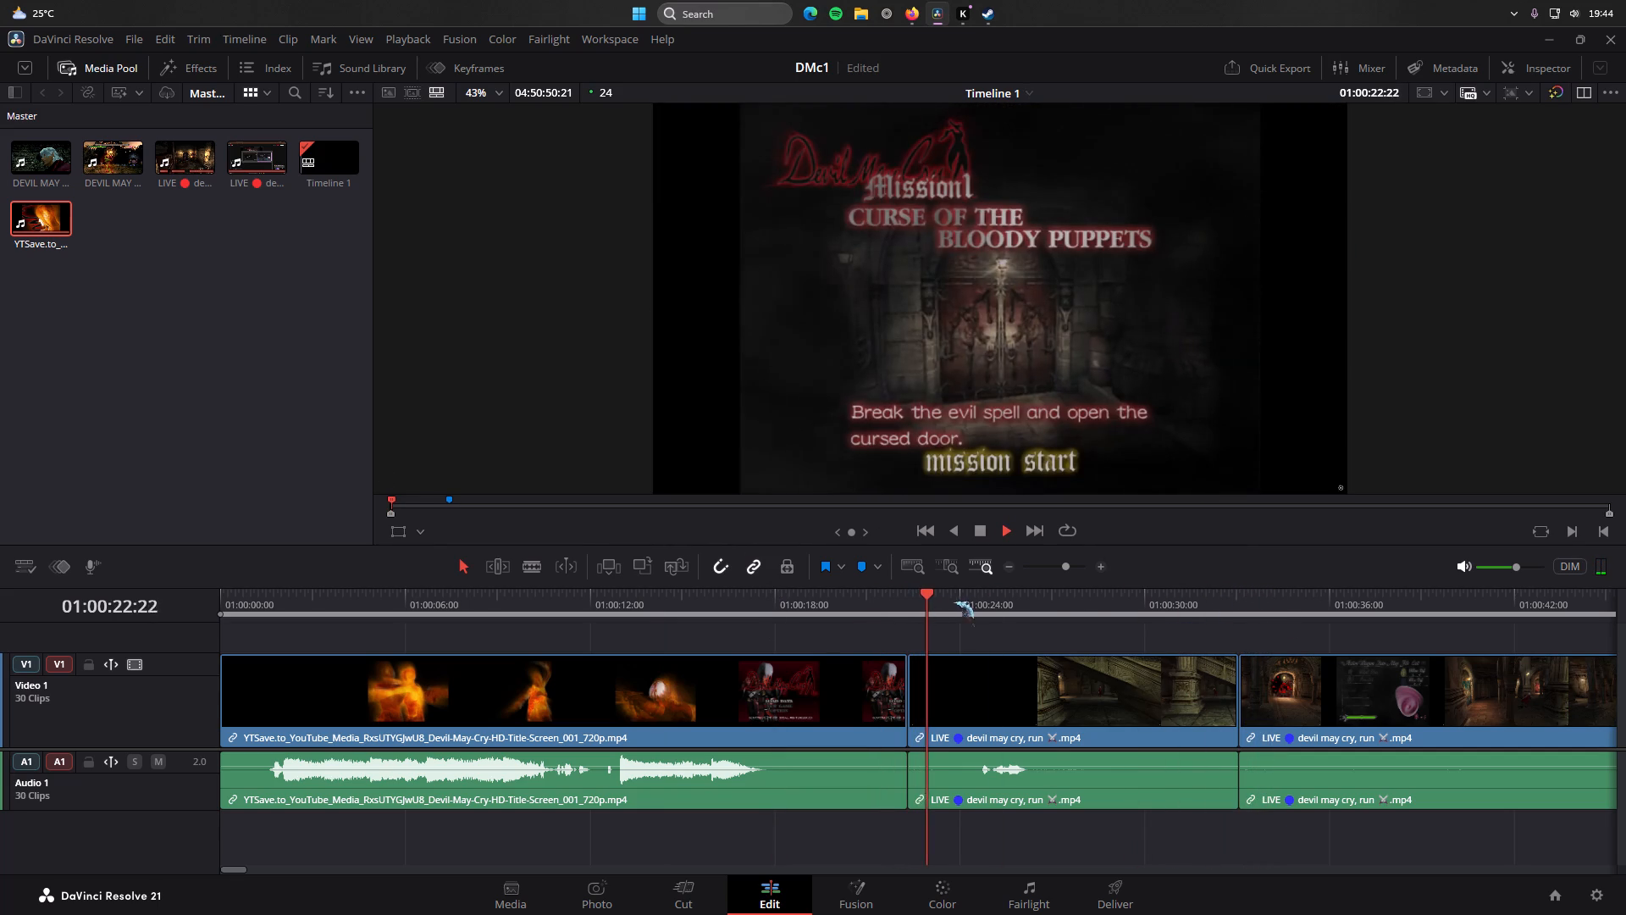
drag(999, 613, 373, 603)
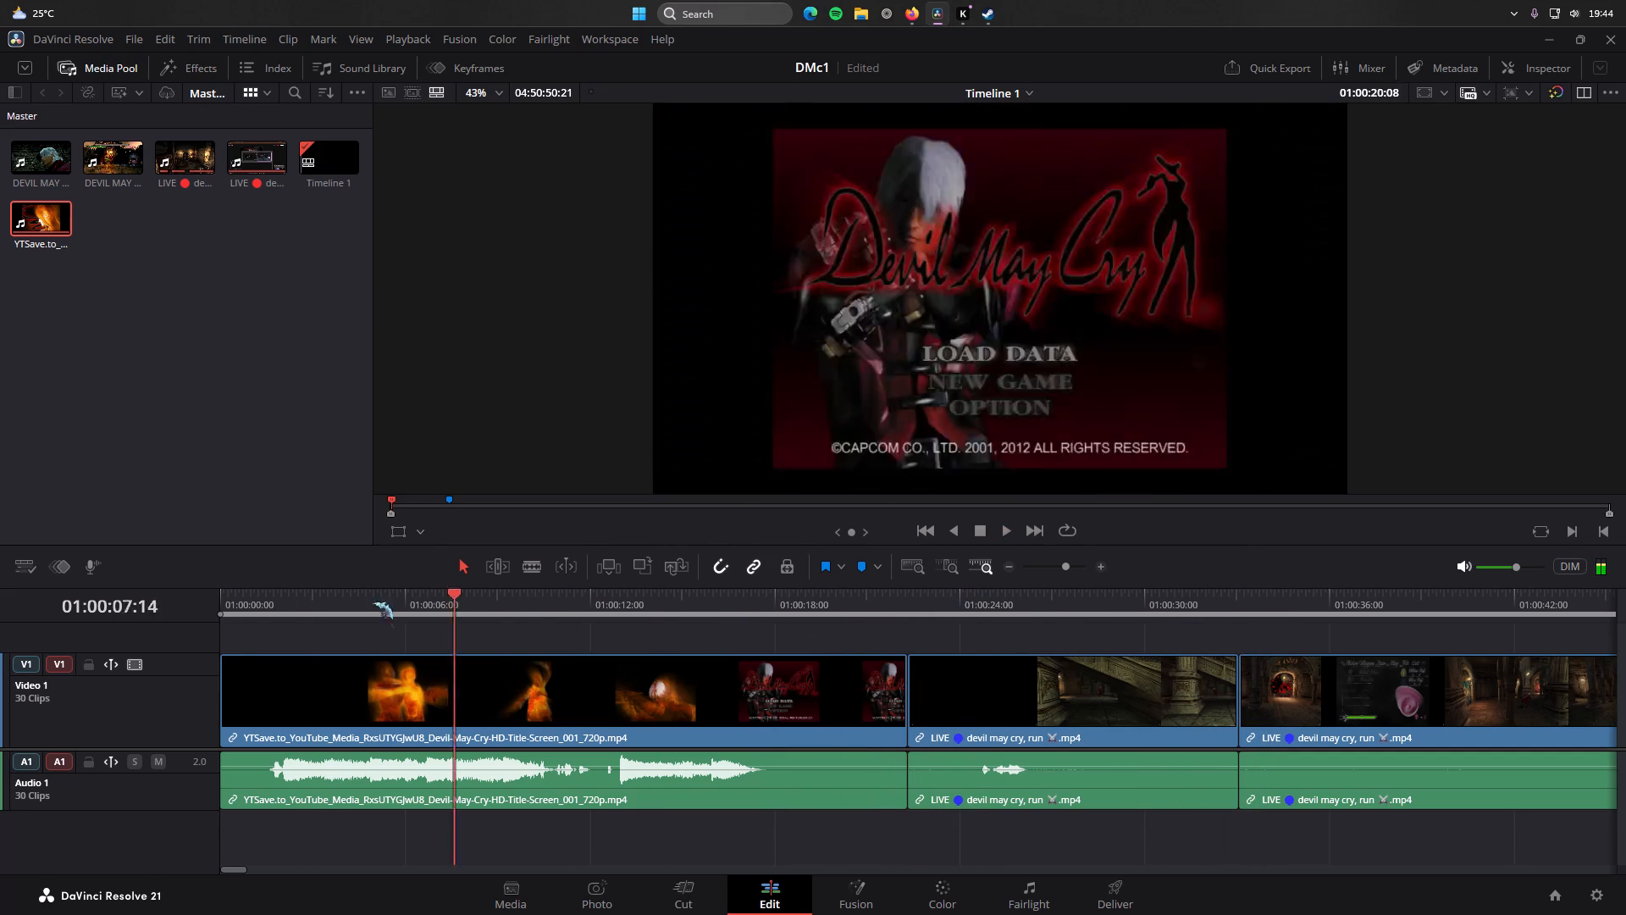
drag(373, 603, 159, 596)
key(space)
key(space)
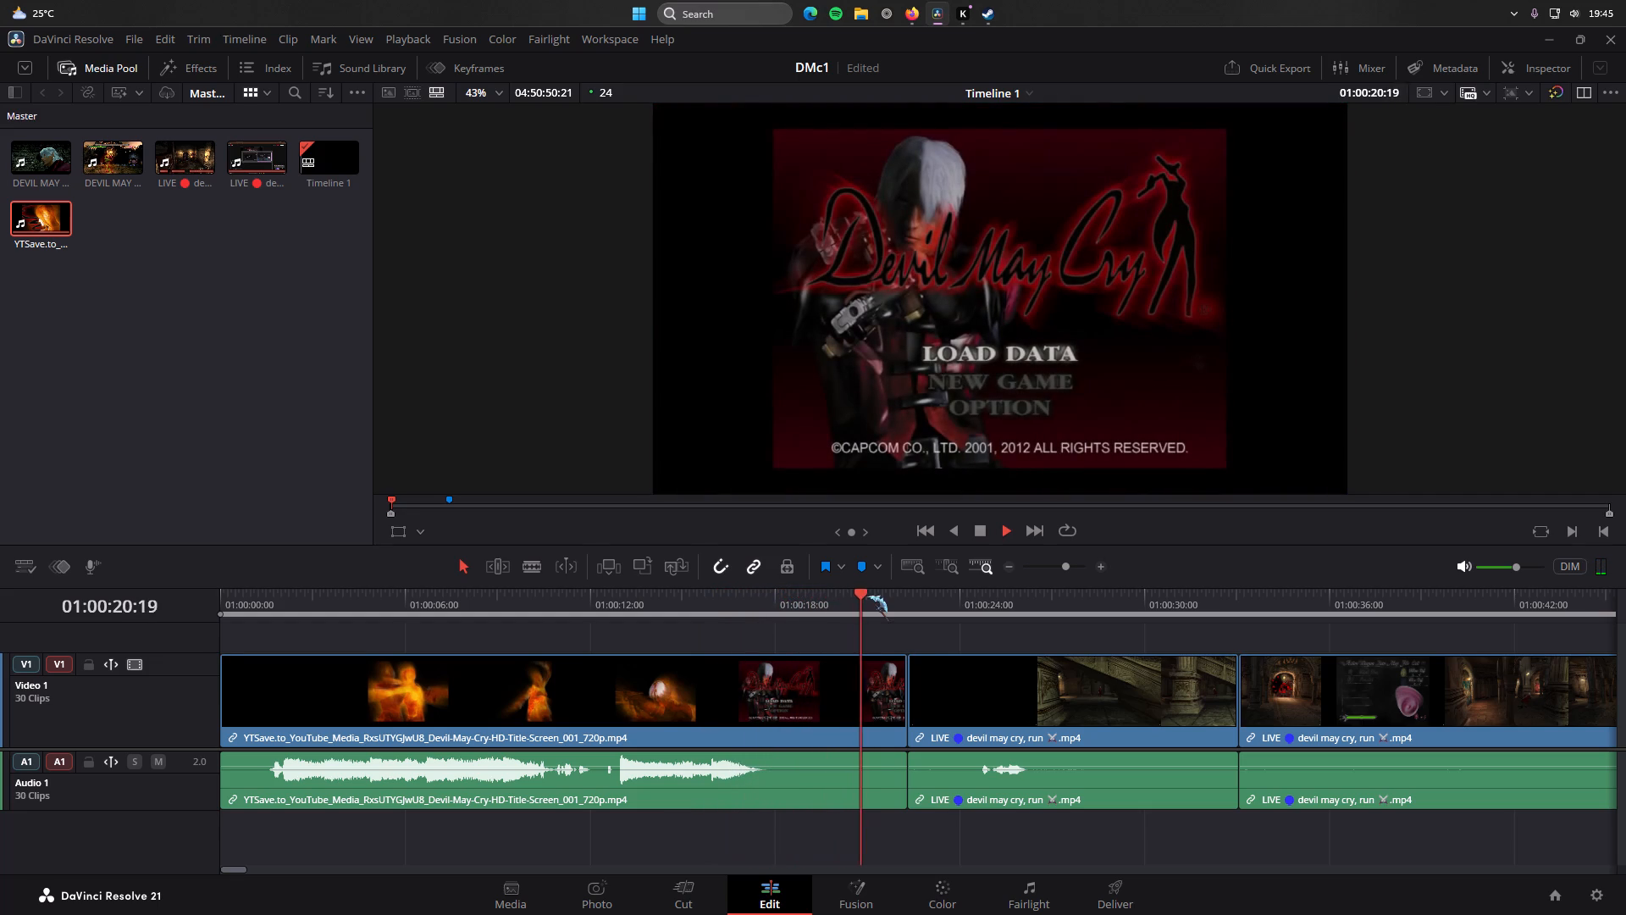
Find the point where the title screen menu fades in and split the title screen clip at 01:00:18:13.
drag(867, 596, 687, 606)
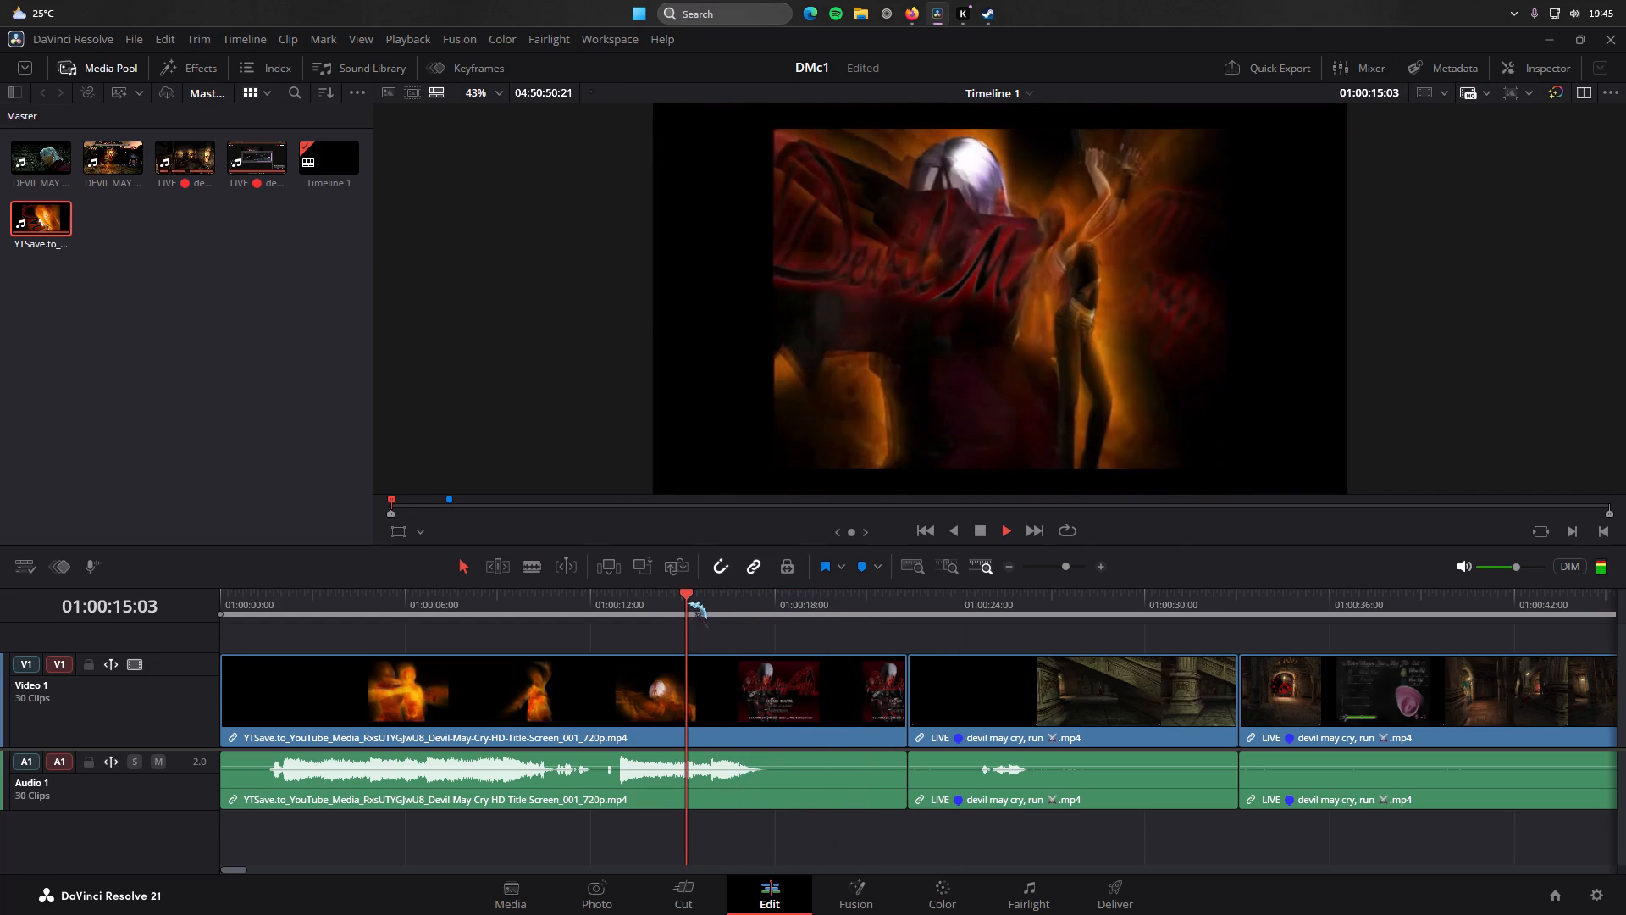
key(space)
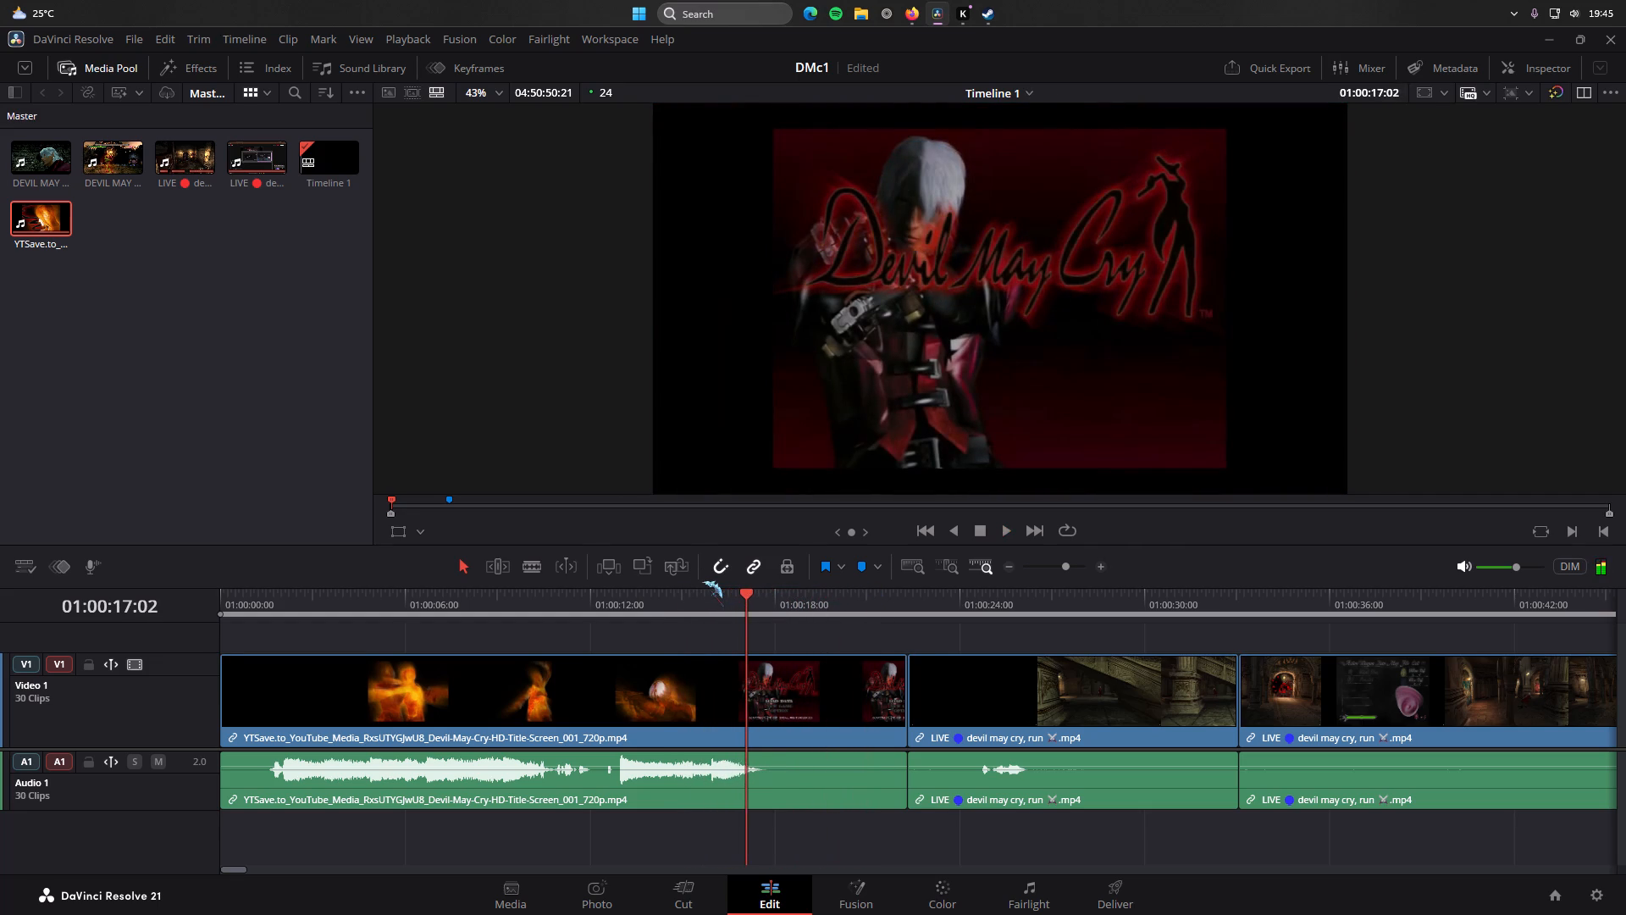
key(space)
key(space)
key(space)
key(space)
key(space)
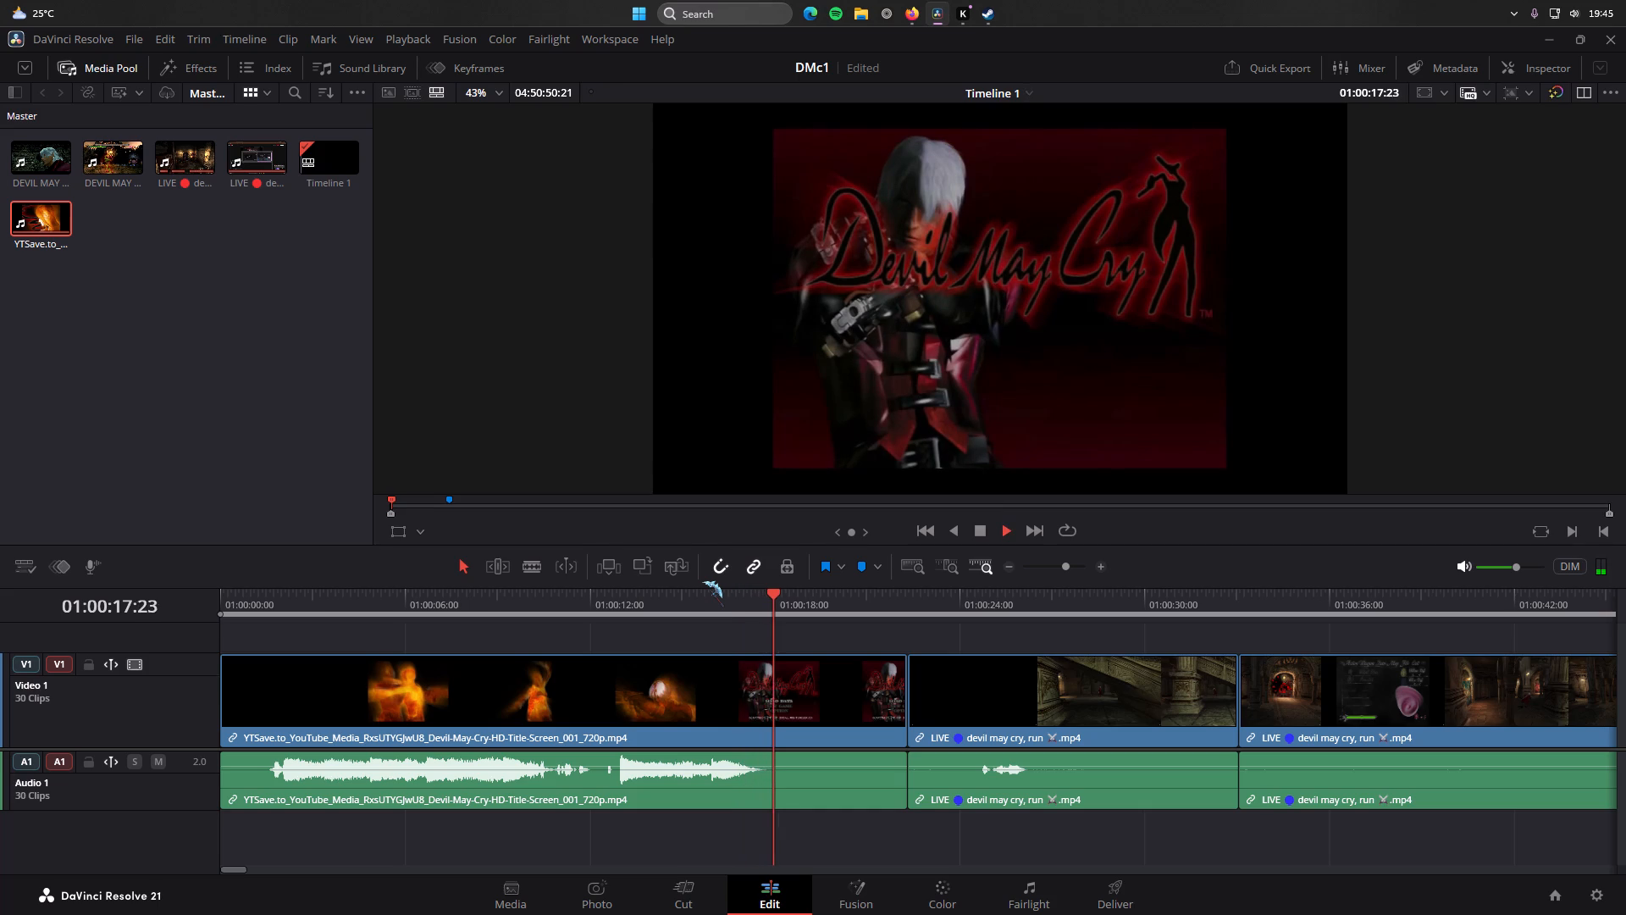
key(space)
key(space)
key(space)
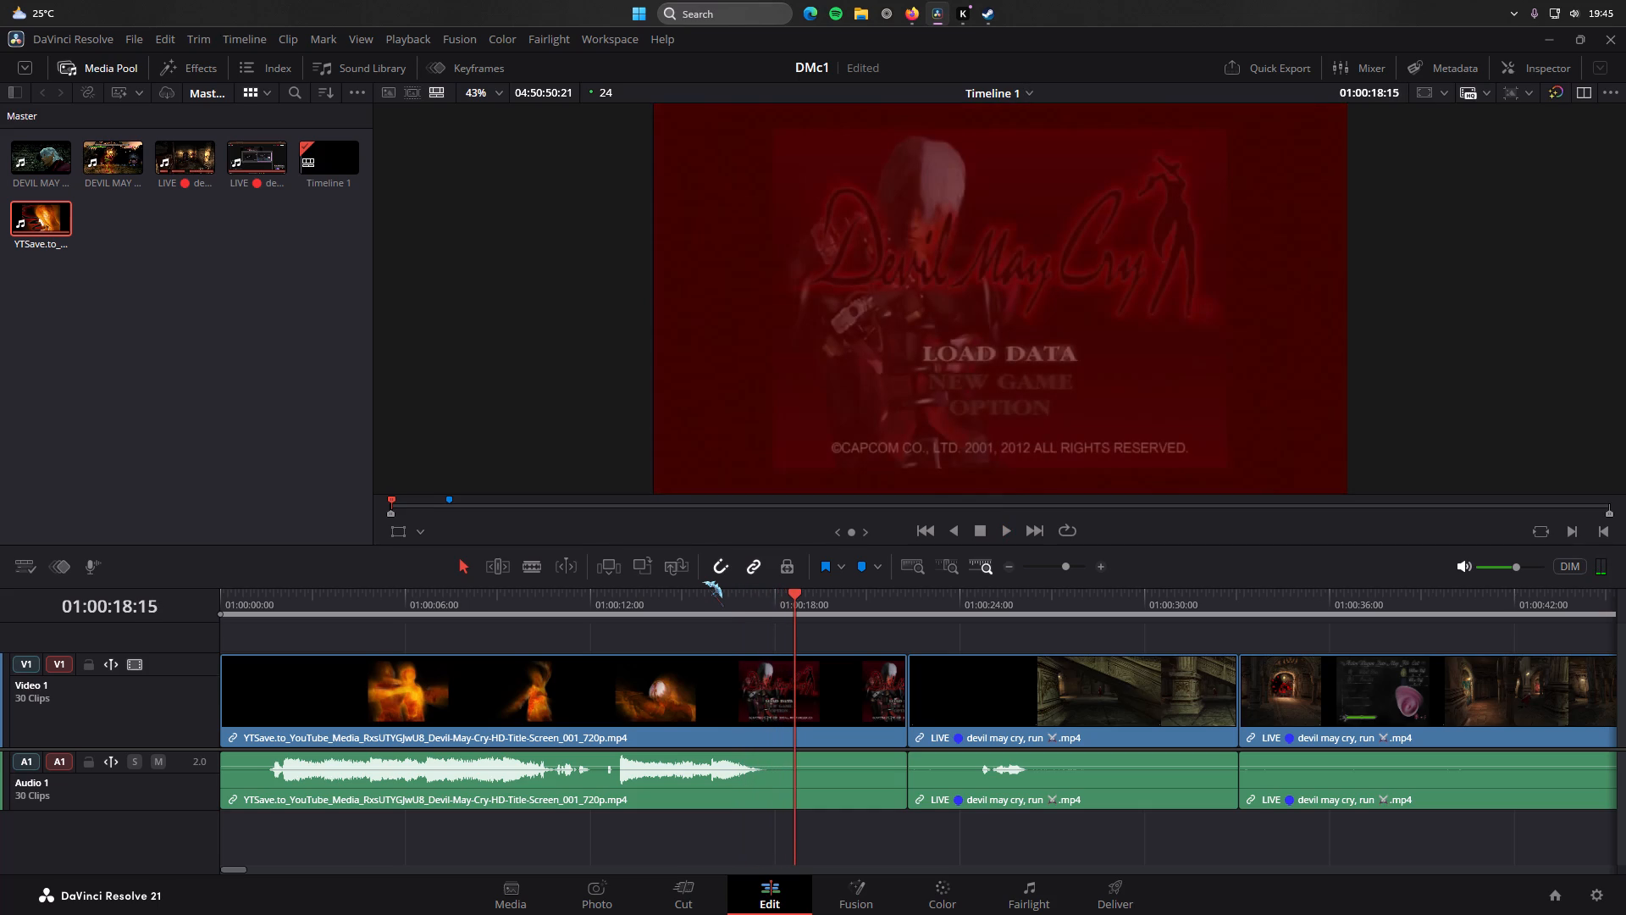
drag(787, 600, 779, 600)
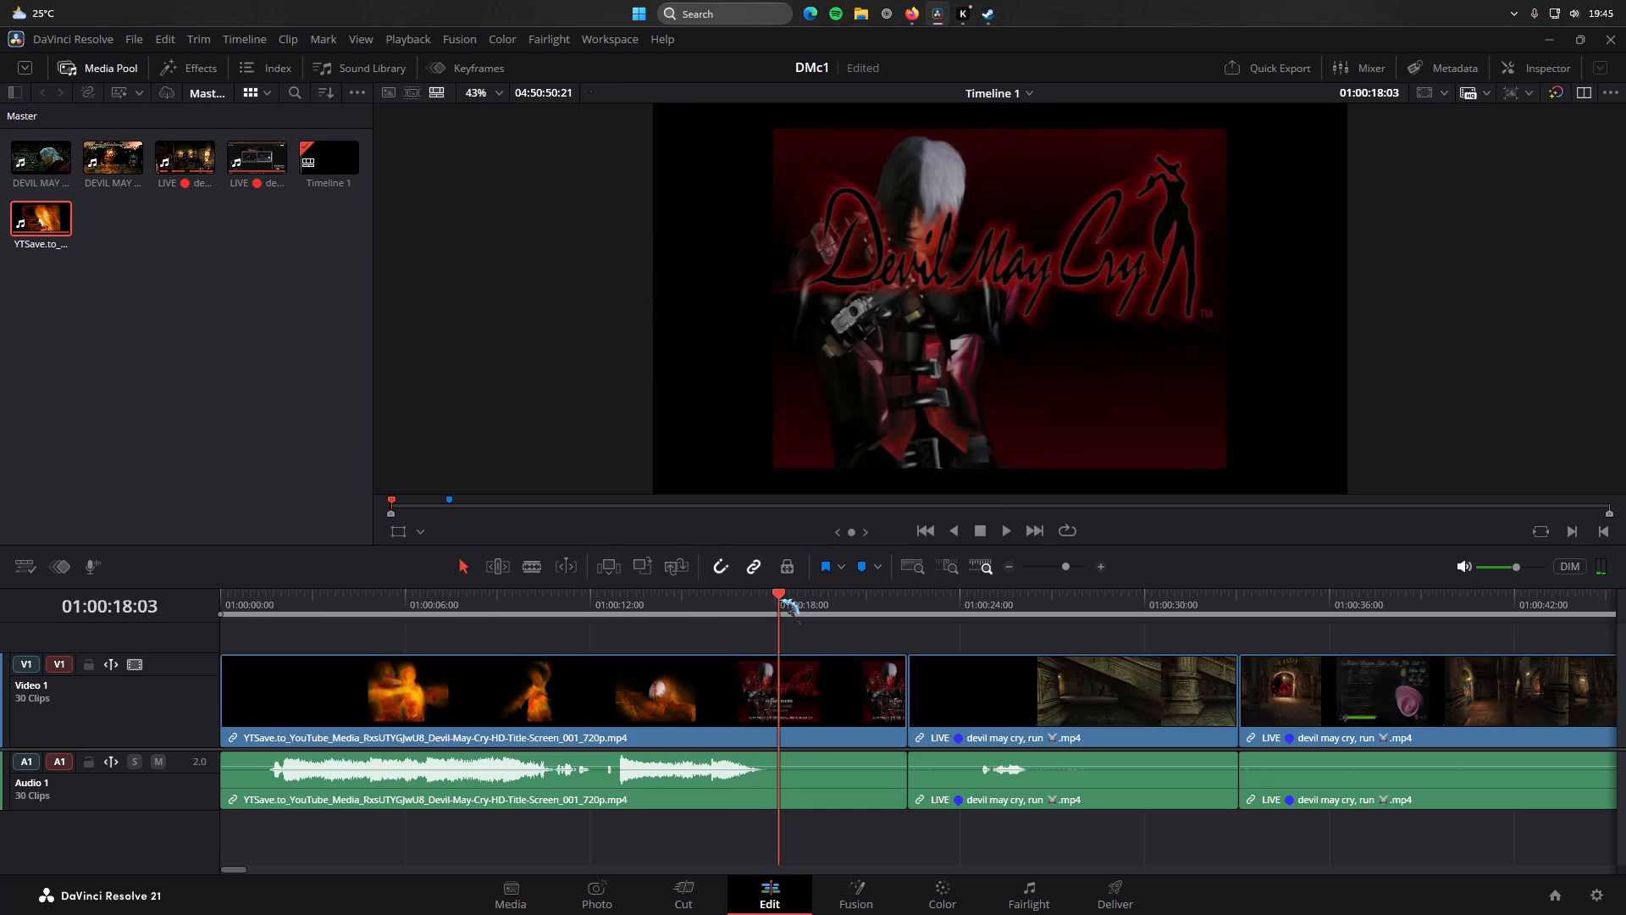
drag(779, 600, 769, 605)
key(space)
key(space)
click(782, 681)
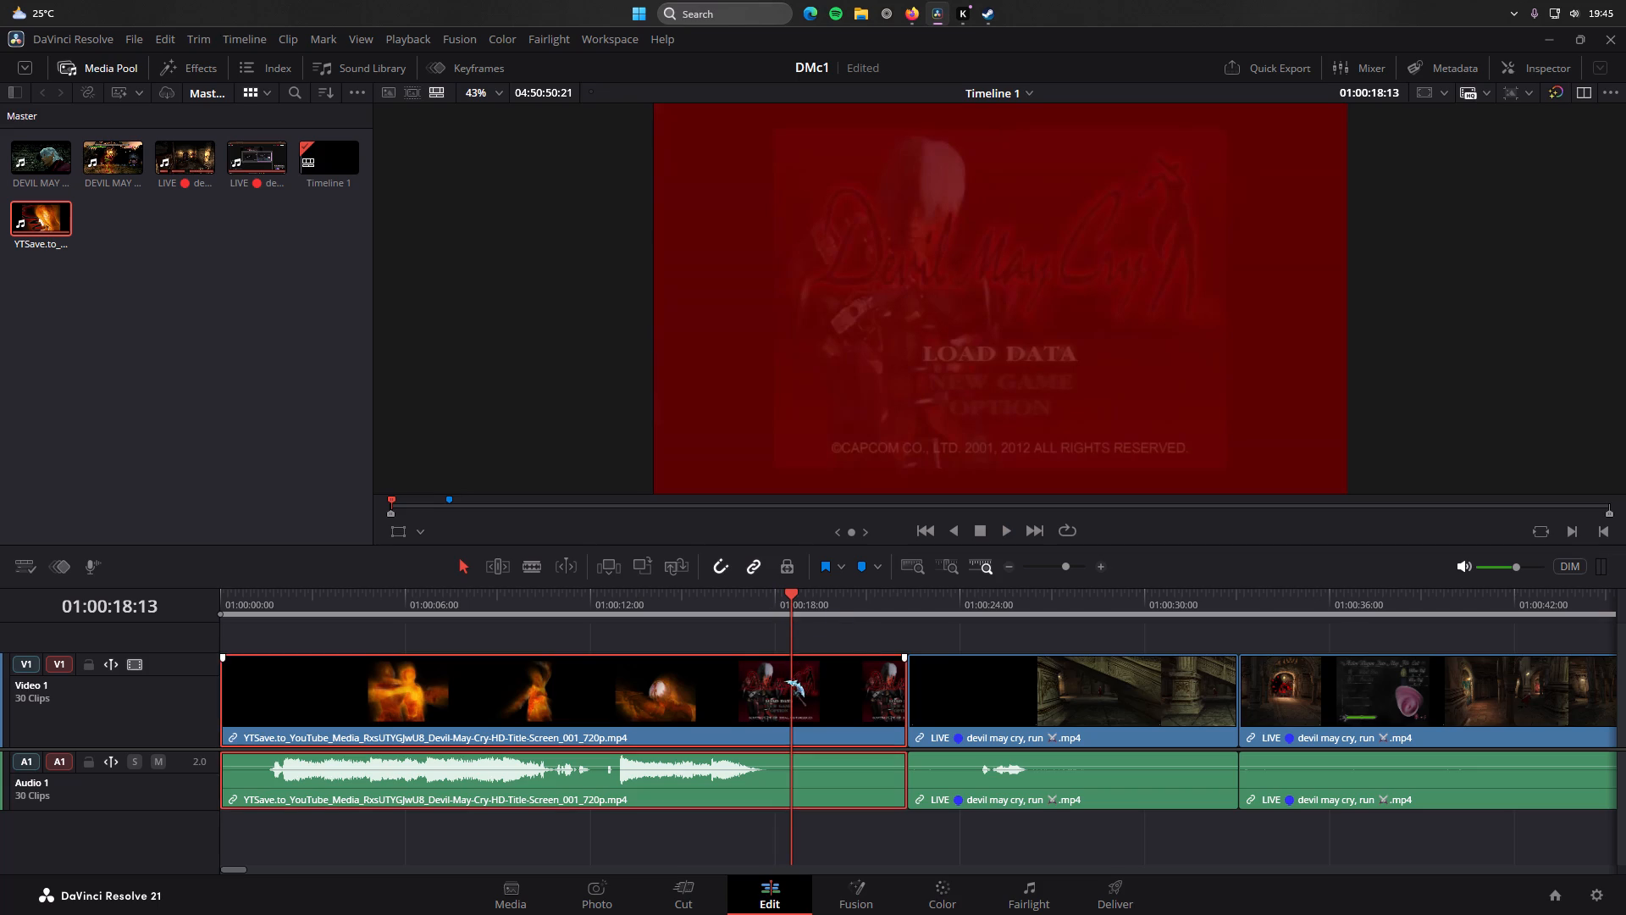
click(518, 568)
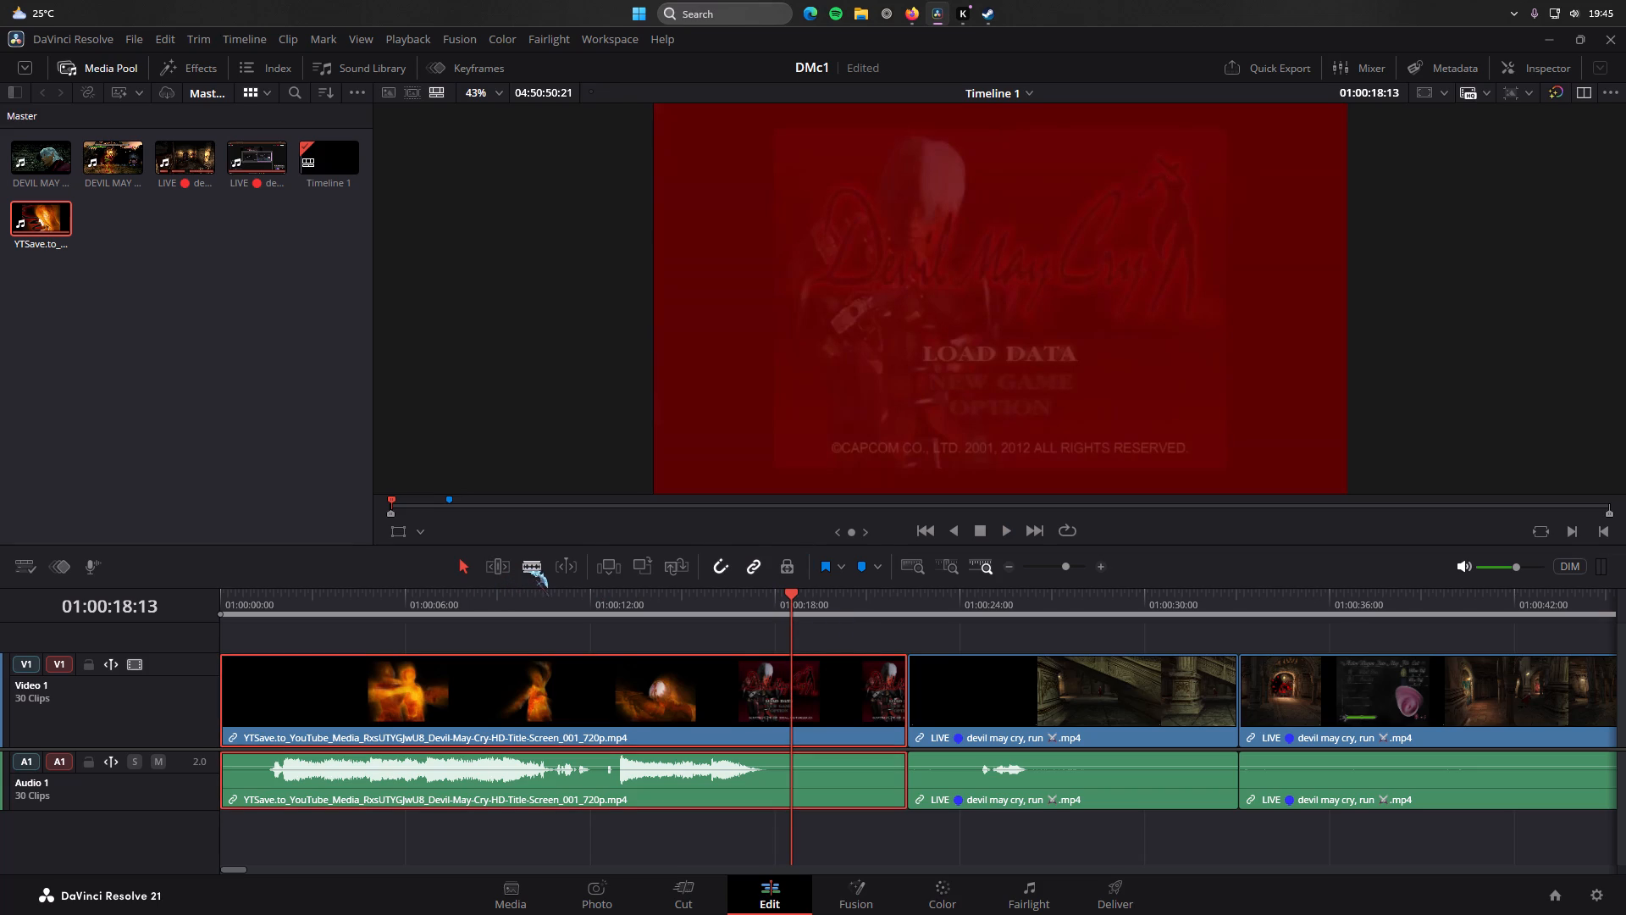
click(525, 569)
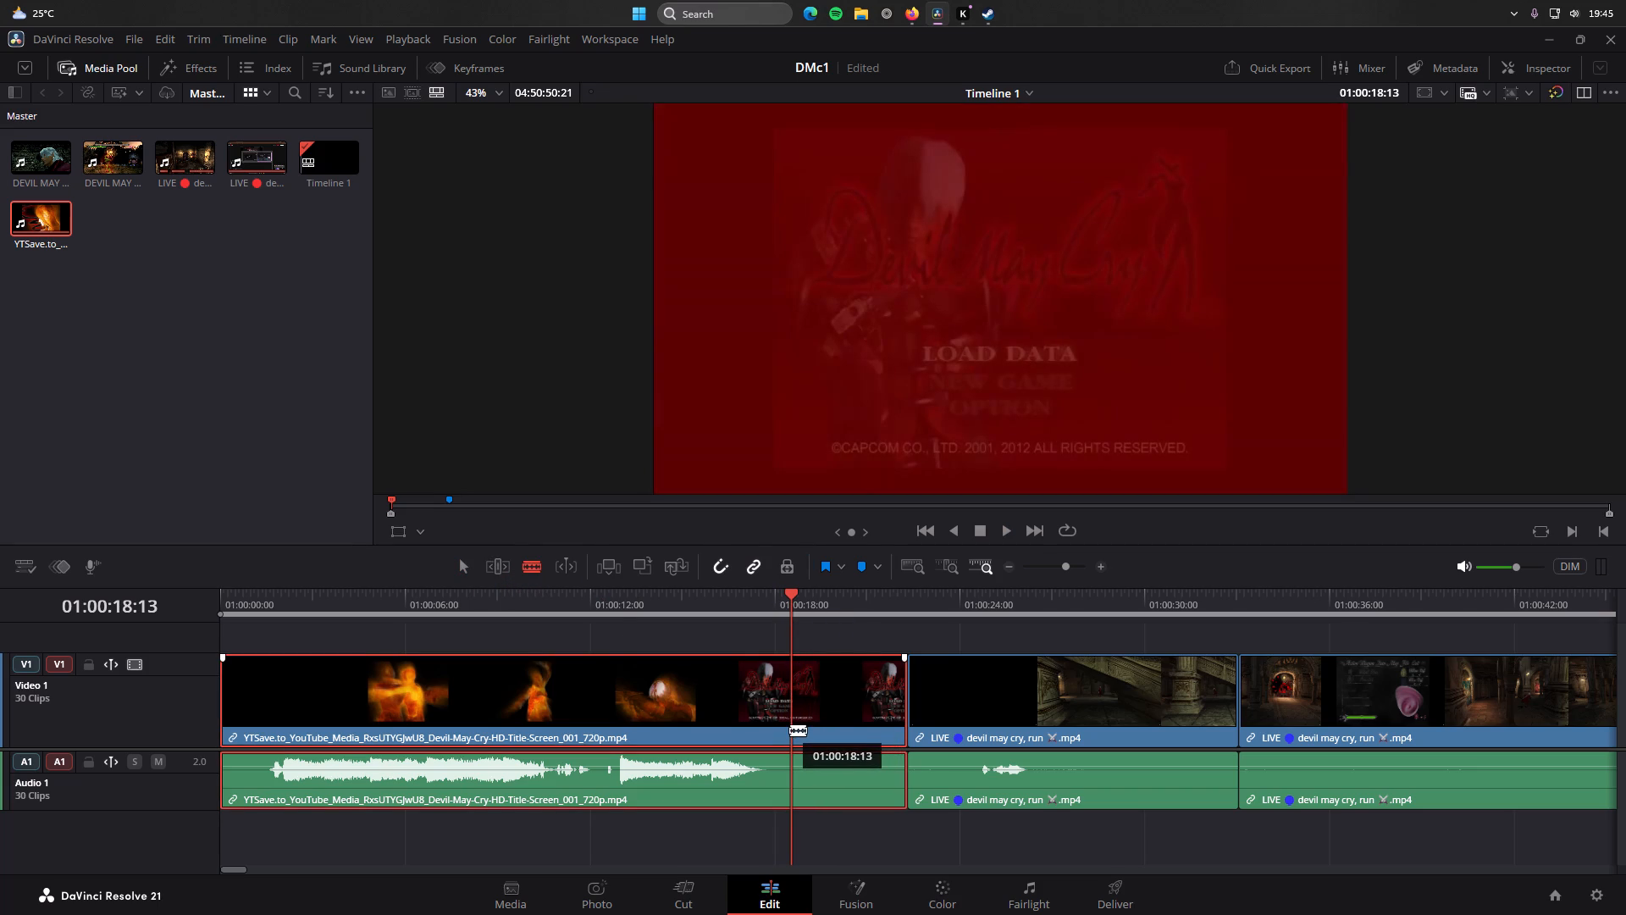
click(791, 729)
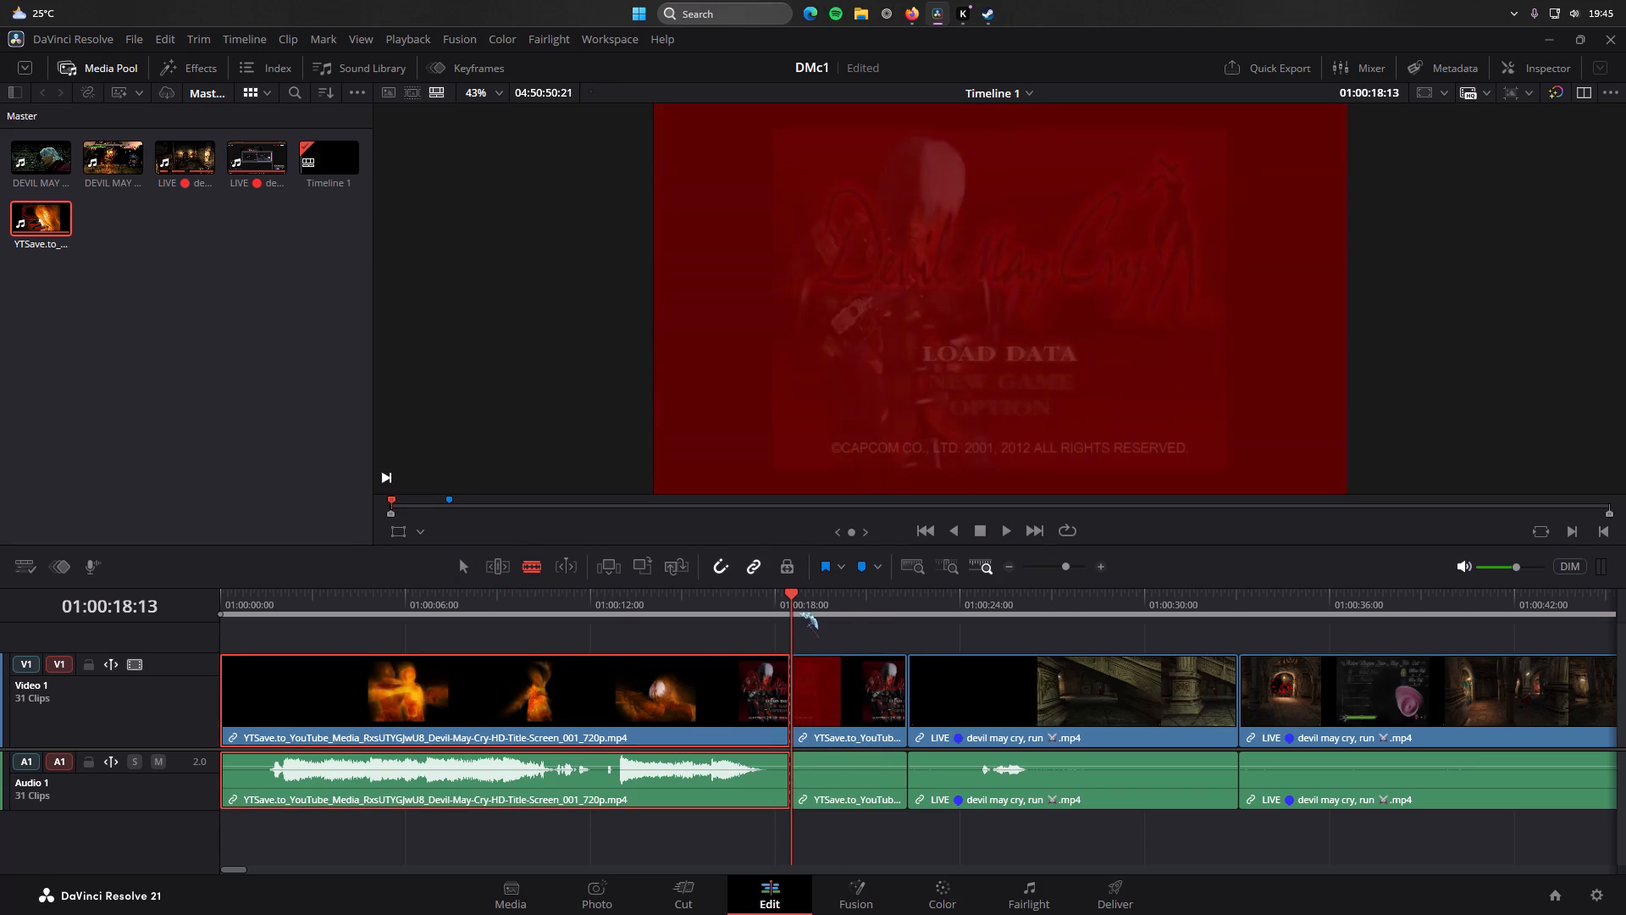
Ripple delete the title screen segment after the 01:00:18:13 cut so the gameplay clip directly follows the first part.
click(462, 567)
click(845, 708)
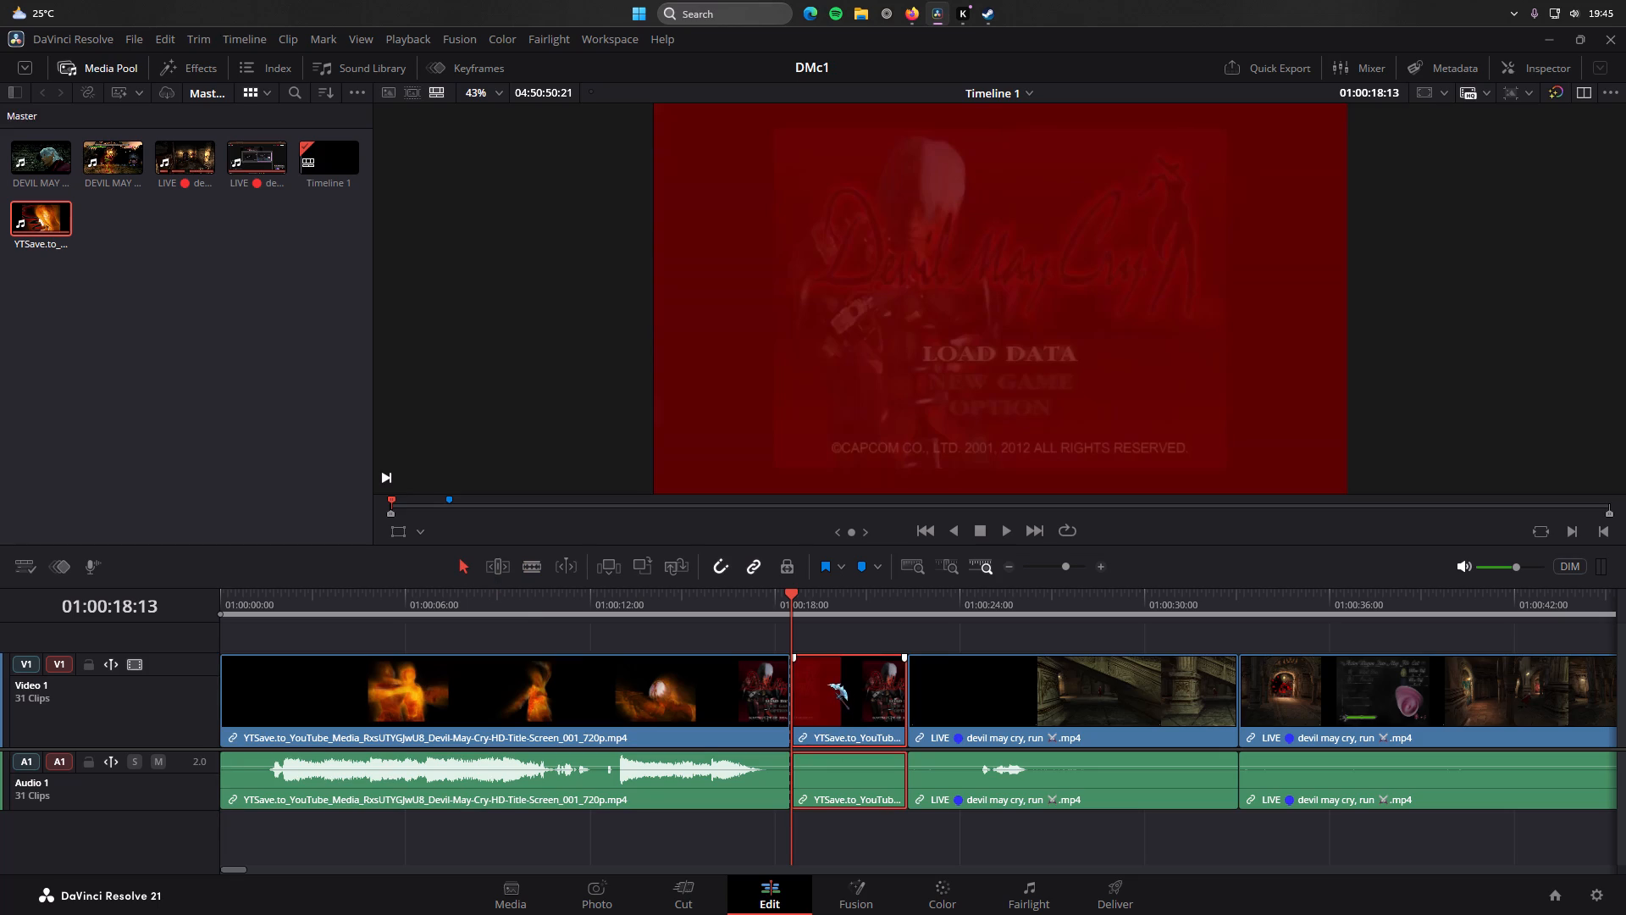
key(Delete)
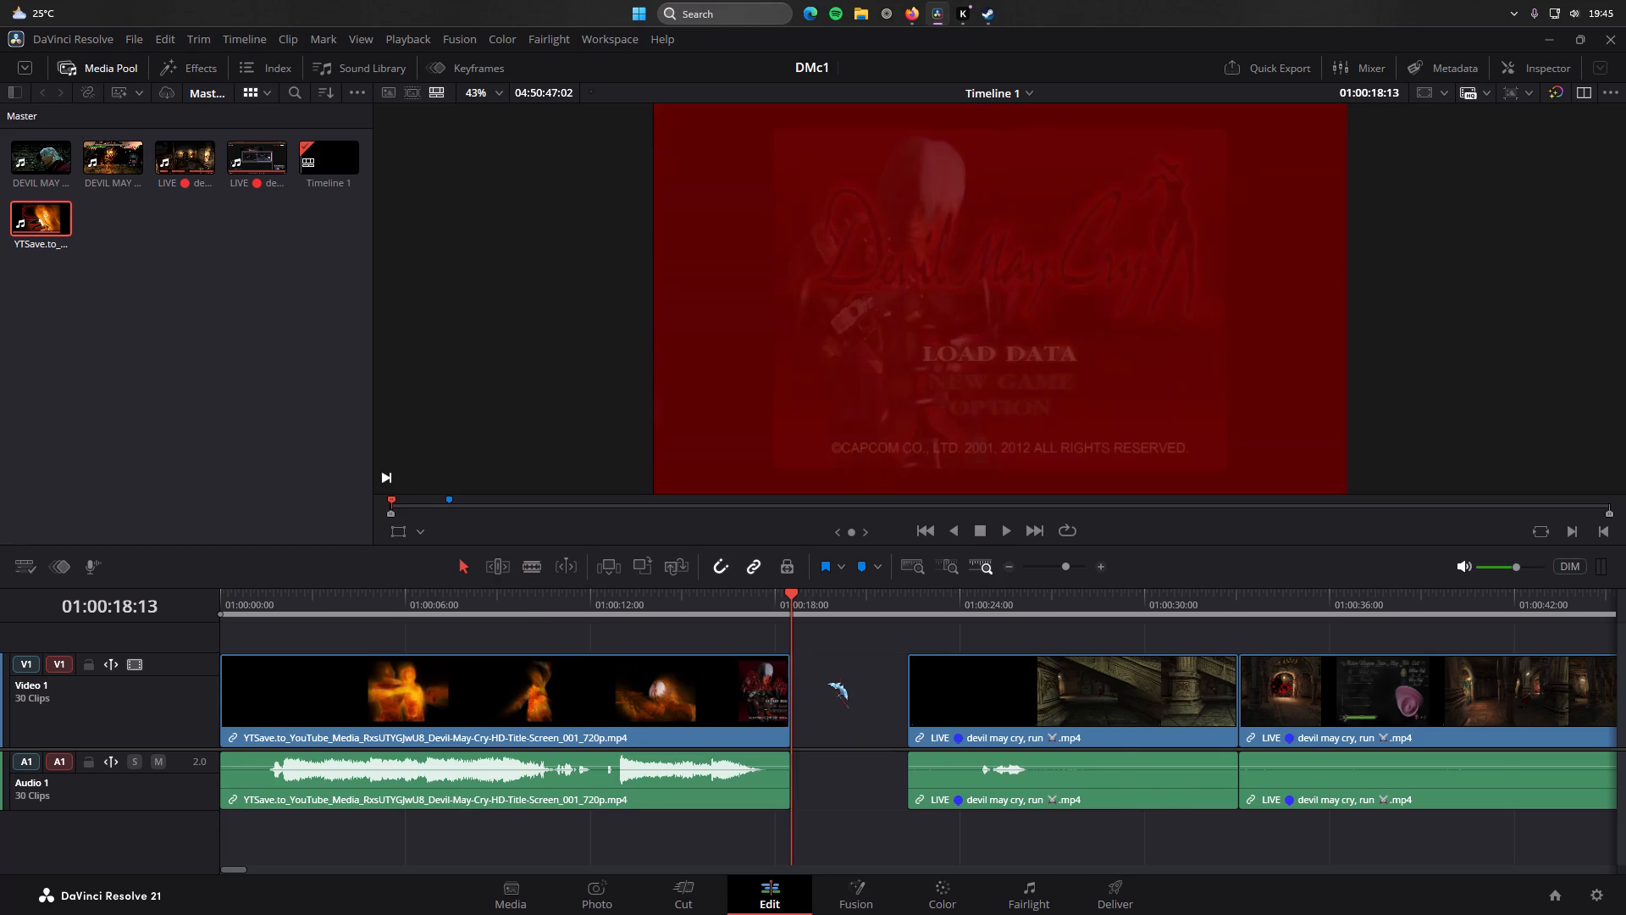
Play back the transition from the trimmed title screen clip into the first gameplay clip.
key(space)
drag(830, 621, 718, 619)
key(space)
key(space)
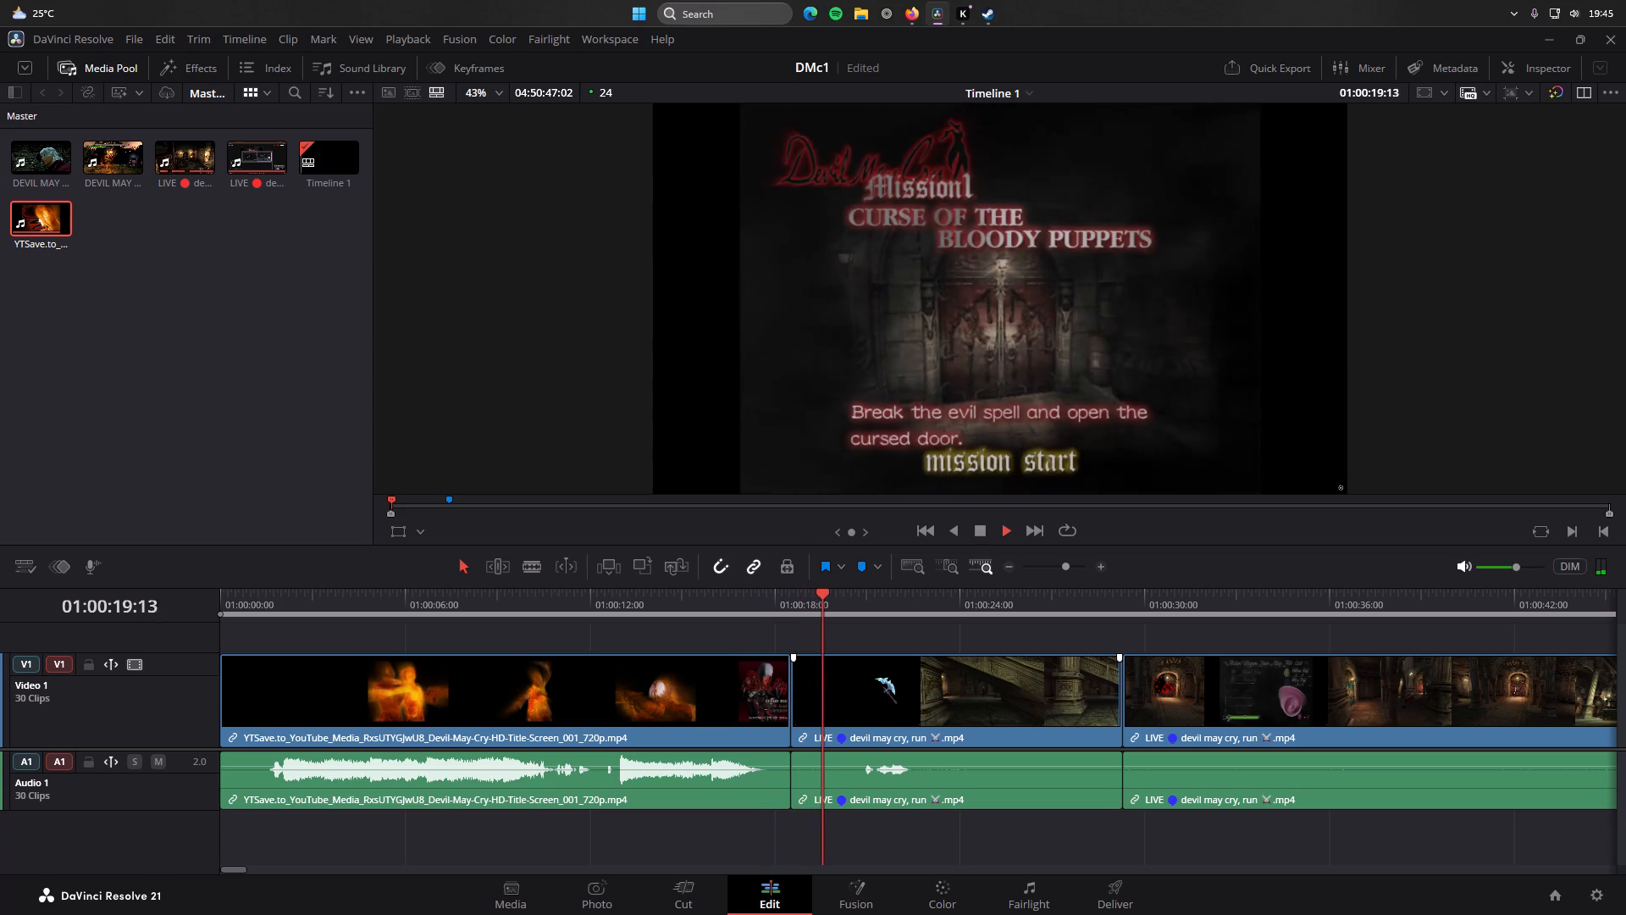
key(space)
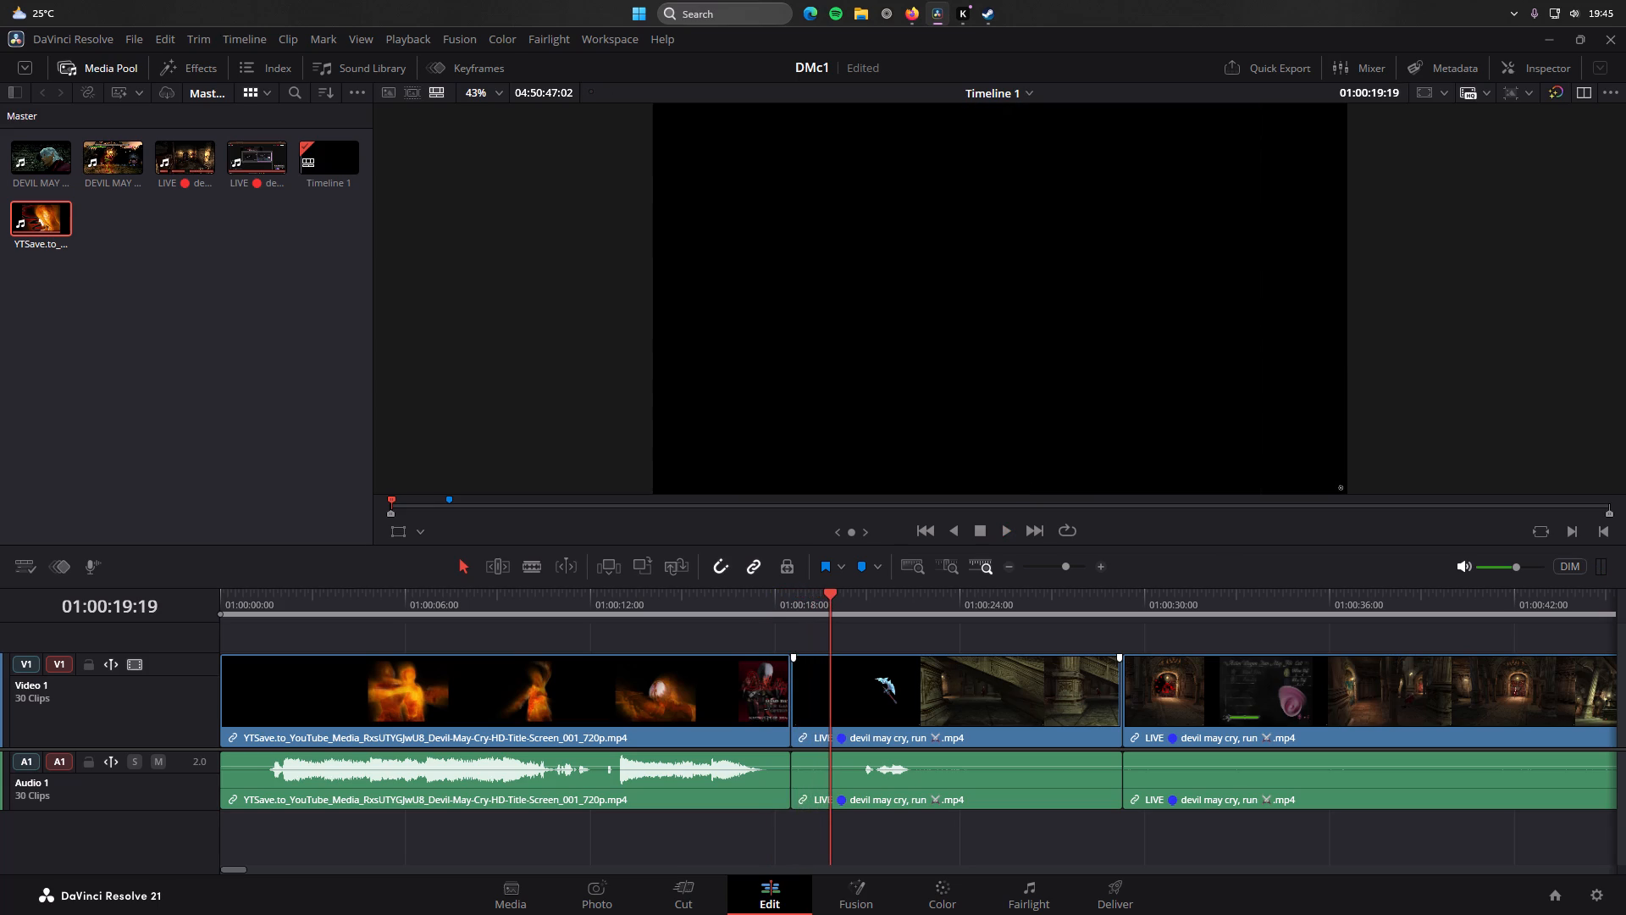
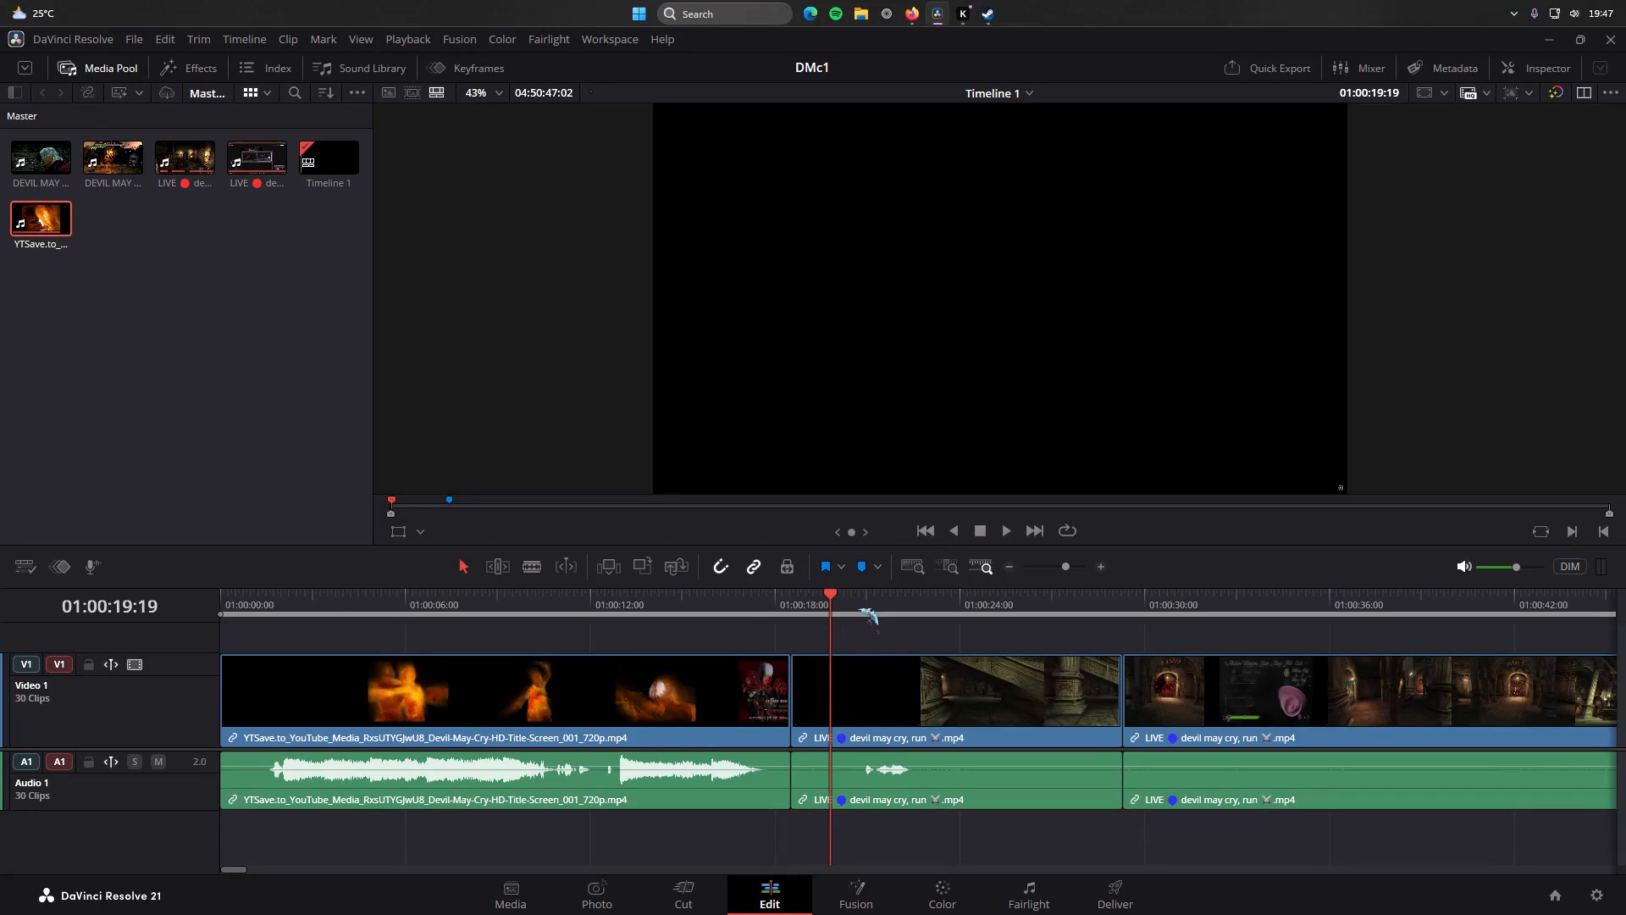
Play back the title screen clip and its transition into the first gameplay clip, examining the join at 01:00:18:13.
drag(830, 597, 773, 588)
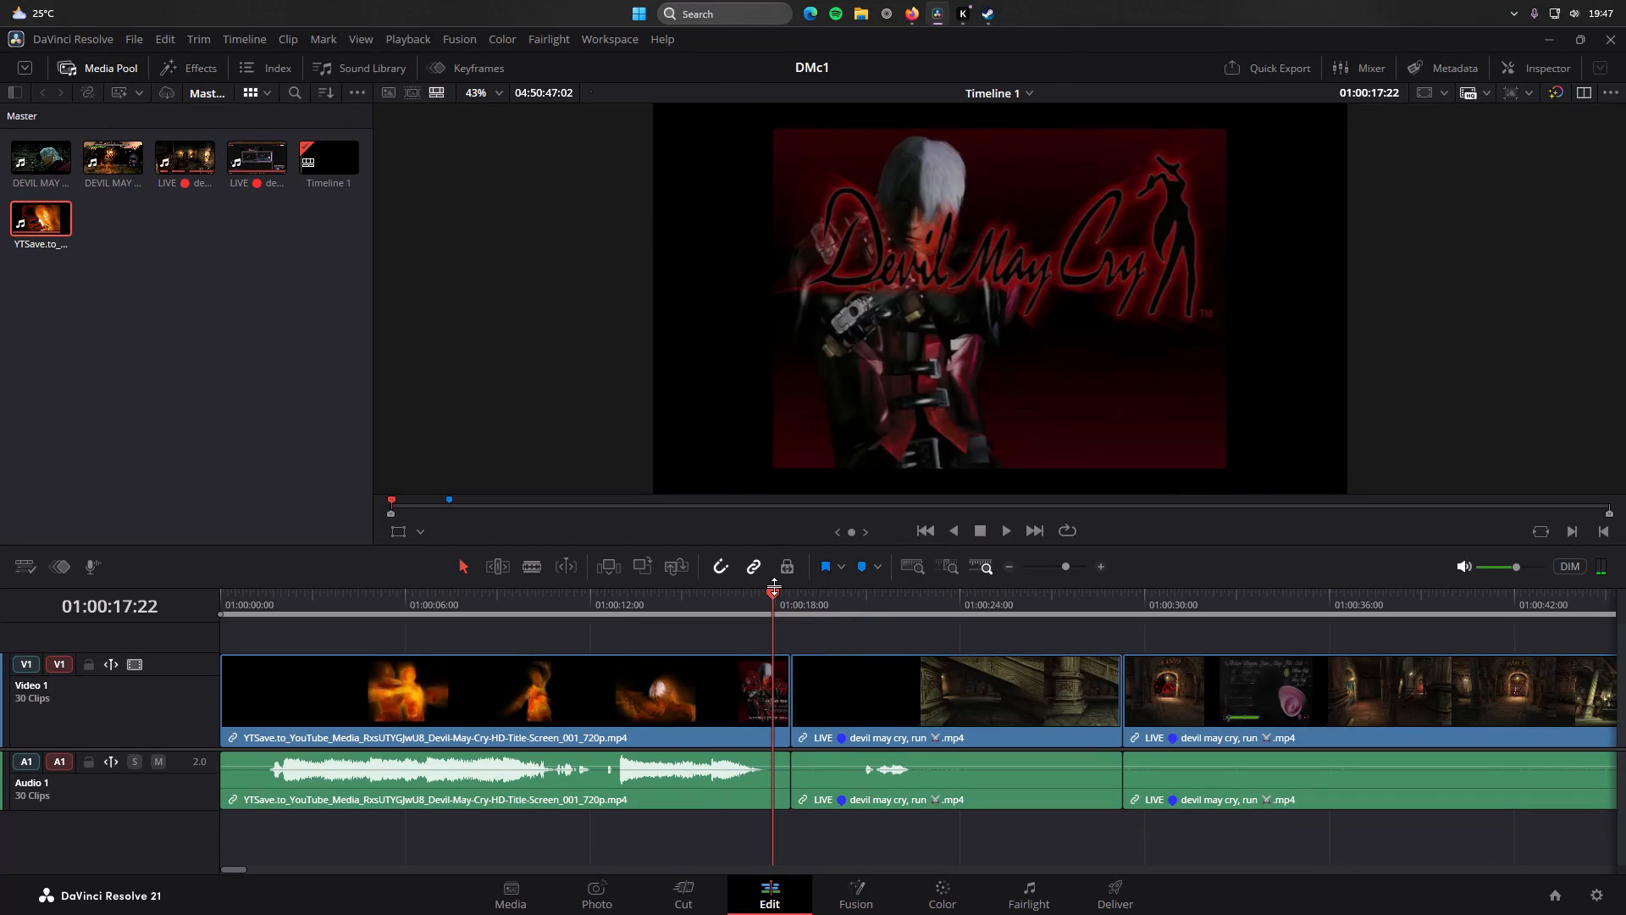
key(space)
drag(805, 603, 715, 601)
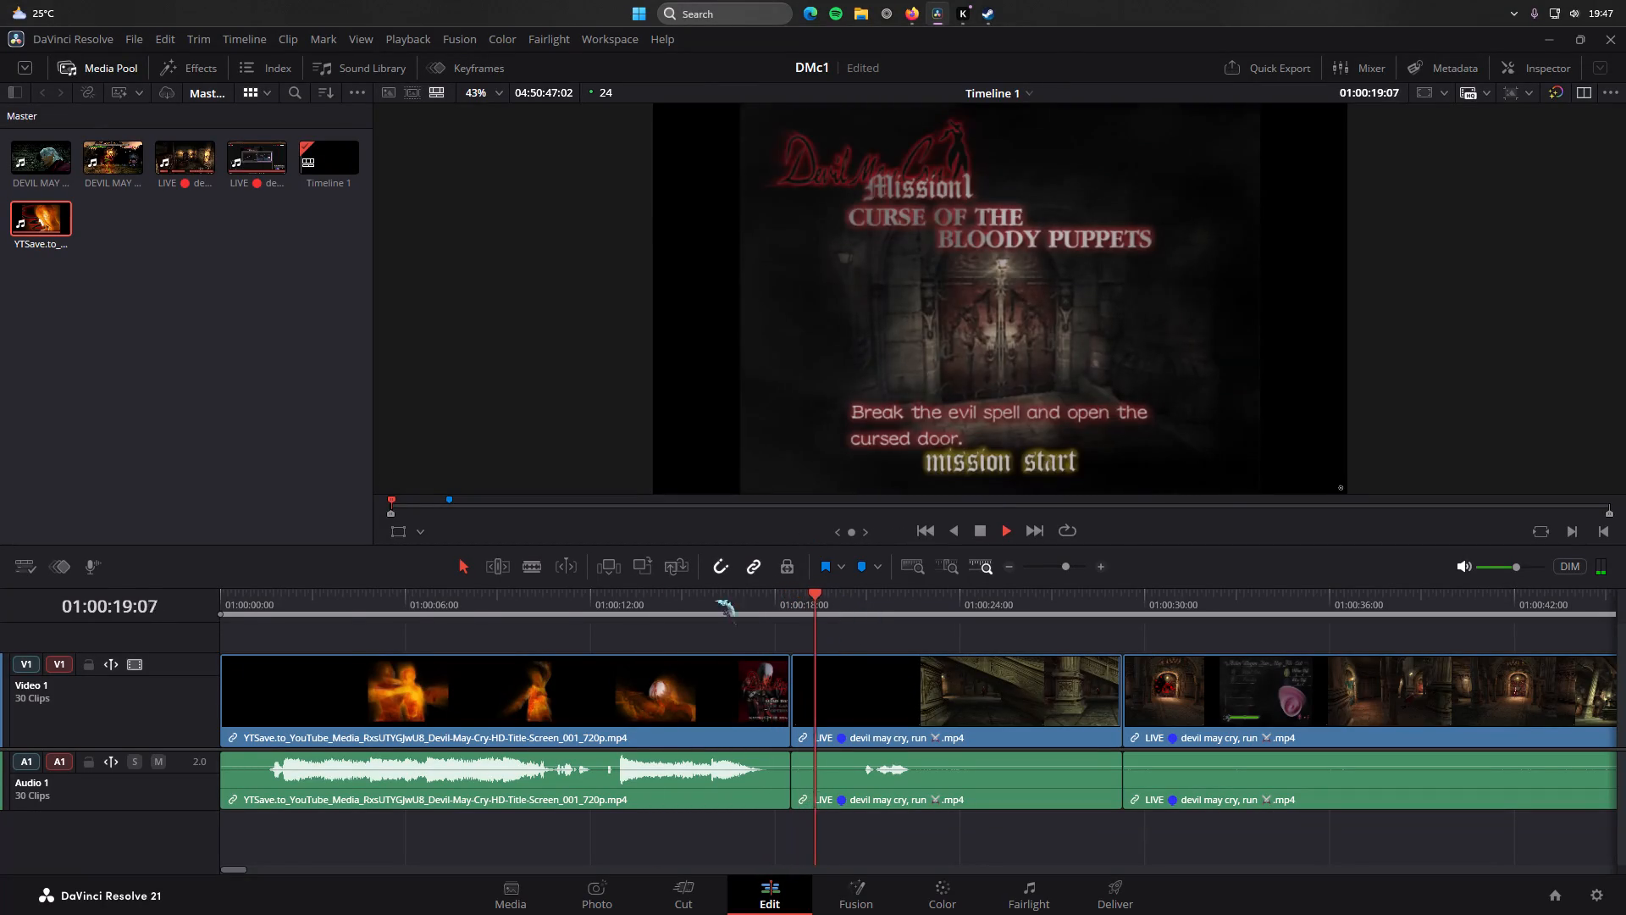
drag(715, 601, 244, 648)
key(space)
key(space)
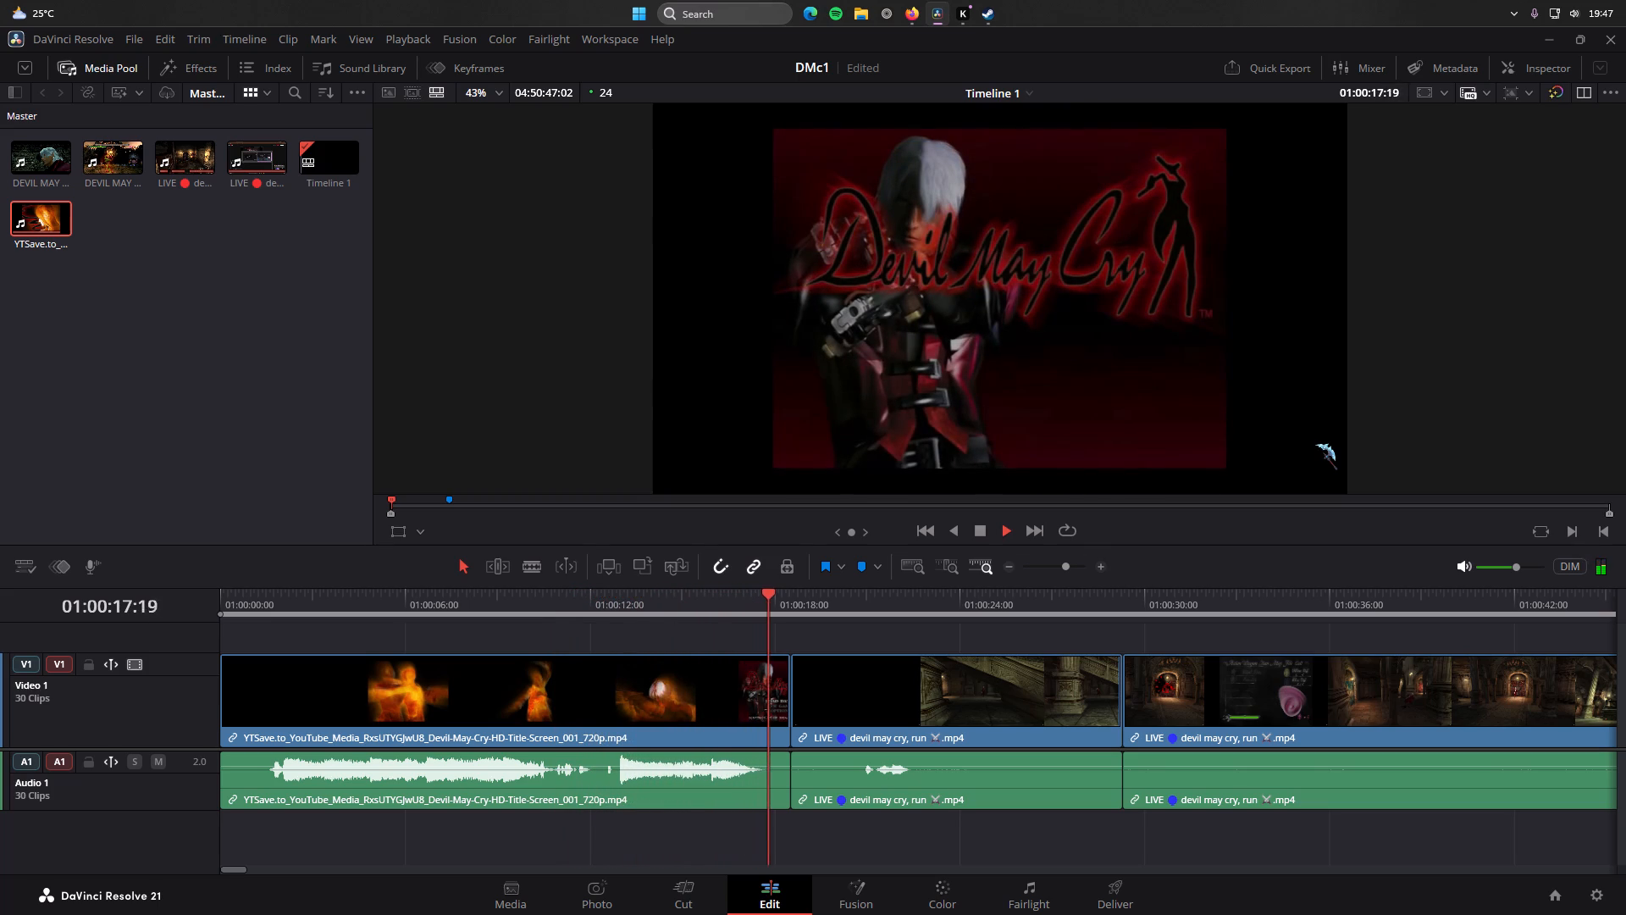
key(space)
key(space)
key(space)
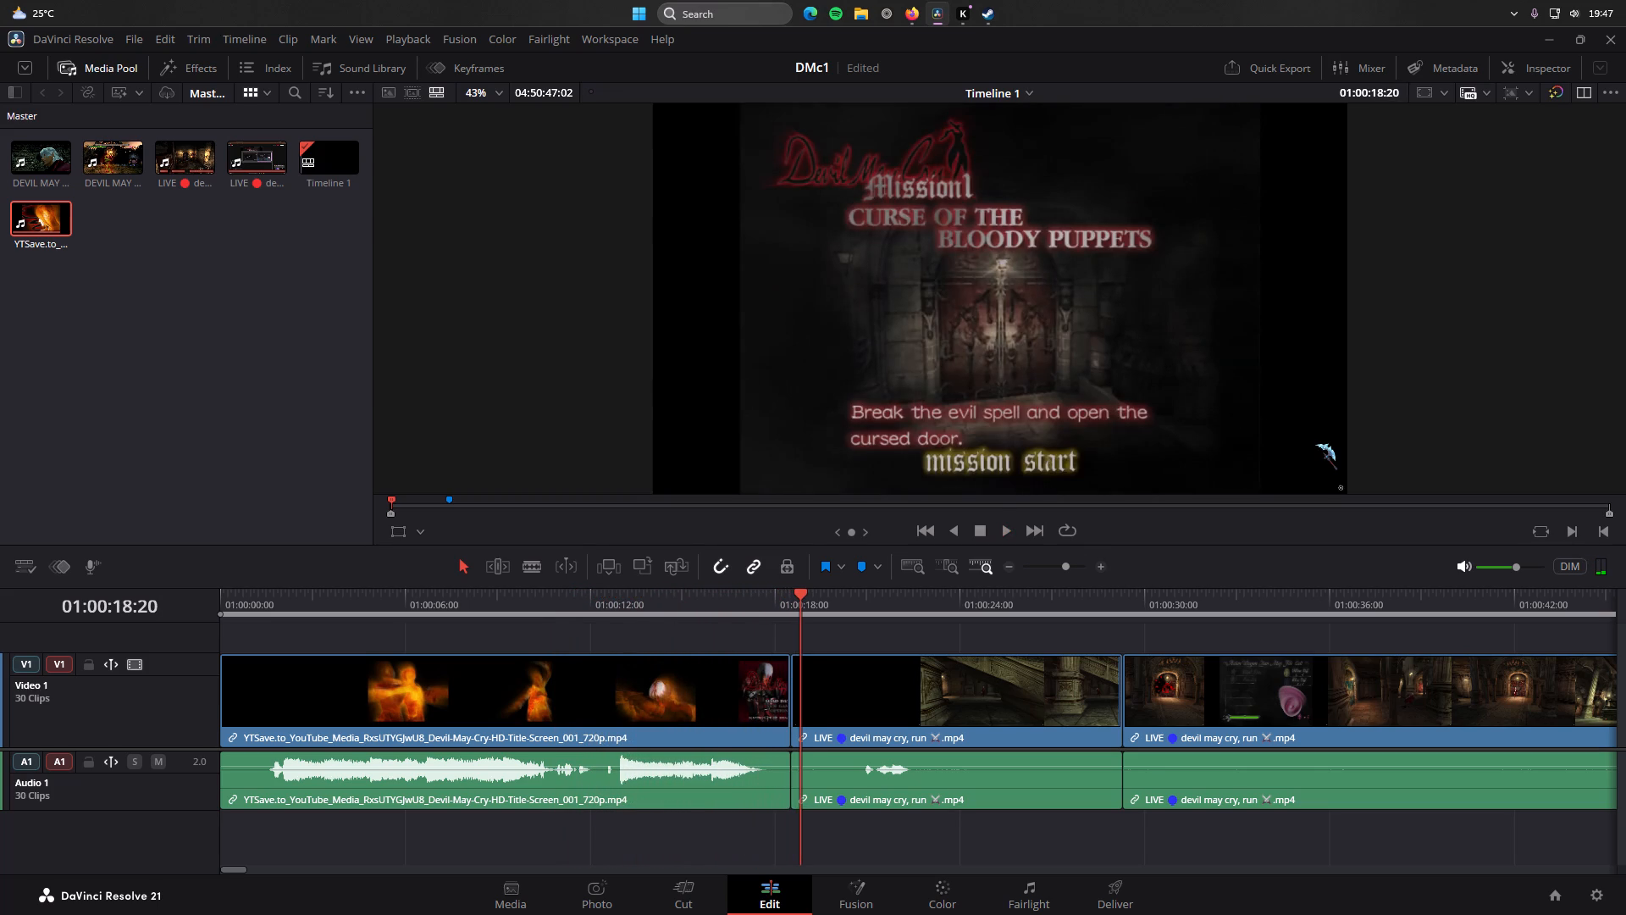
key(space)
key(space)
key(space)
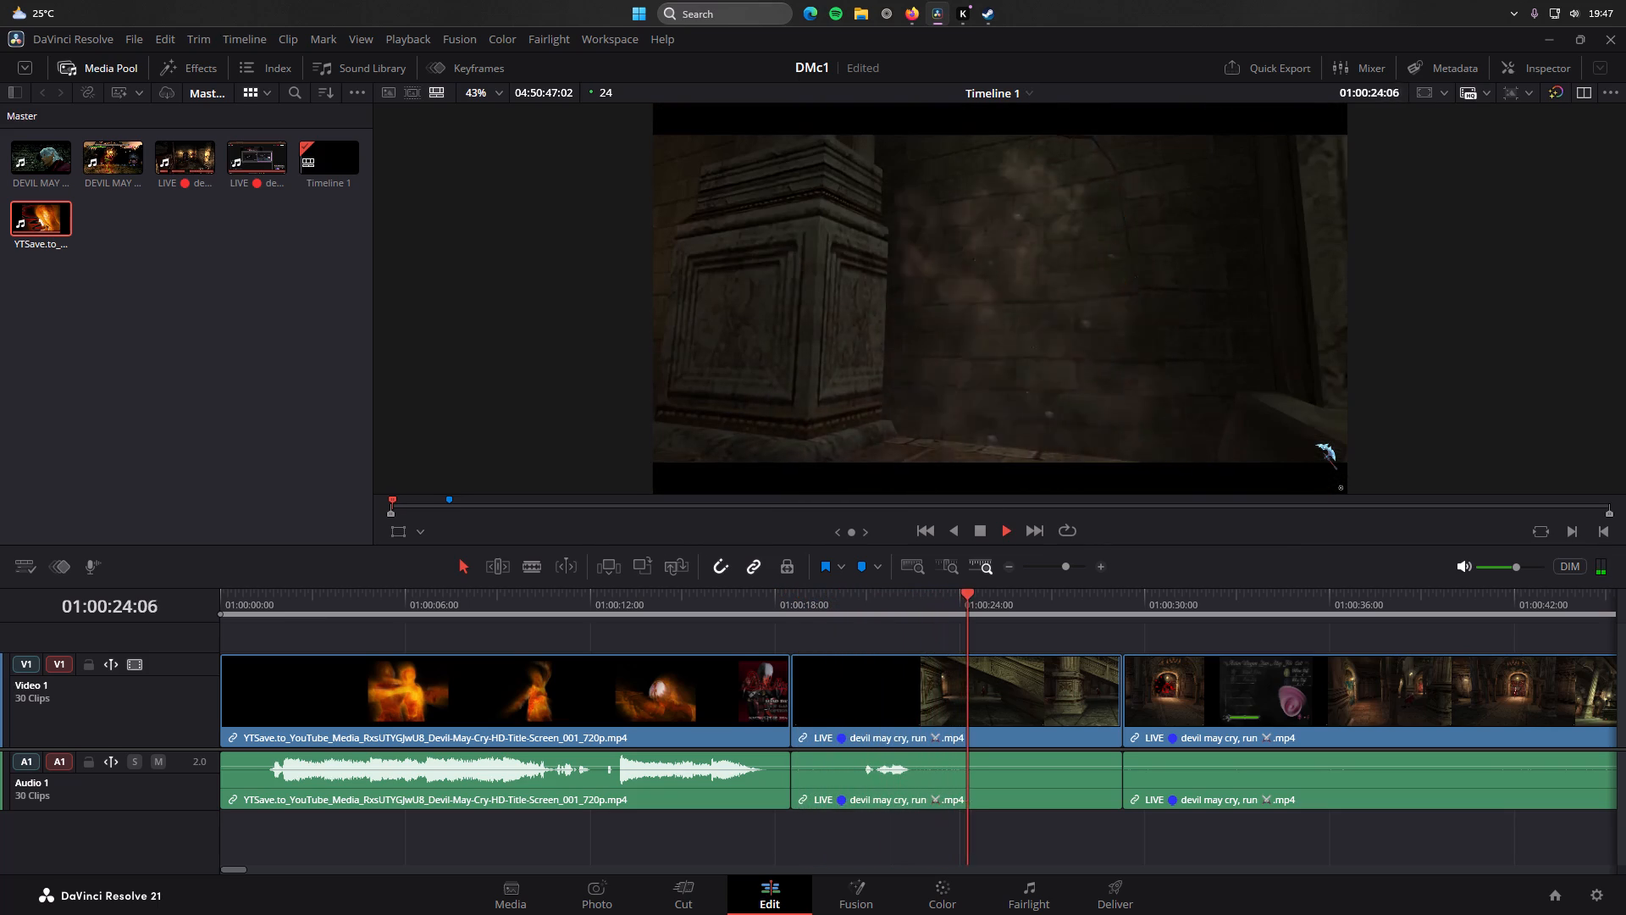
key(space)
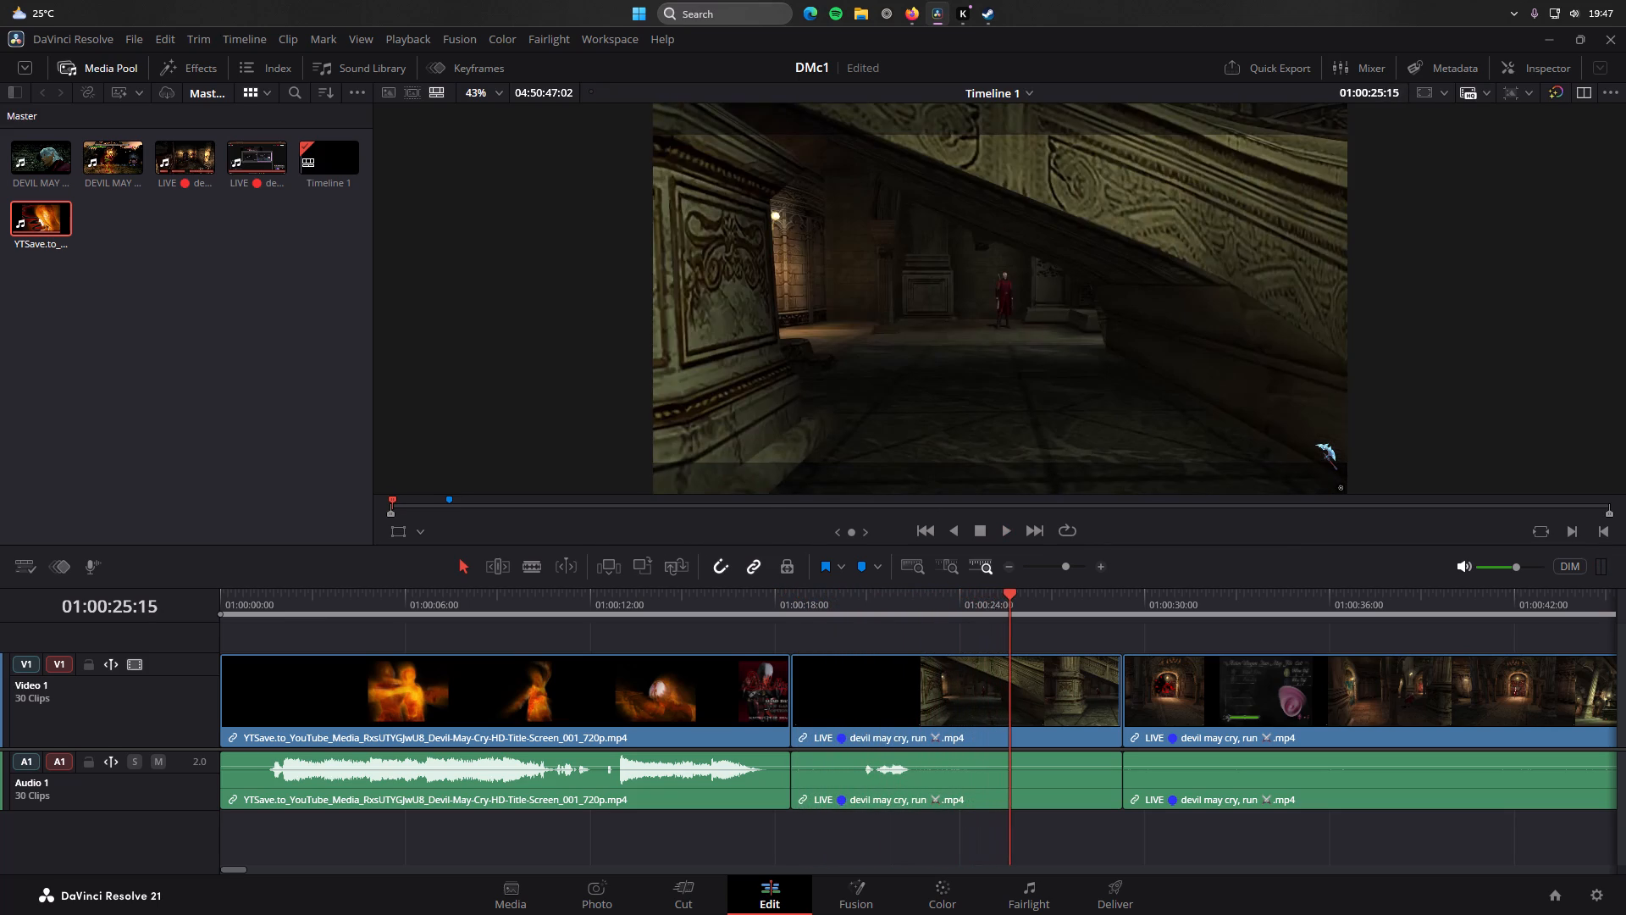
drag(1006, 592, 794, 607)
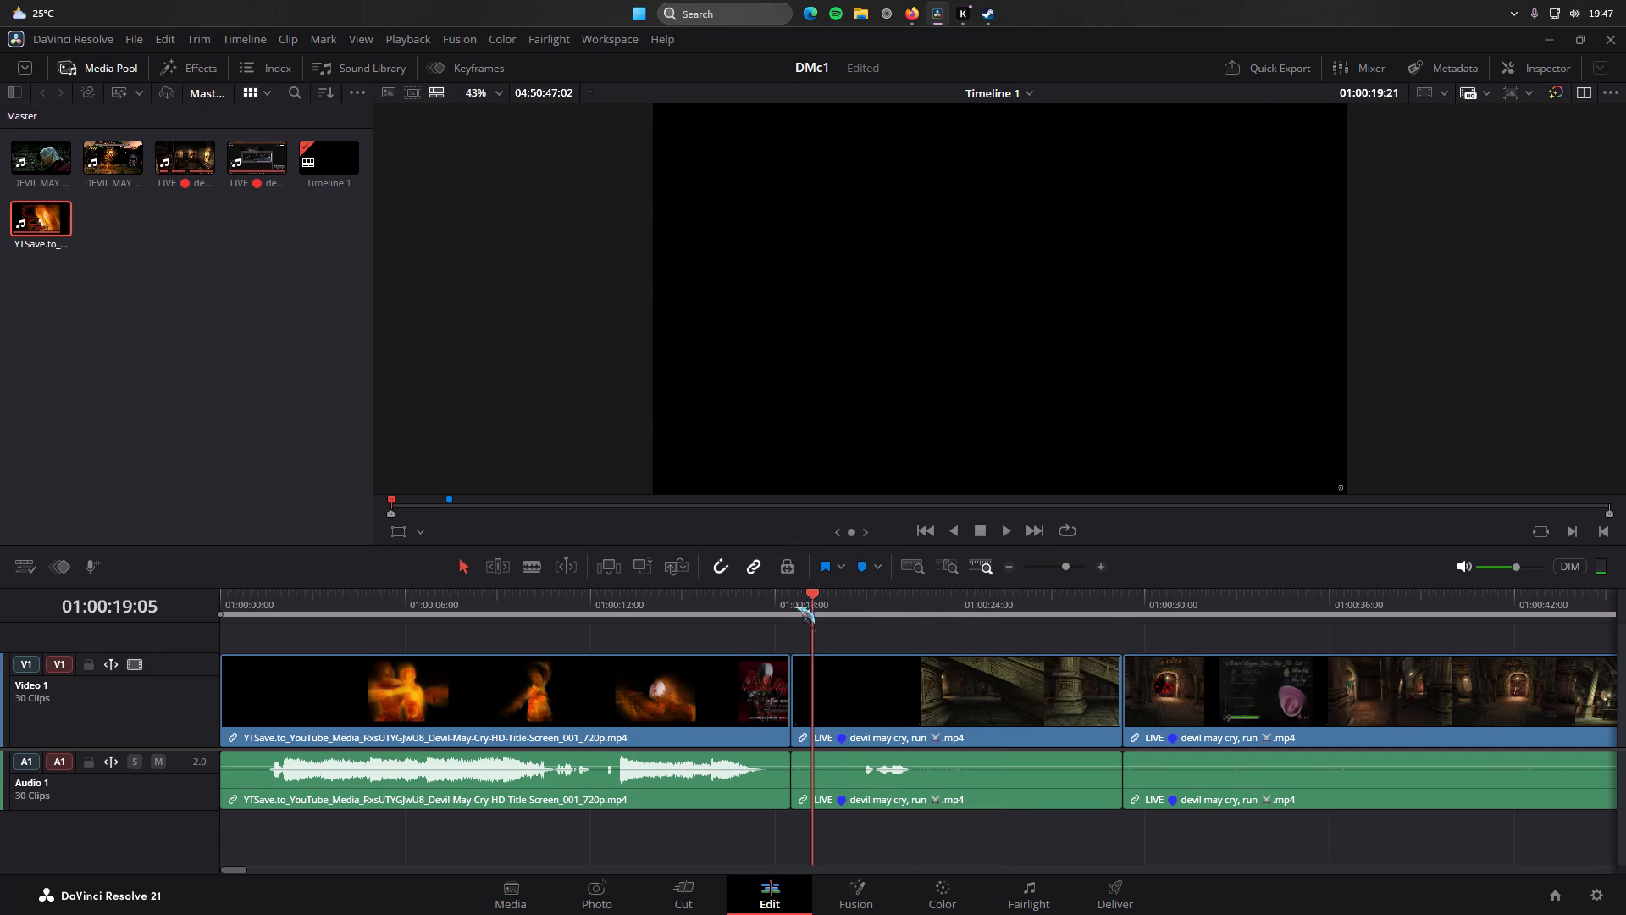
drag(794, 607, 785, 616)
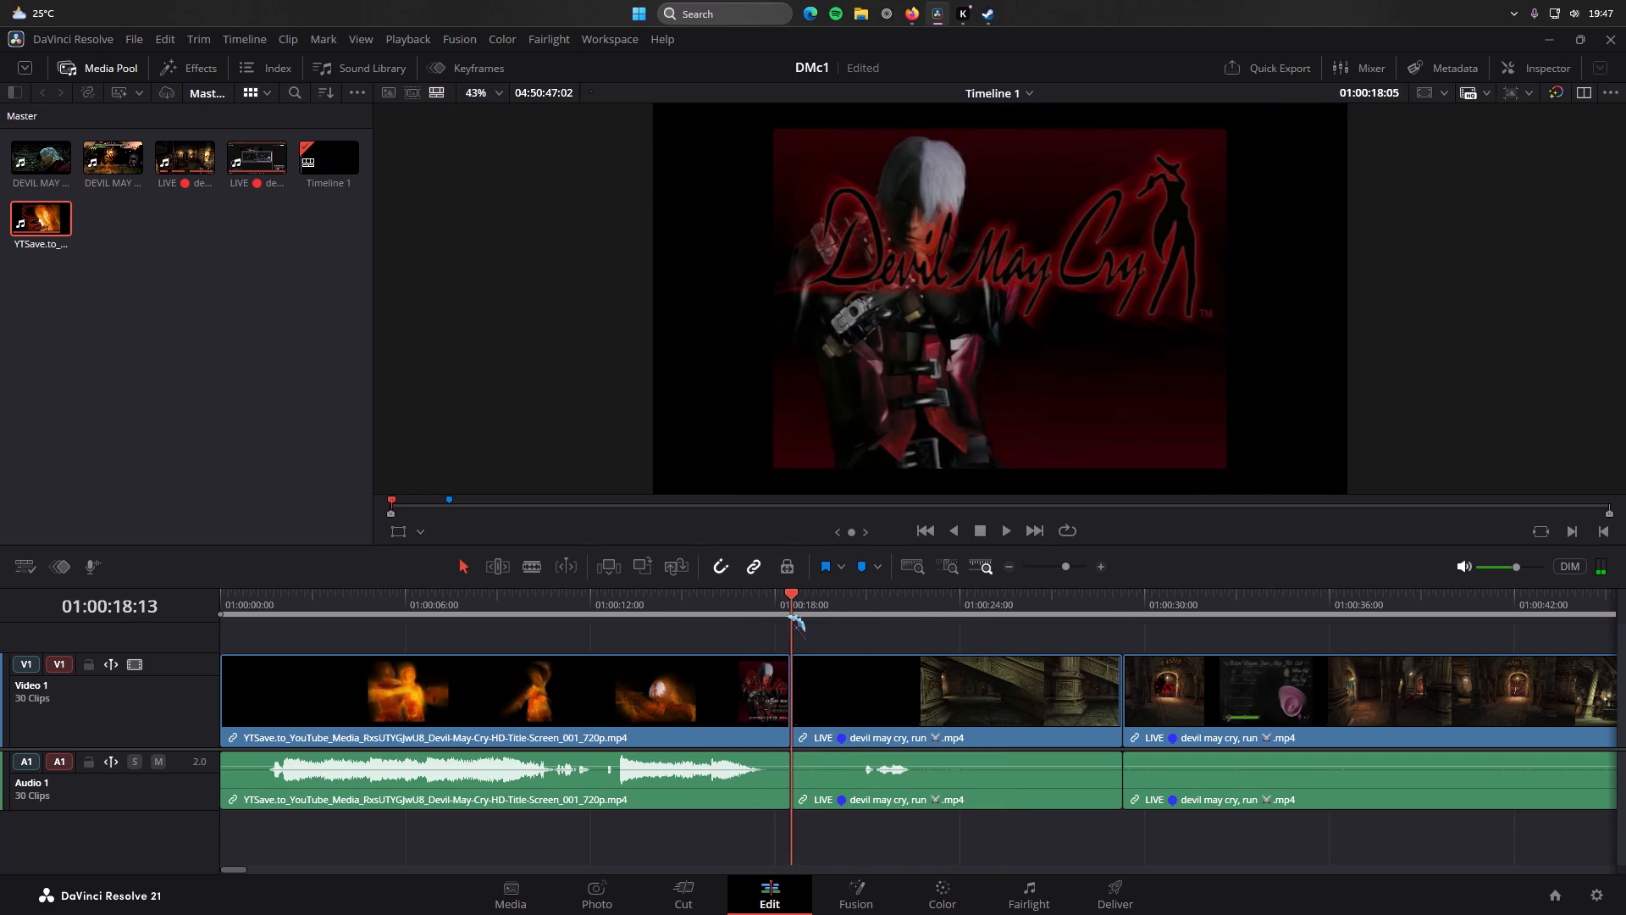
drag(785, 616, 747, 629)
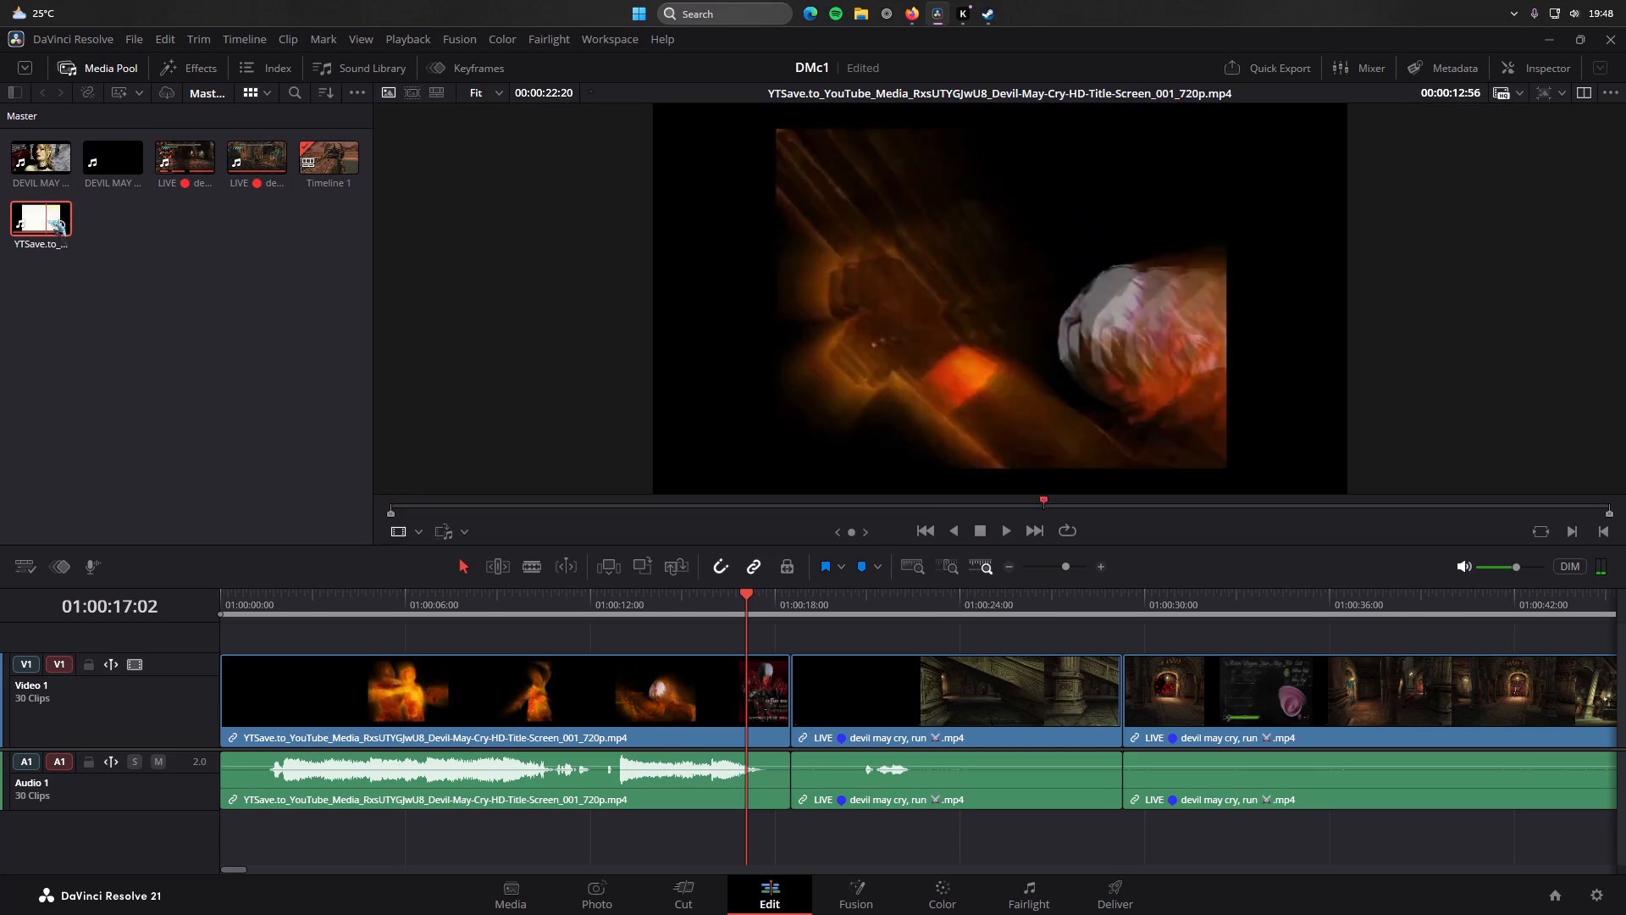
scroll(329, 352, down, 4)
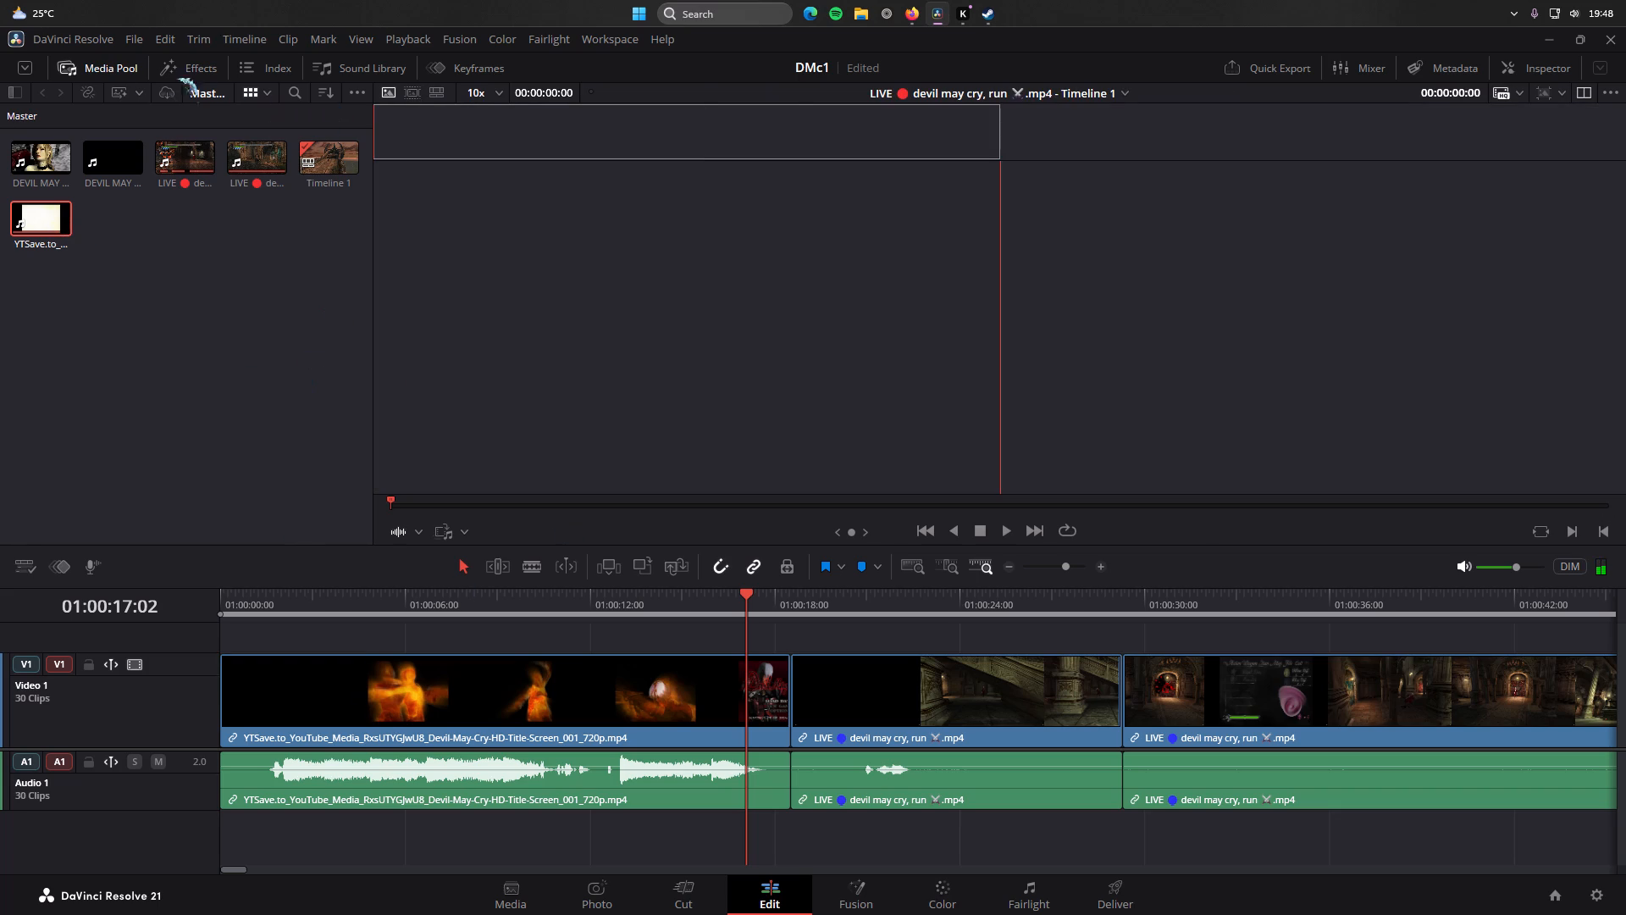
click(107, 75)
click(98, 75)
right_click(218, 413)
click(519, 899)
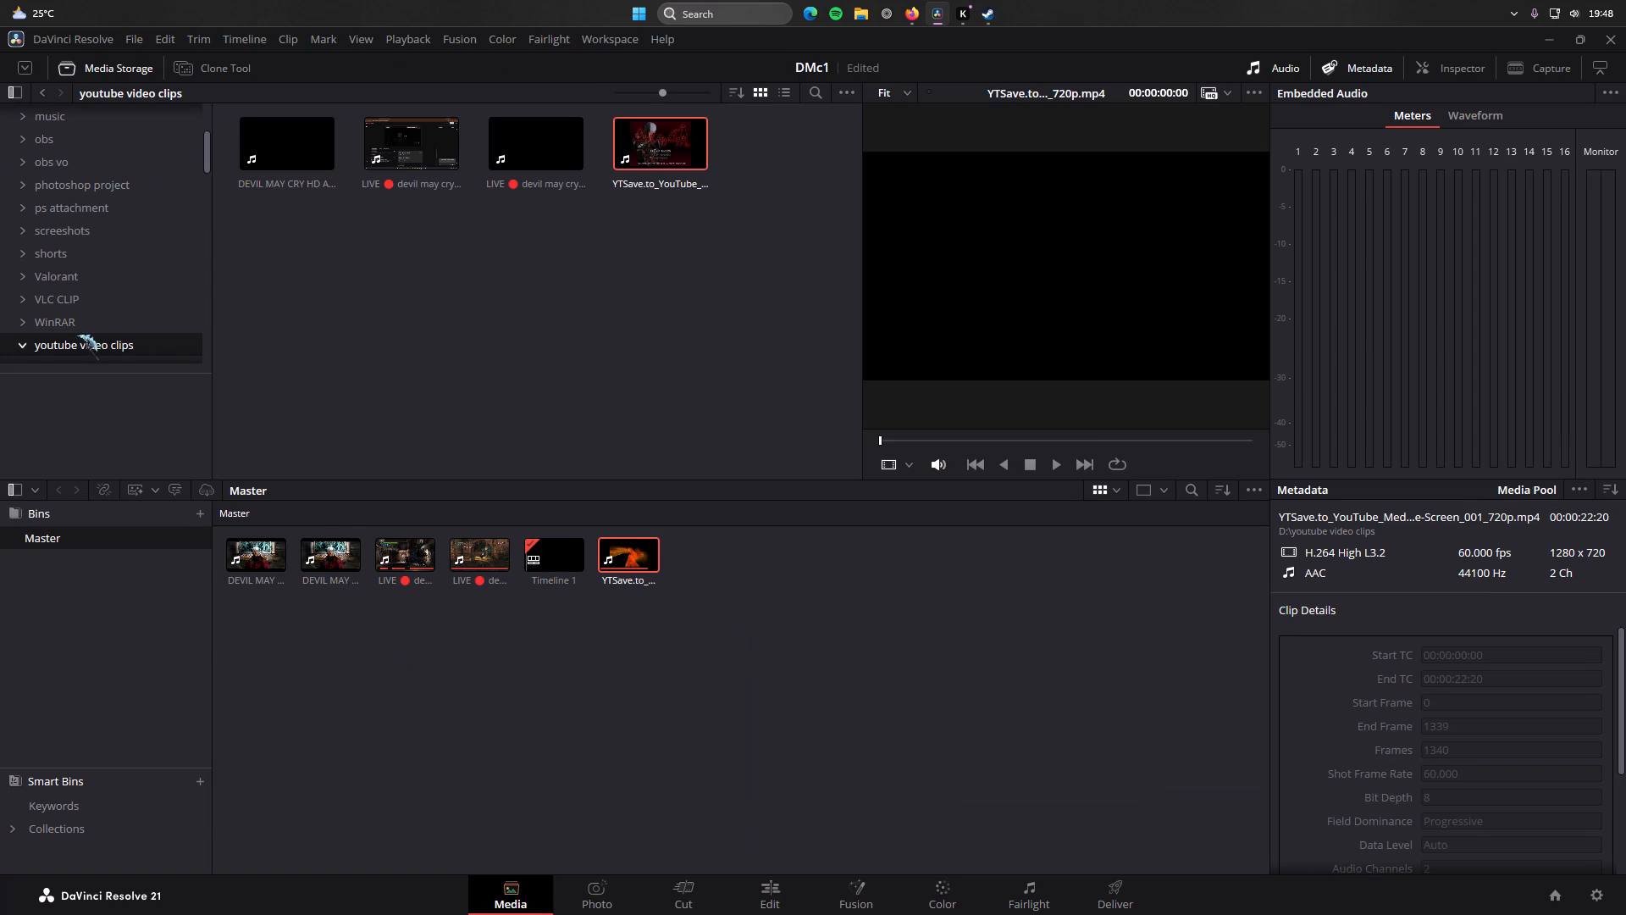
click(31, 341)
click(32, 347)
scroll(87, 325, down, 2)
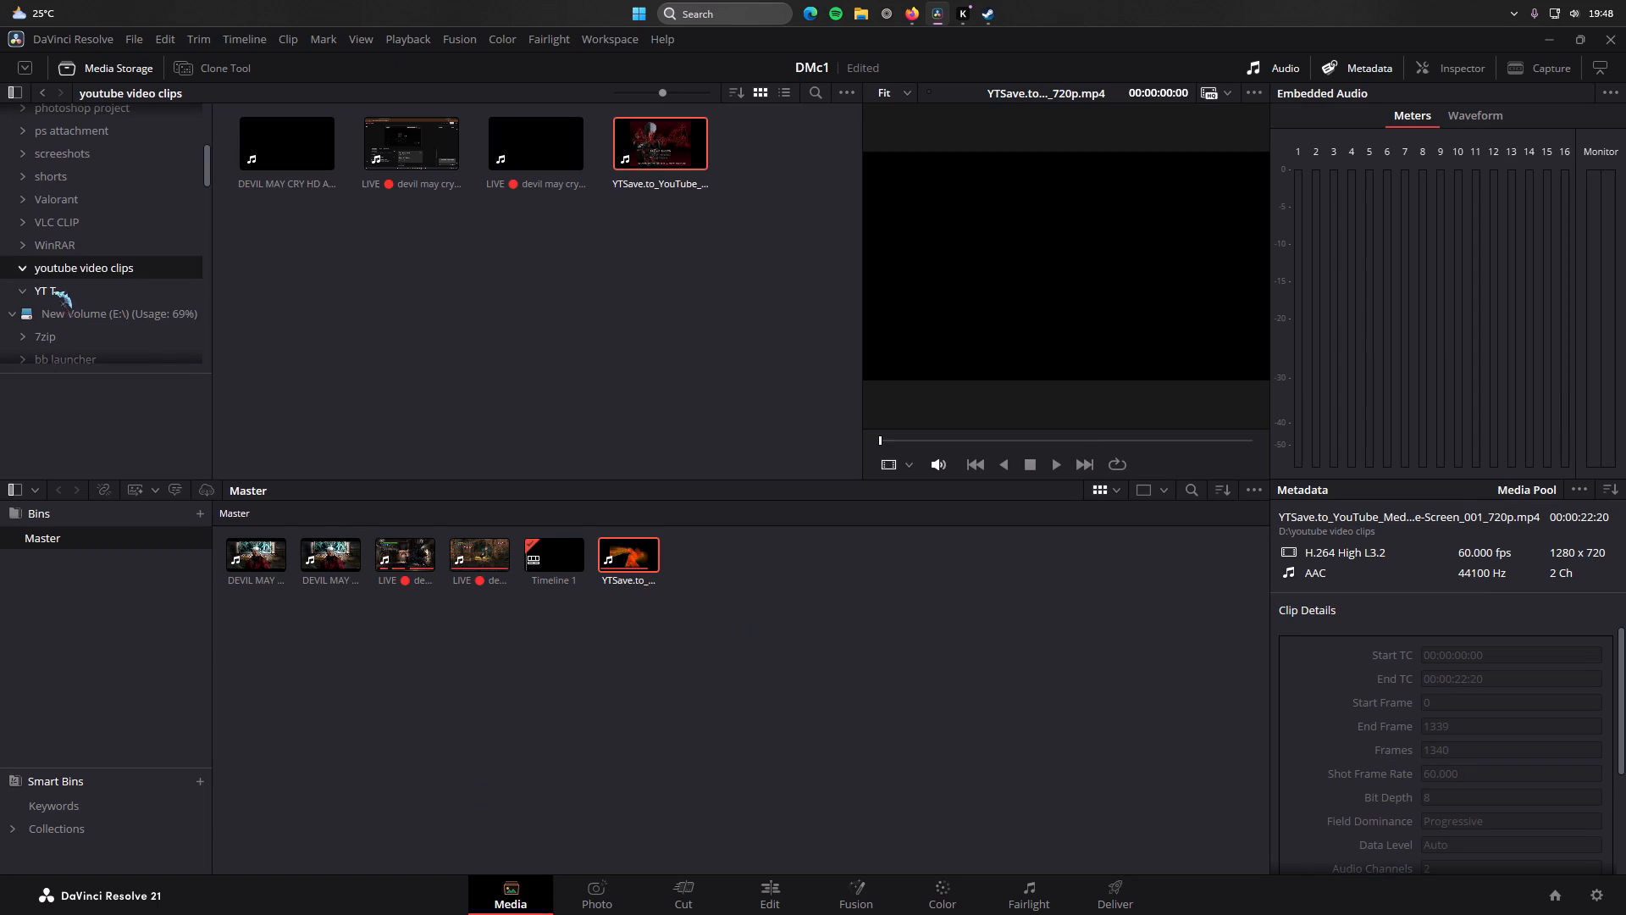
click(52, 292)
click(73, 314)
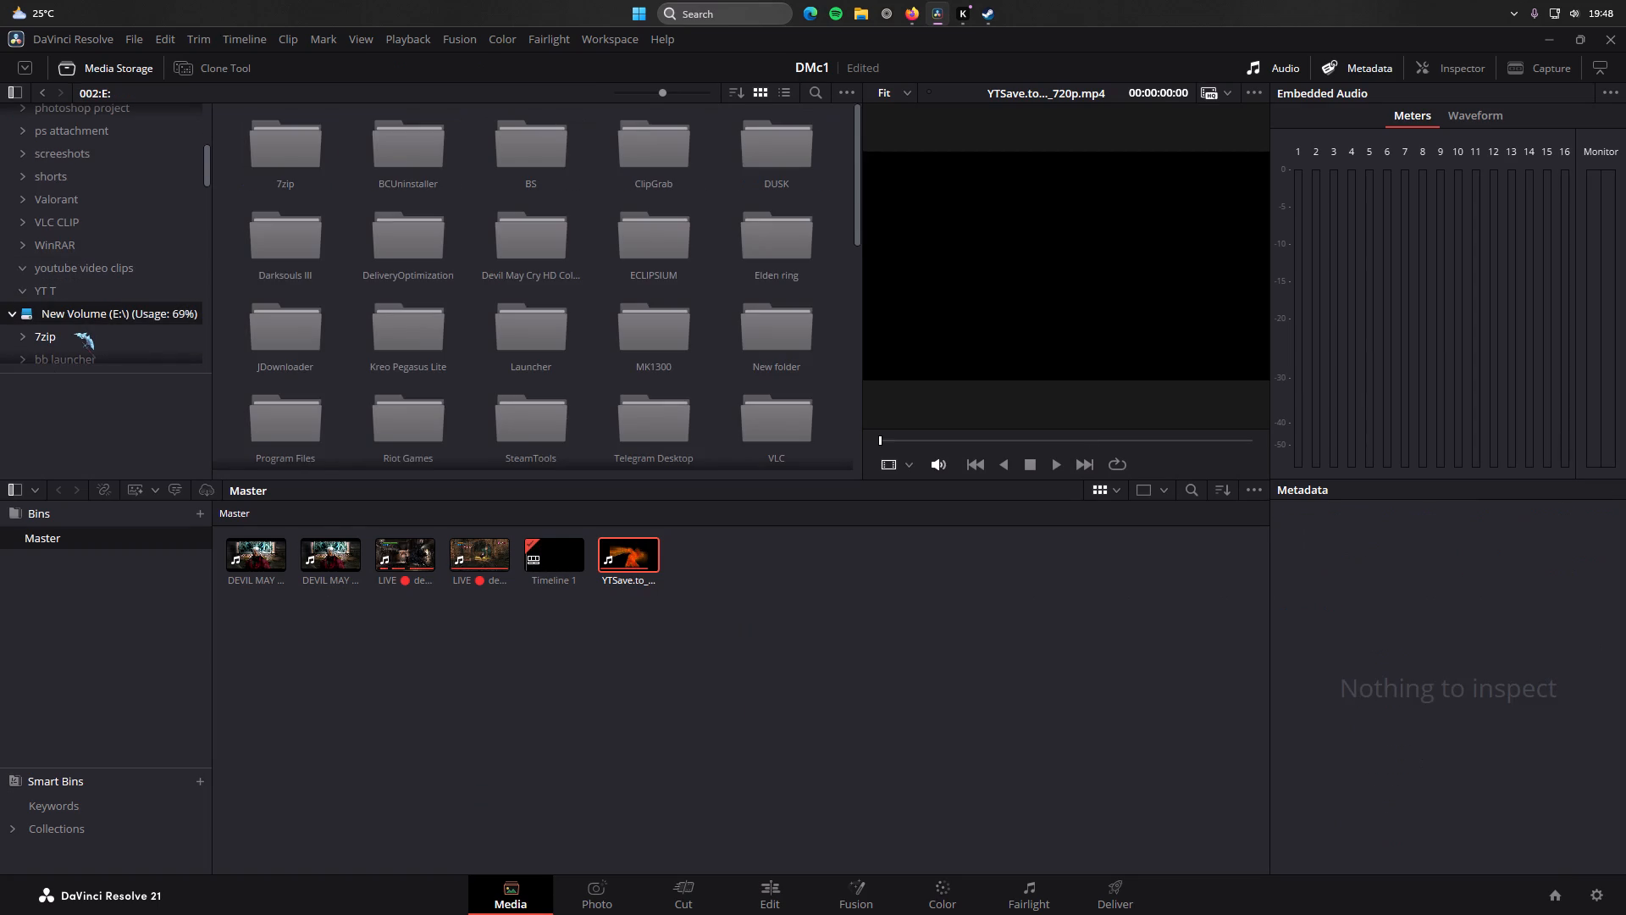
click(77, 292)
click(79, 279)
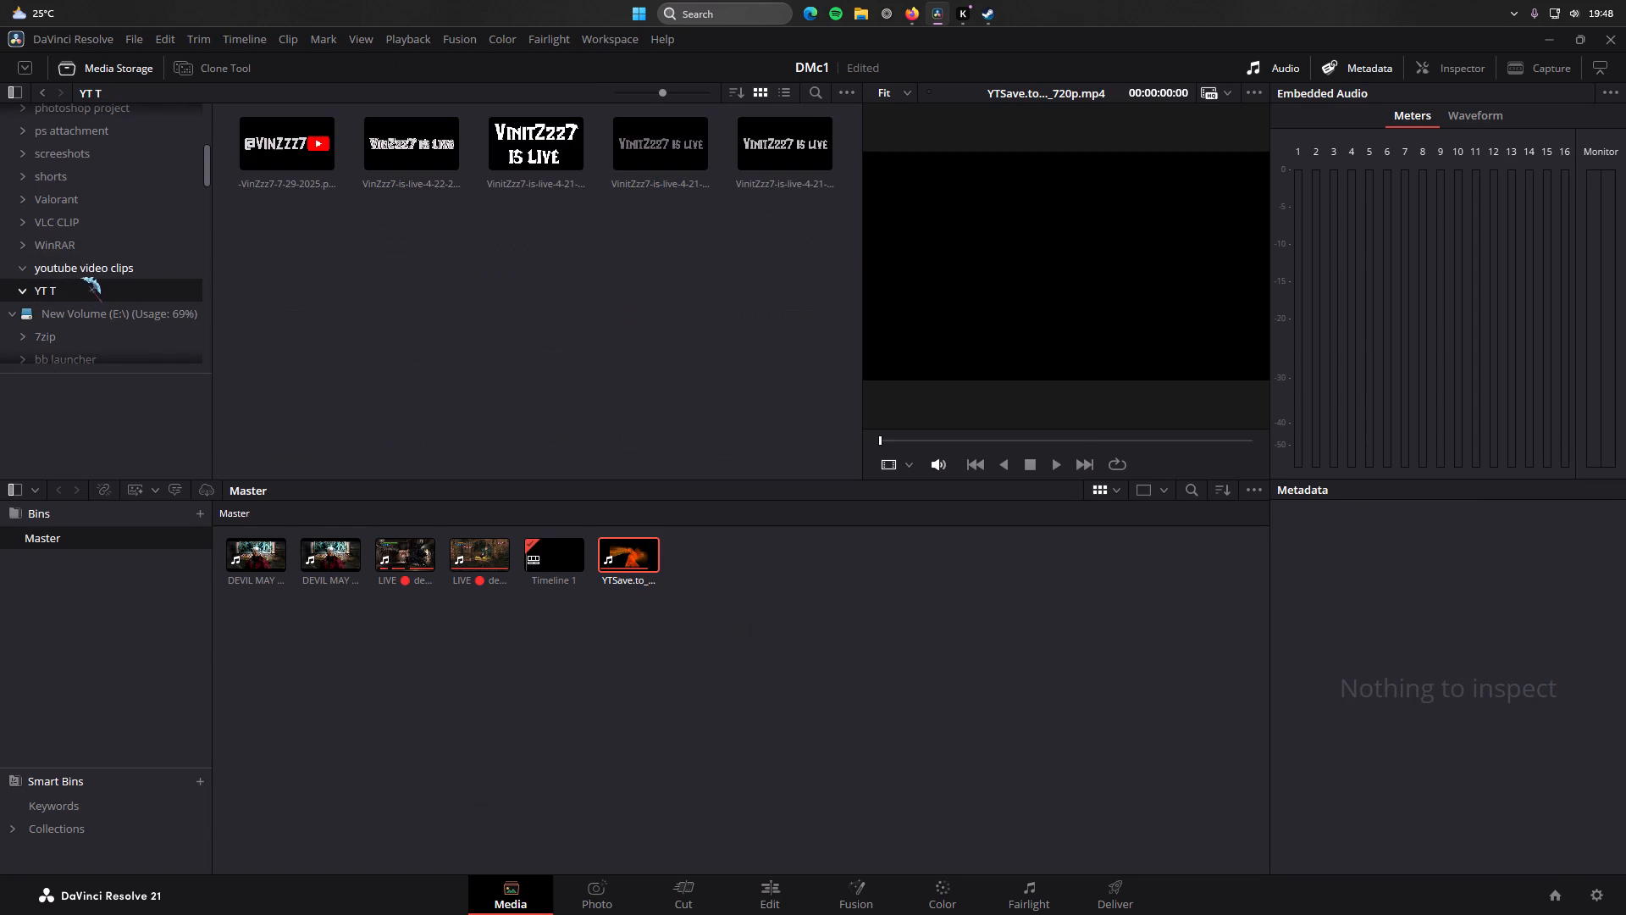
click(65, 272)
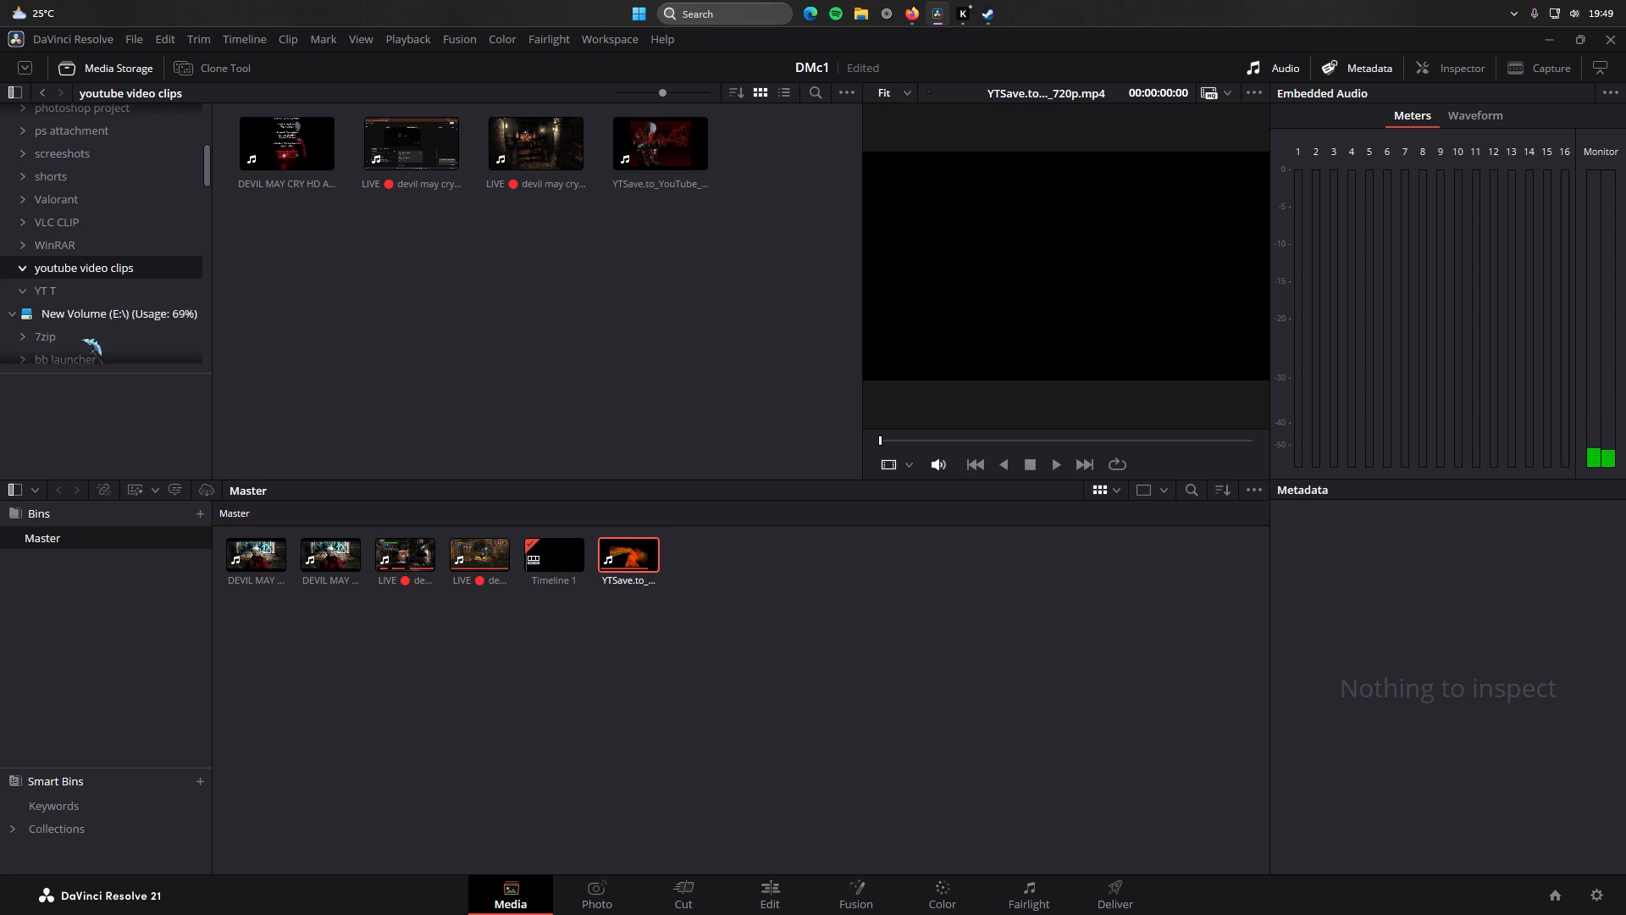
scroll(86, 333, down, 4)
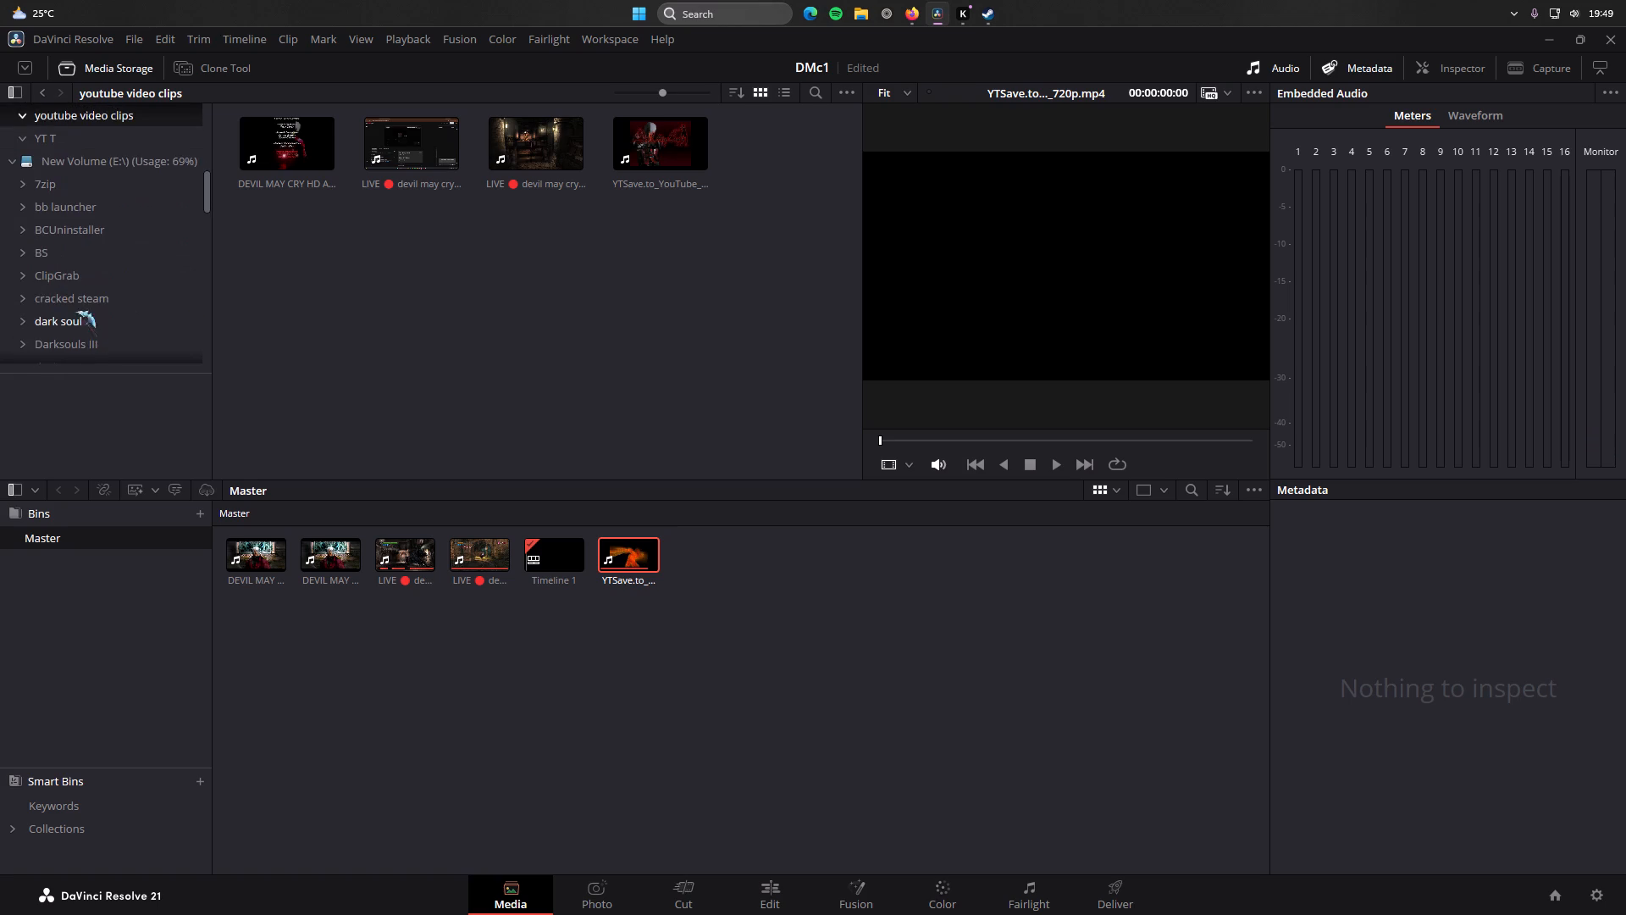
scroll(76, 305, down, 6)
scroll(80, 312, up, 19)
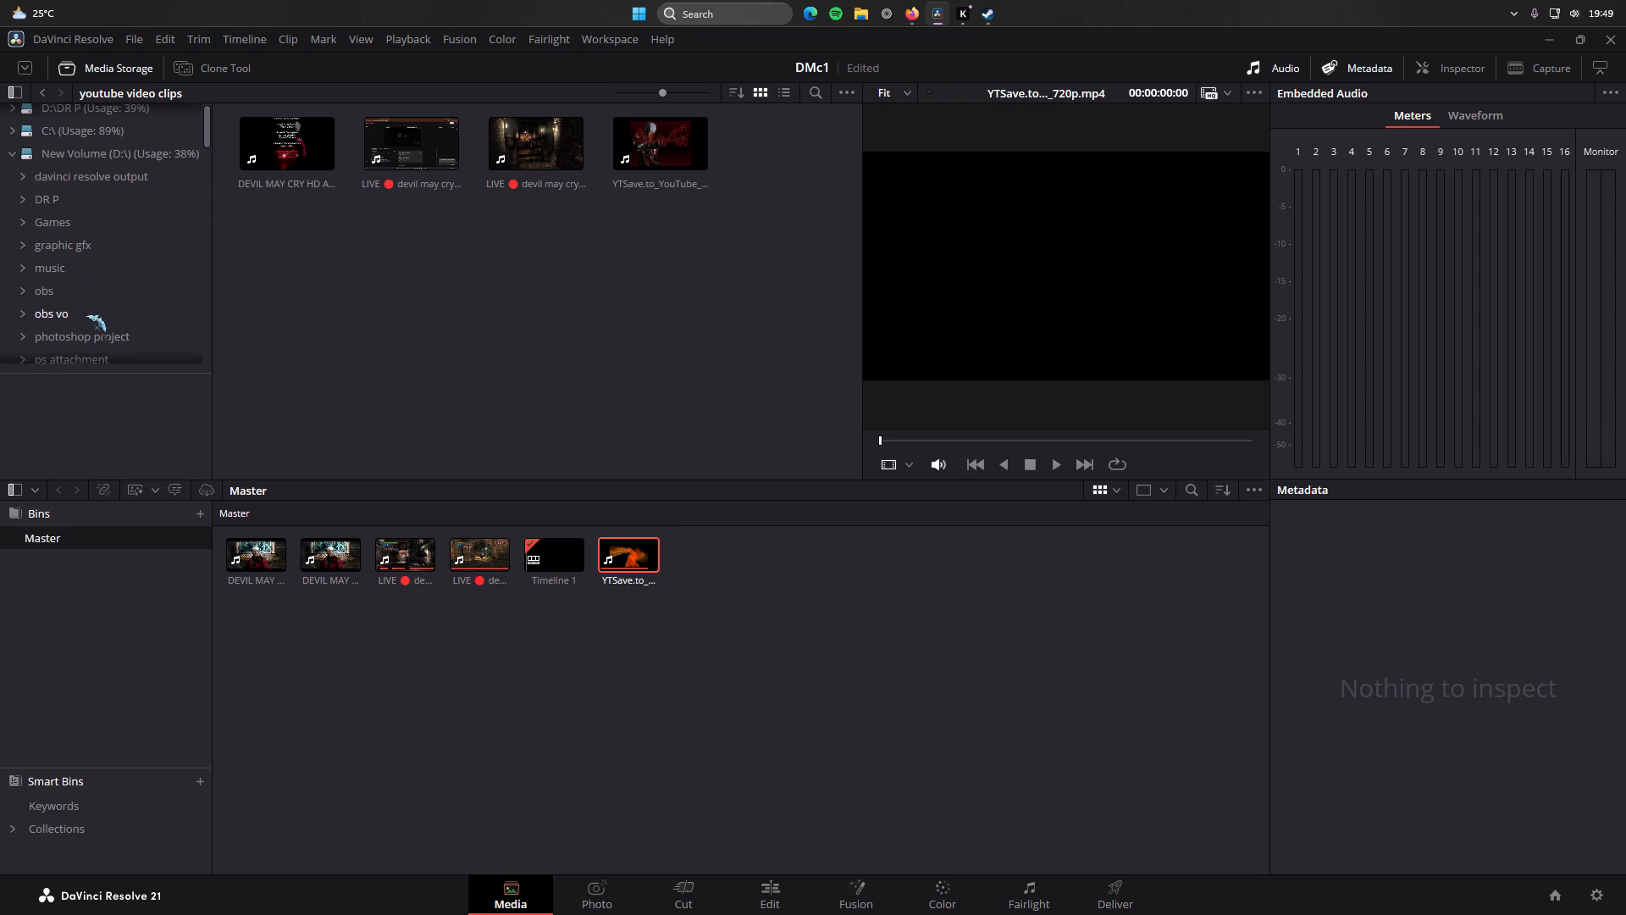
scroll(80, 313, down, 1)
click(56, 280)
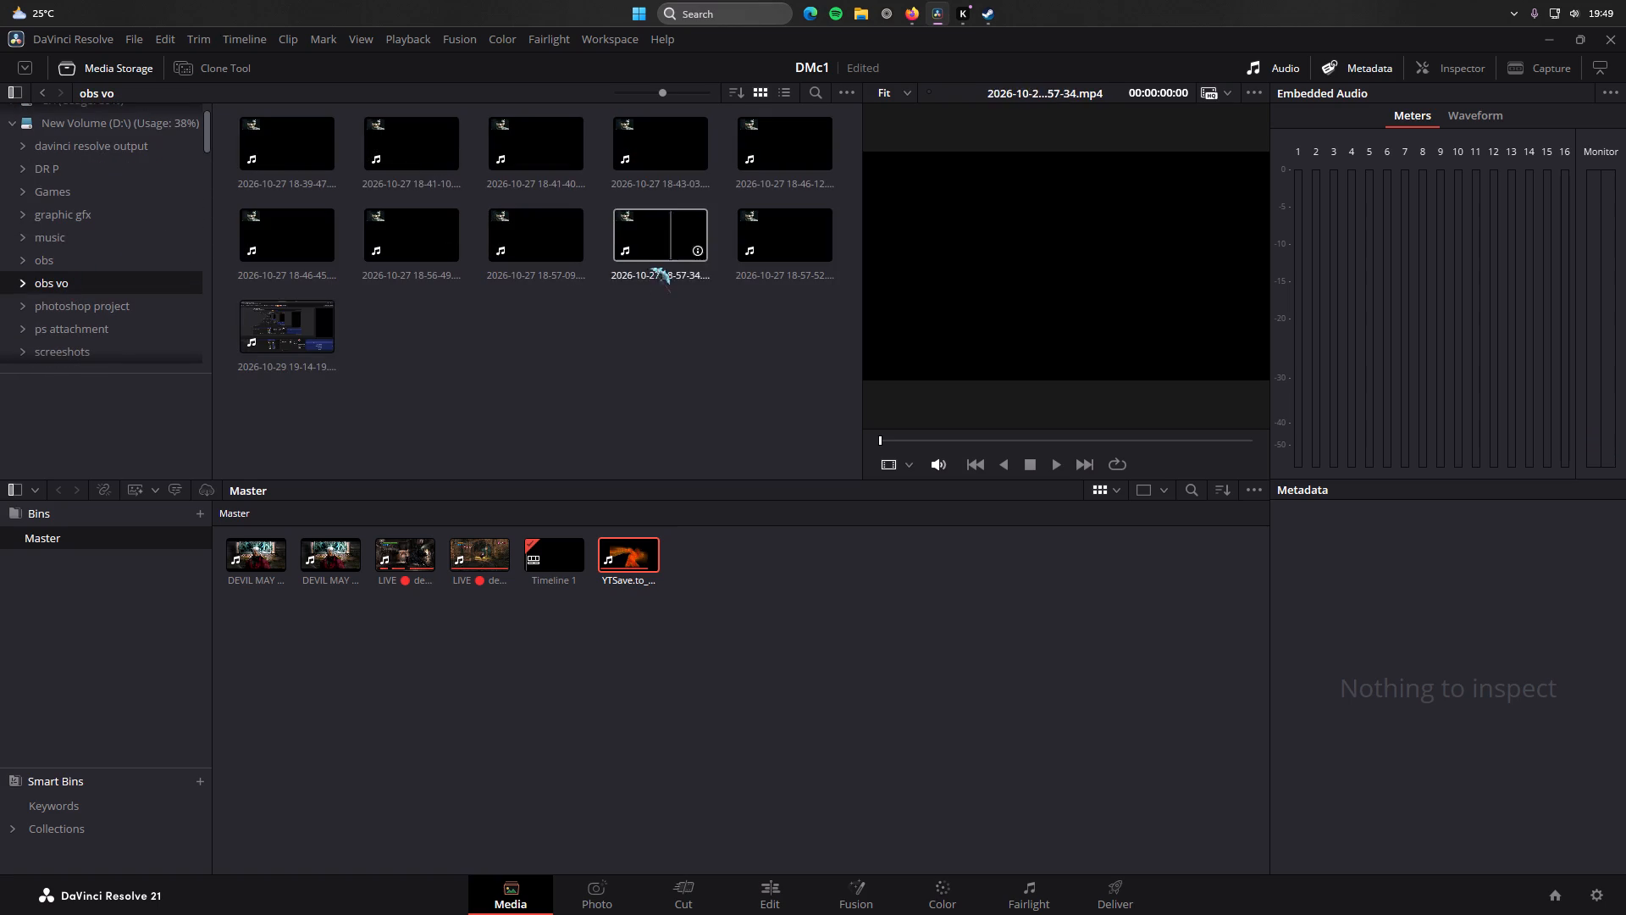
drag(282, 321, 734, 557)
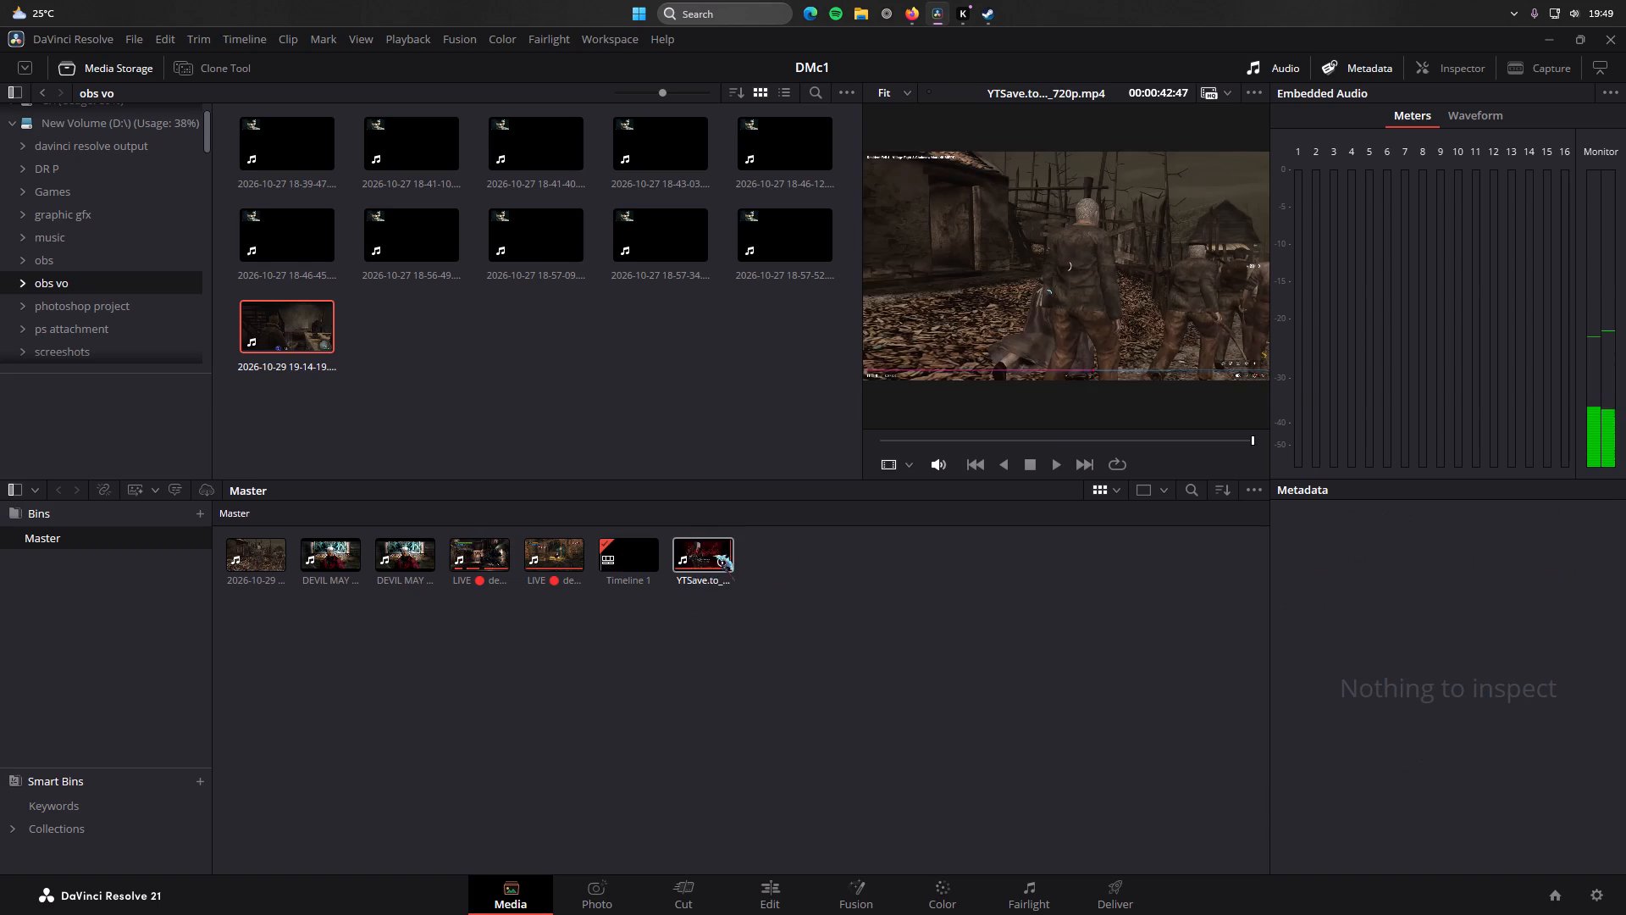
click(727, 912)
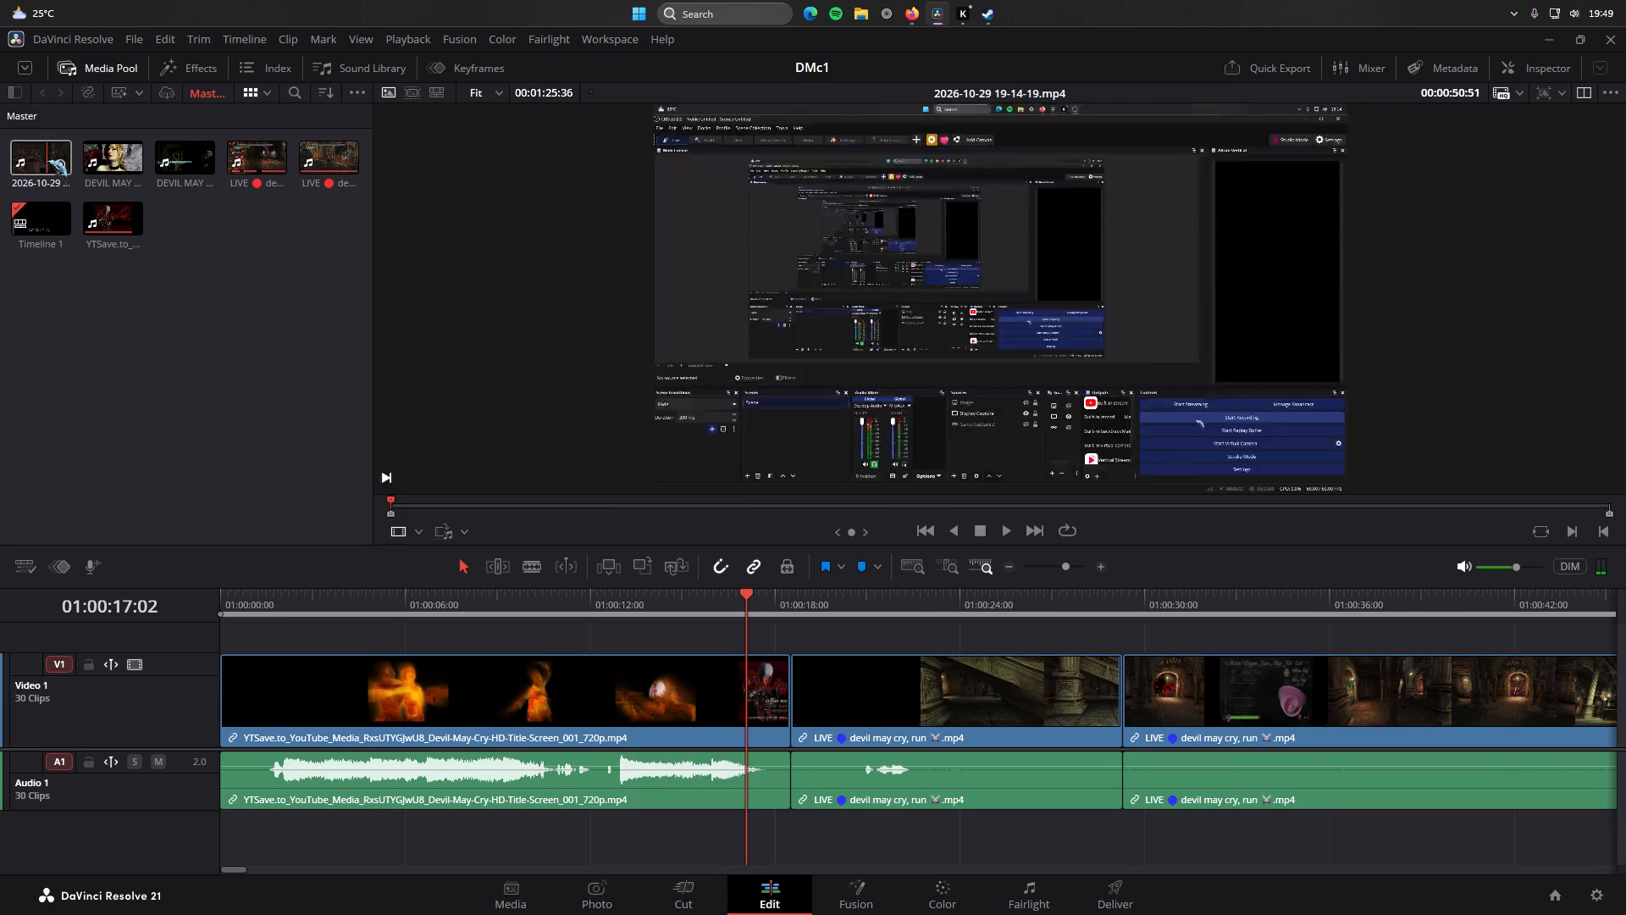
drag(22, 155, 817, 666)
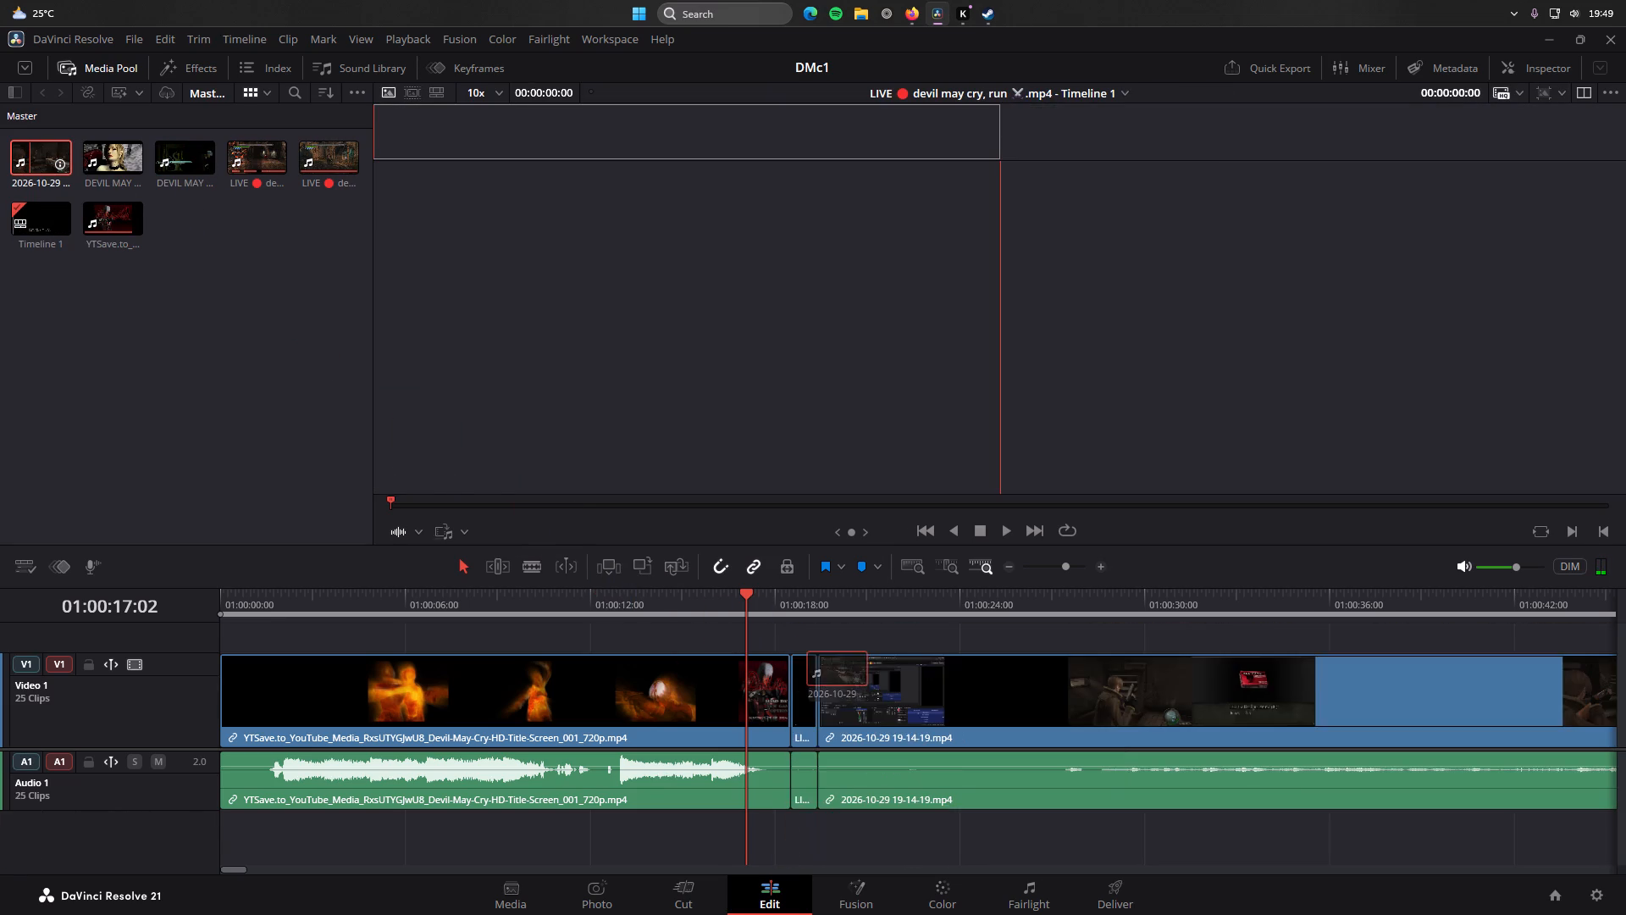
drag(817, 666, 792, 655)
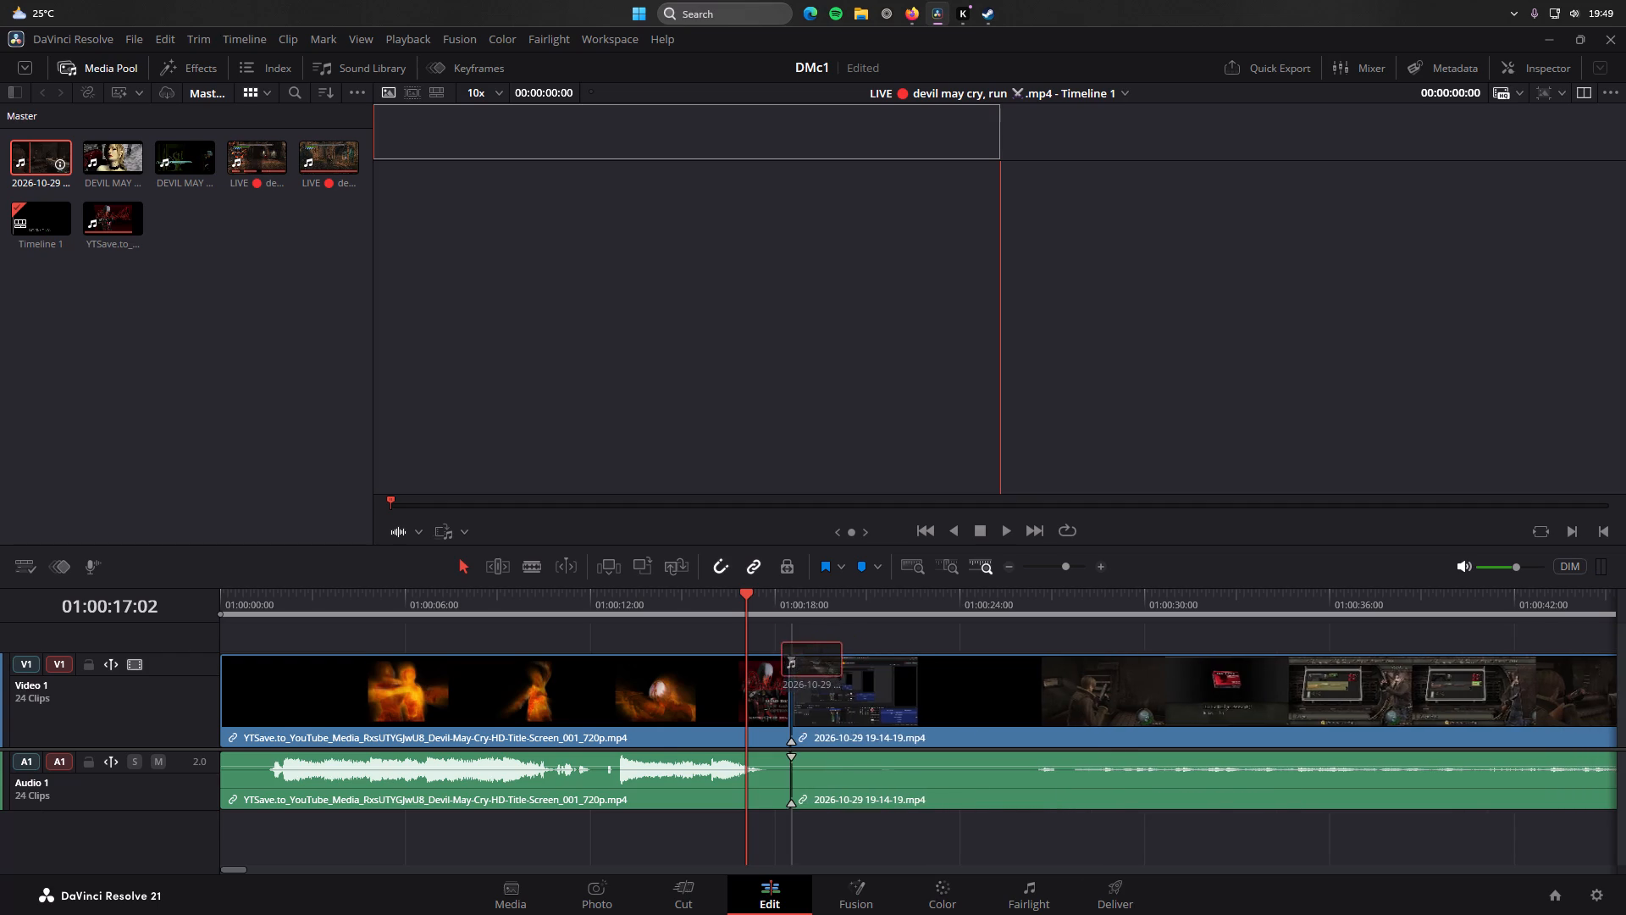
drag(792, 655, 798, 645)
drag(745, 596, 805, 606)
scroll(700, 595, down, 3)
scroll(768, 650, down, 1)
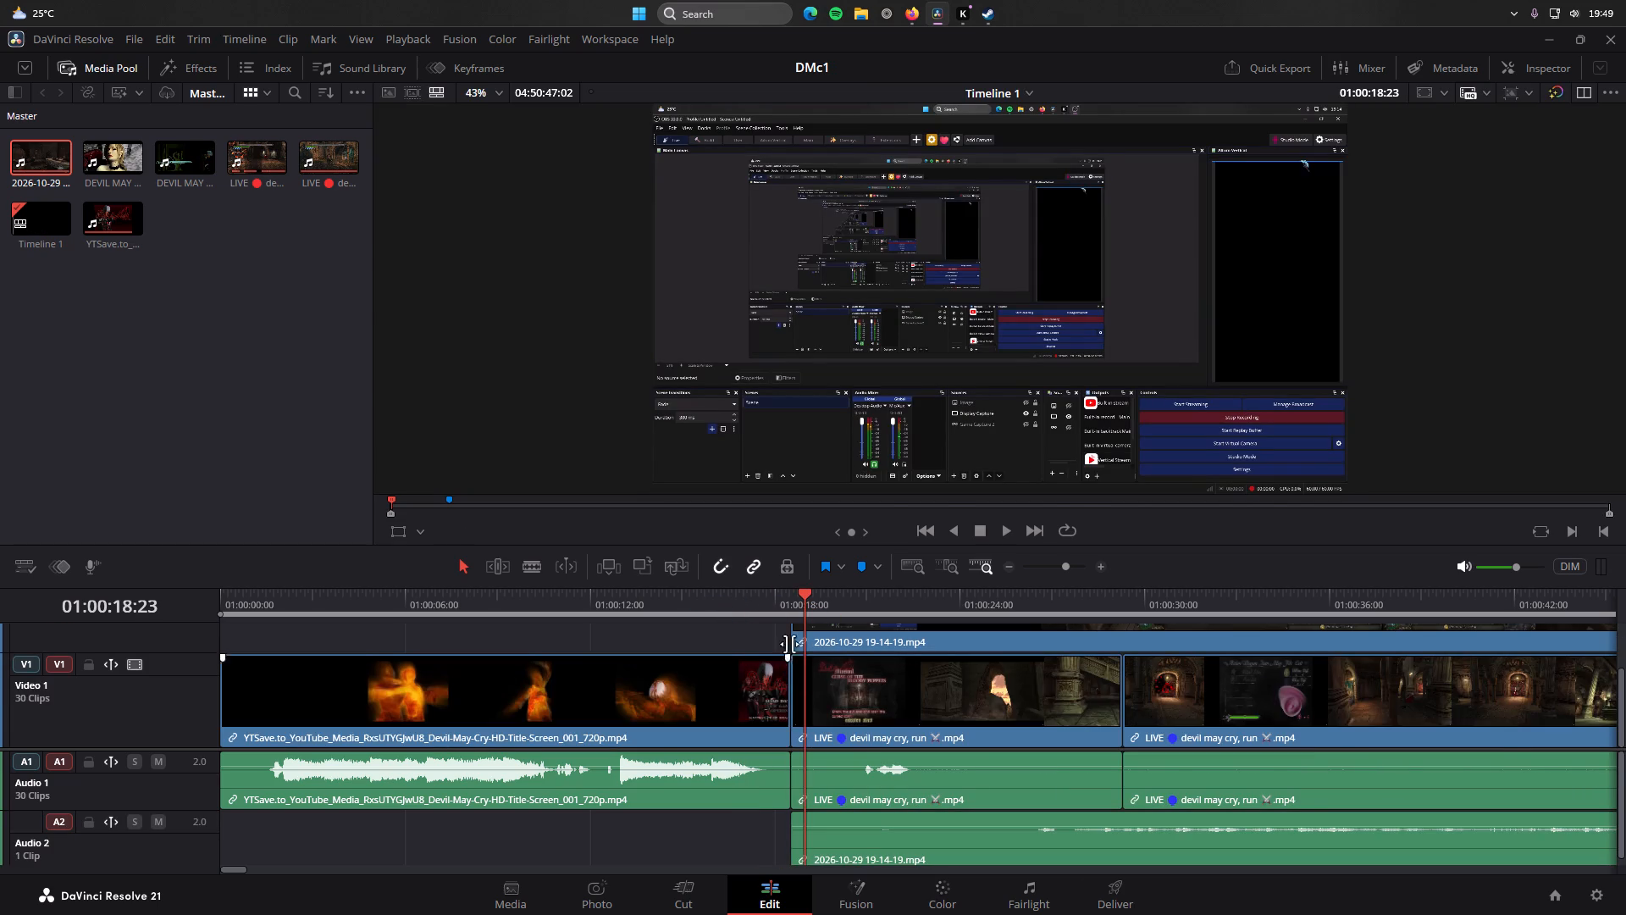
scroll(797, 648, up, 2)
click(866, 657)
drag(854, 652, 840, 651)
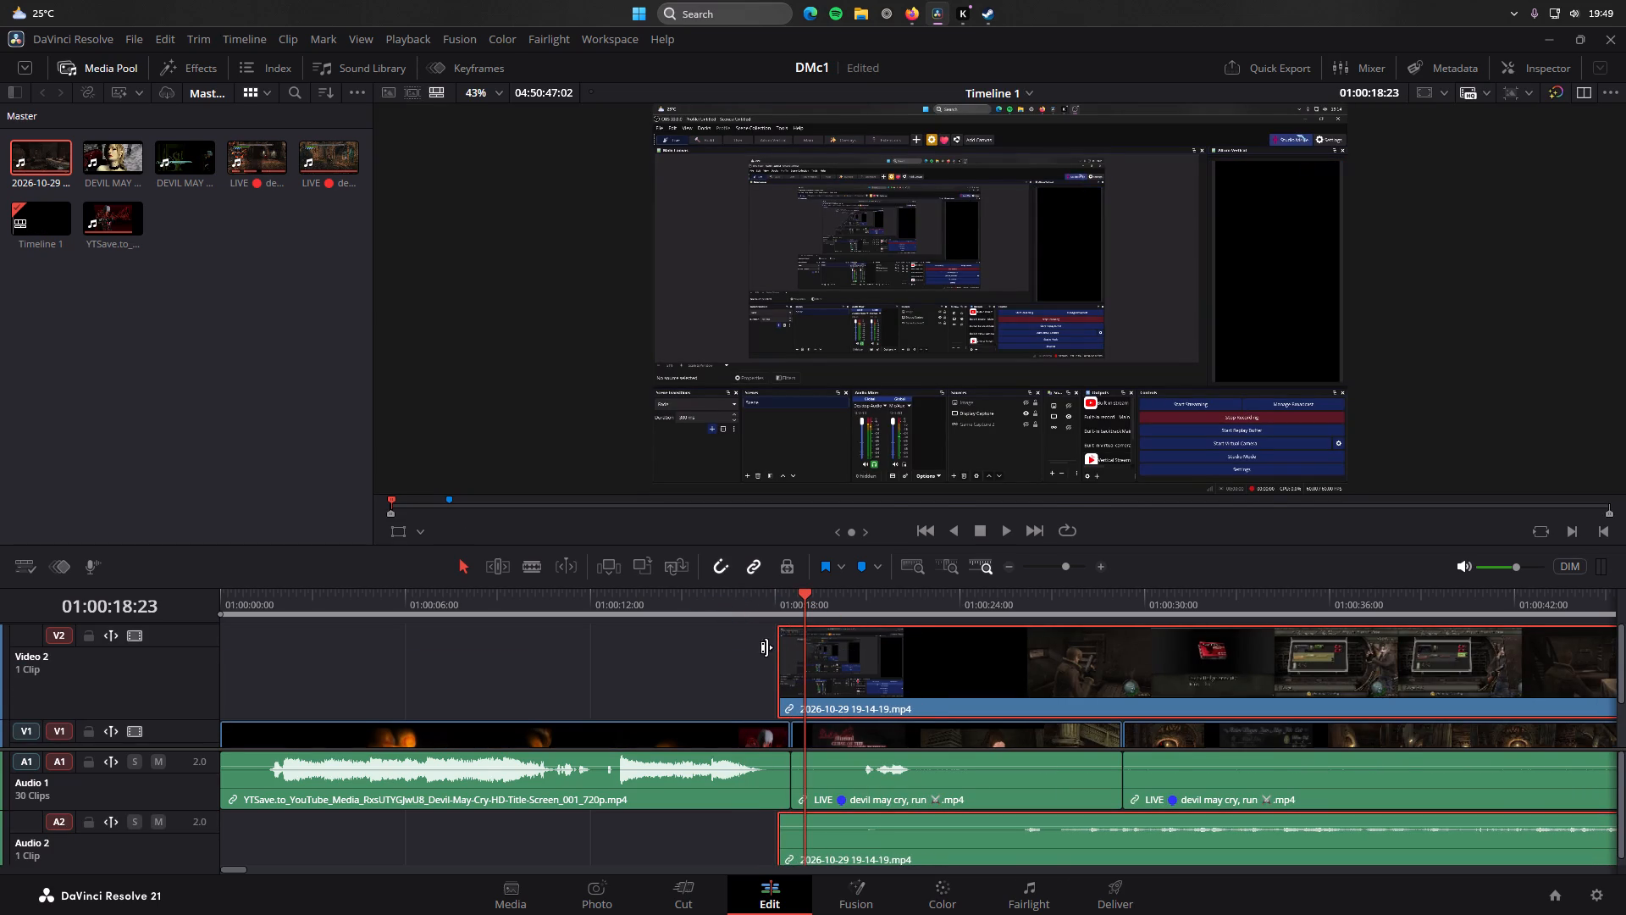
drag(780, 663, 971, 676)
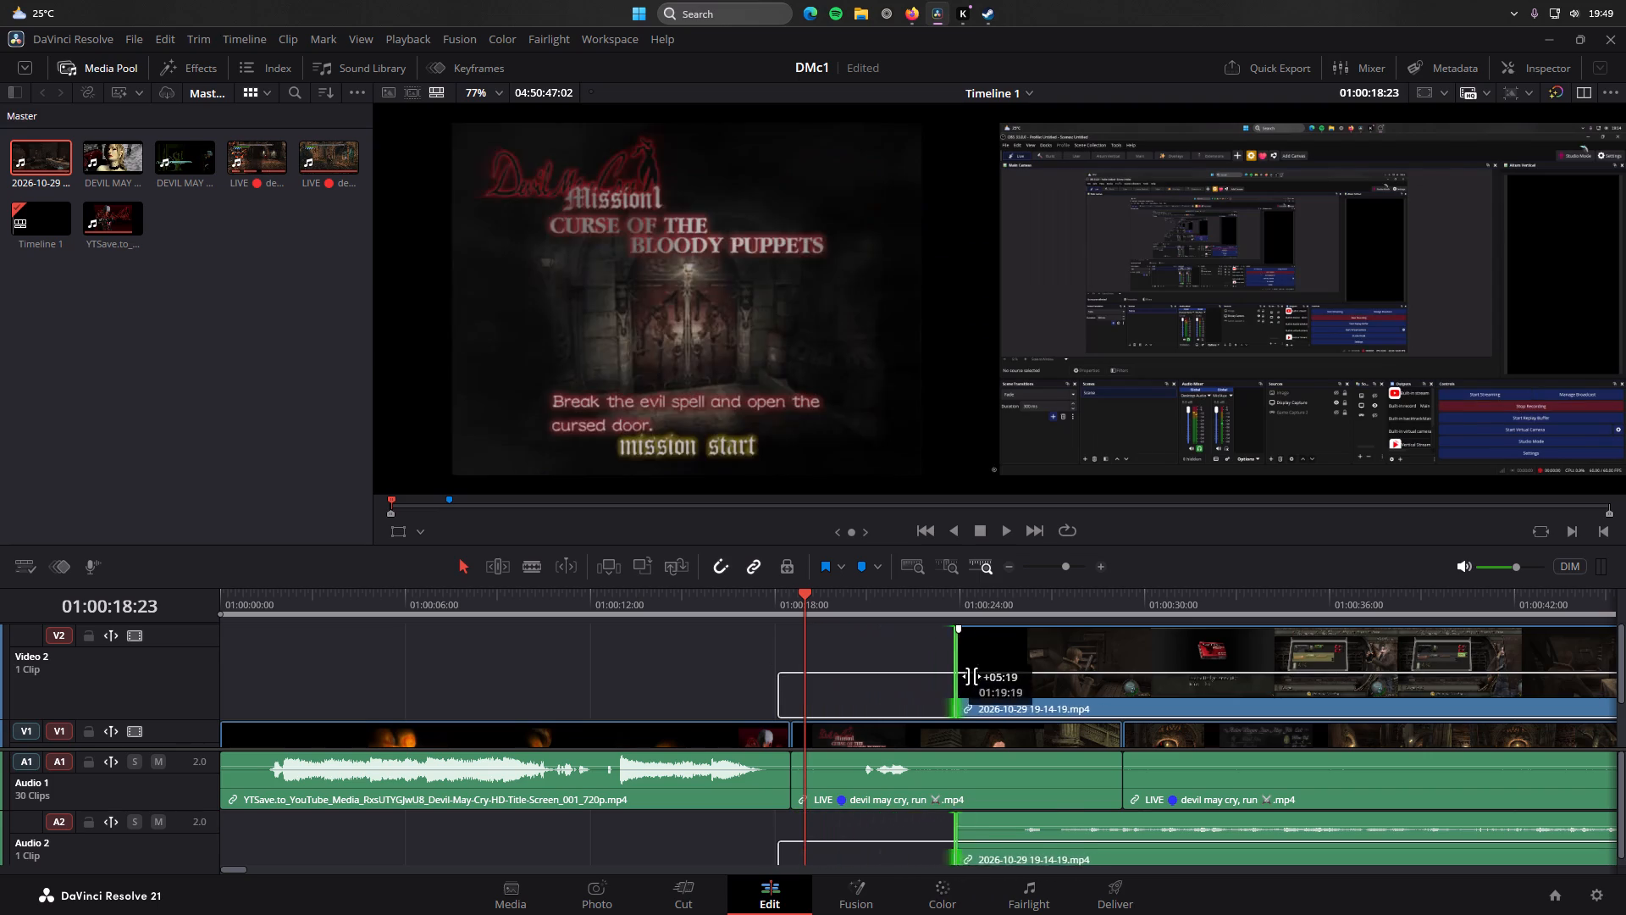
drag(971, 676, 1108, 676)
click(1108, 676)
Move the trimmed recording on Video 2 back so it starts at 01:00:18:13, where the title screen clip ends.
drag(1206, 659, 901, 651)
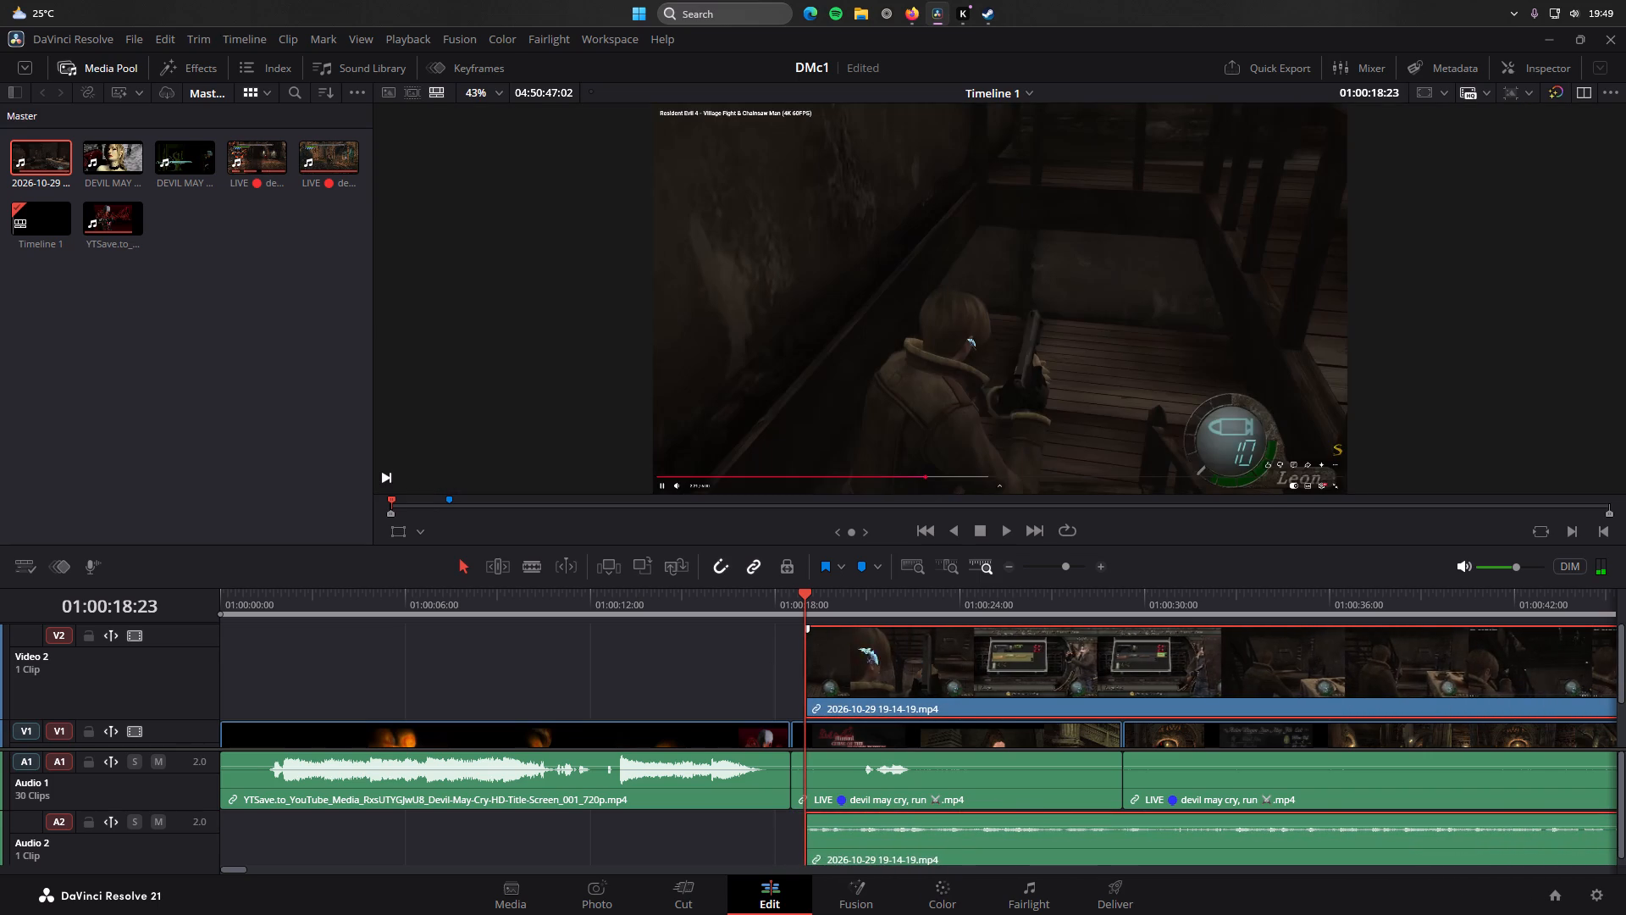
drag(866, 666, 849, 672)
drag(826, 599, 797, 602)
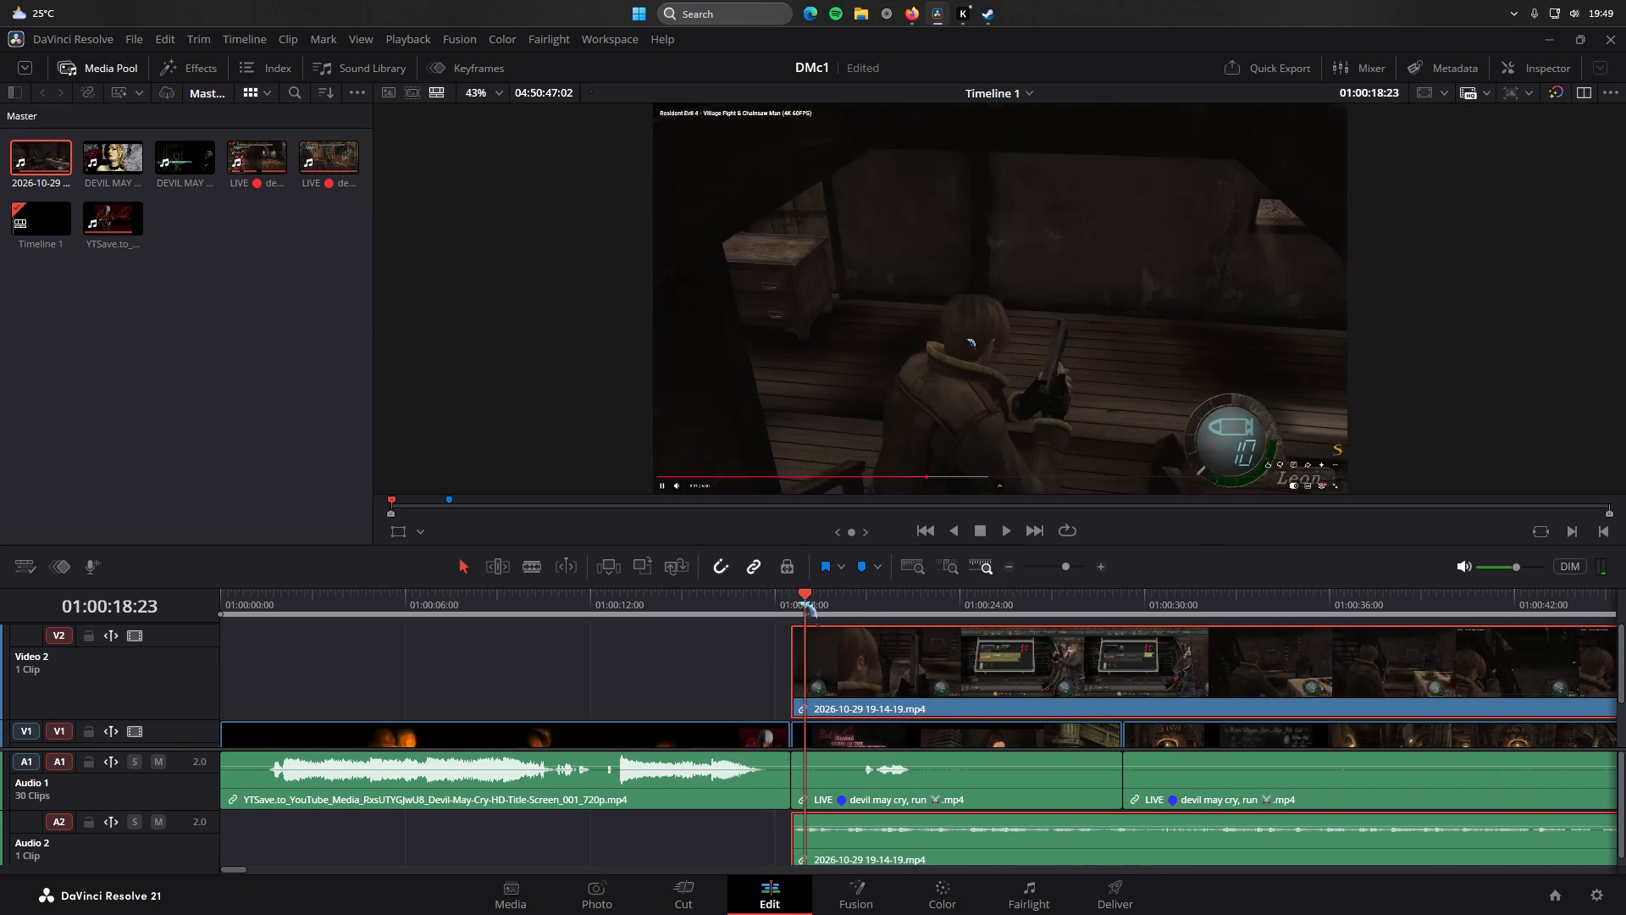
drag(797, 602, 789, 602)
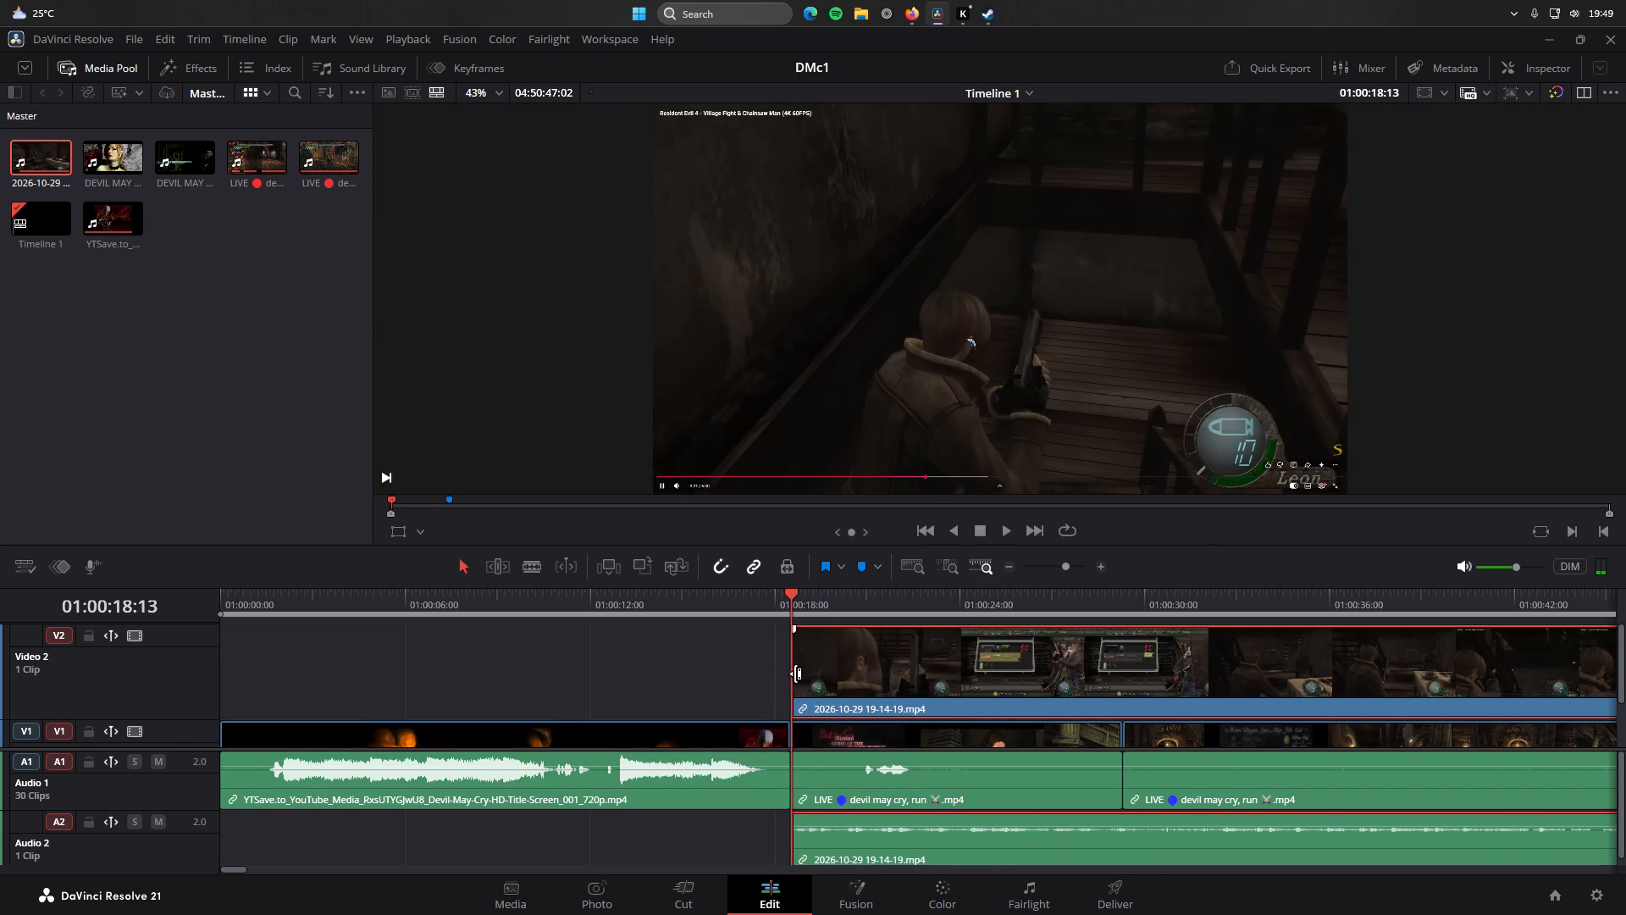
drag(792, 674, 1146, 690)
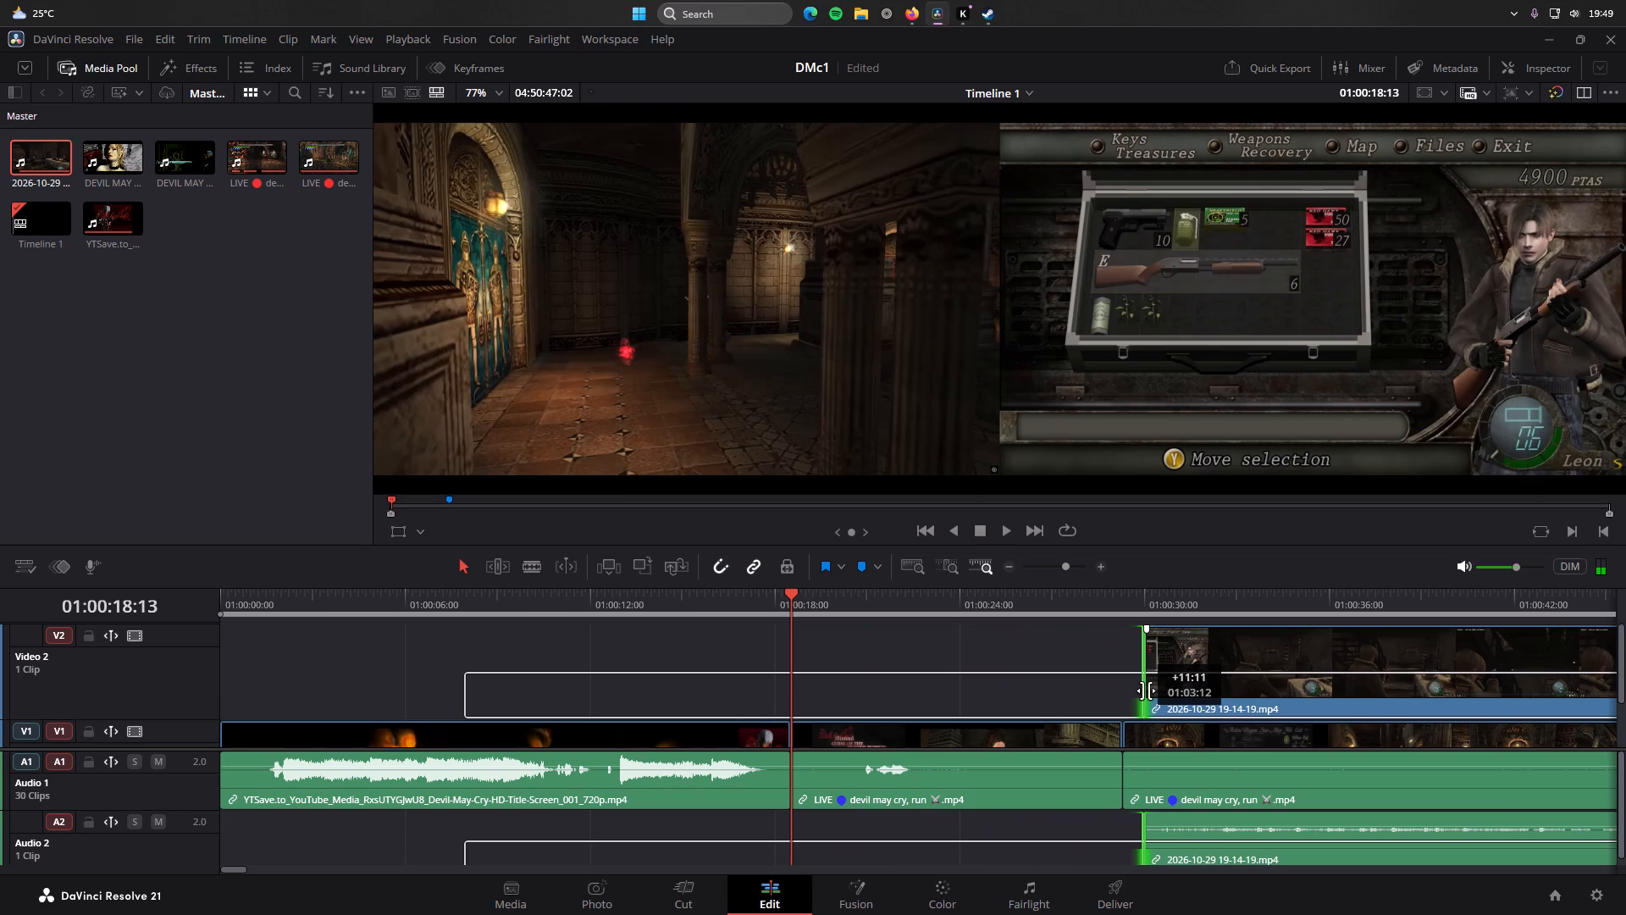
drag(1146, 690, 1312, 704)
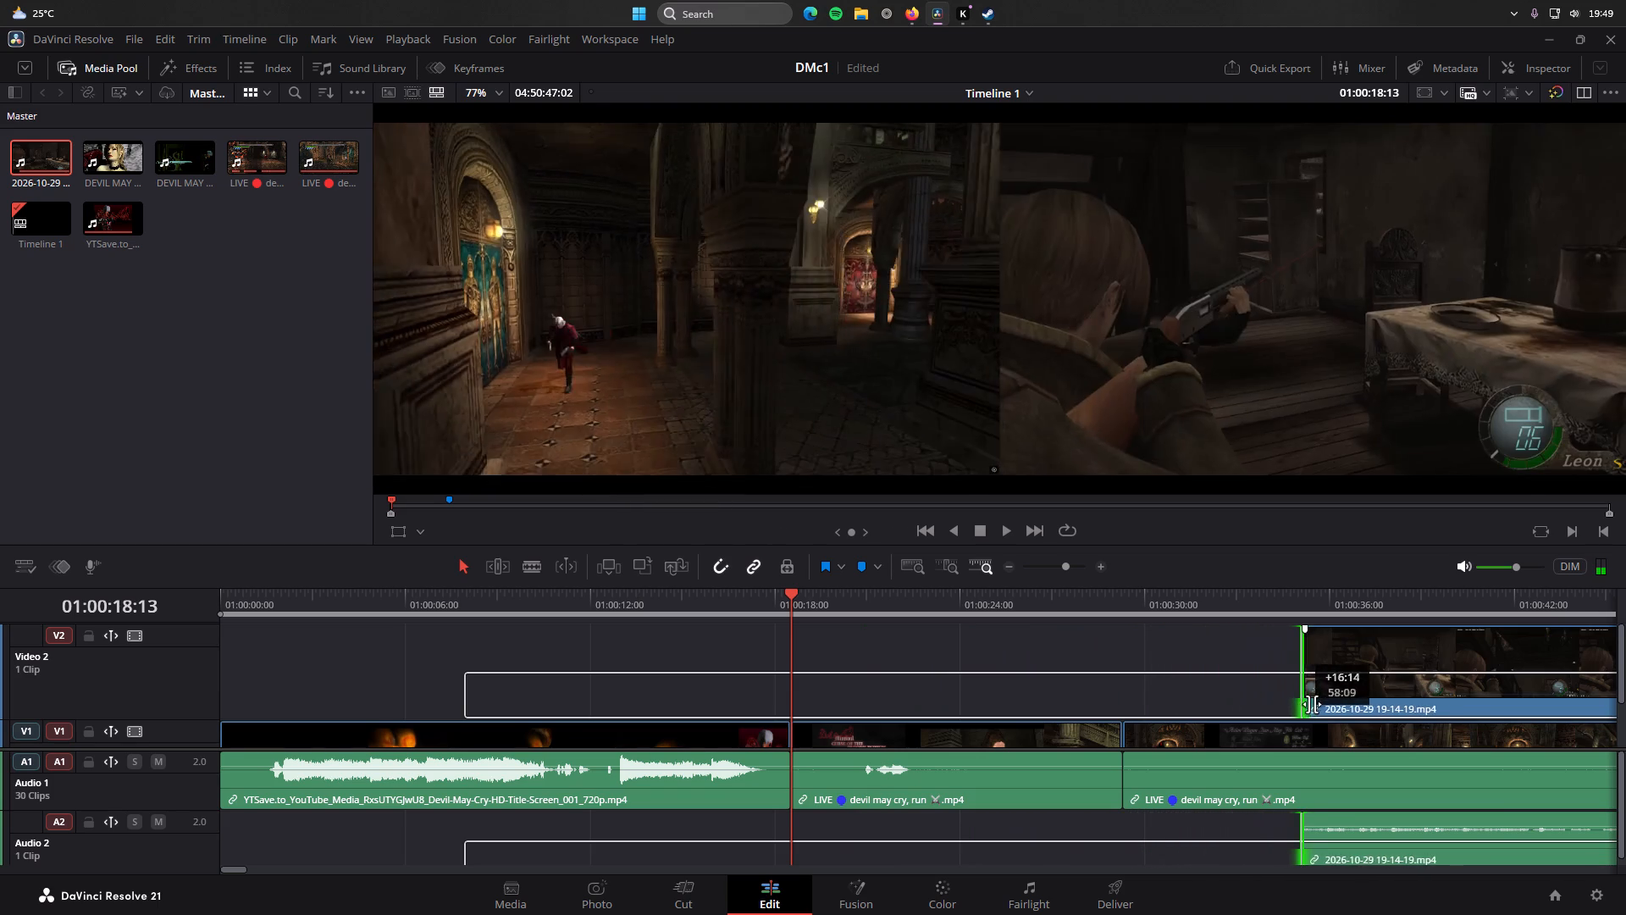
drag(1312, 704, 1346, 705)
drag(1430, 674, 868, 671)
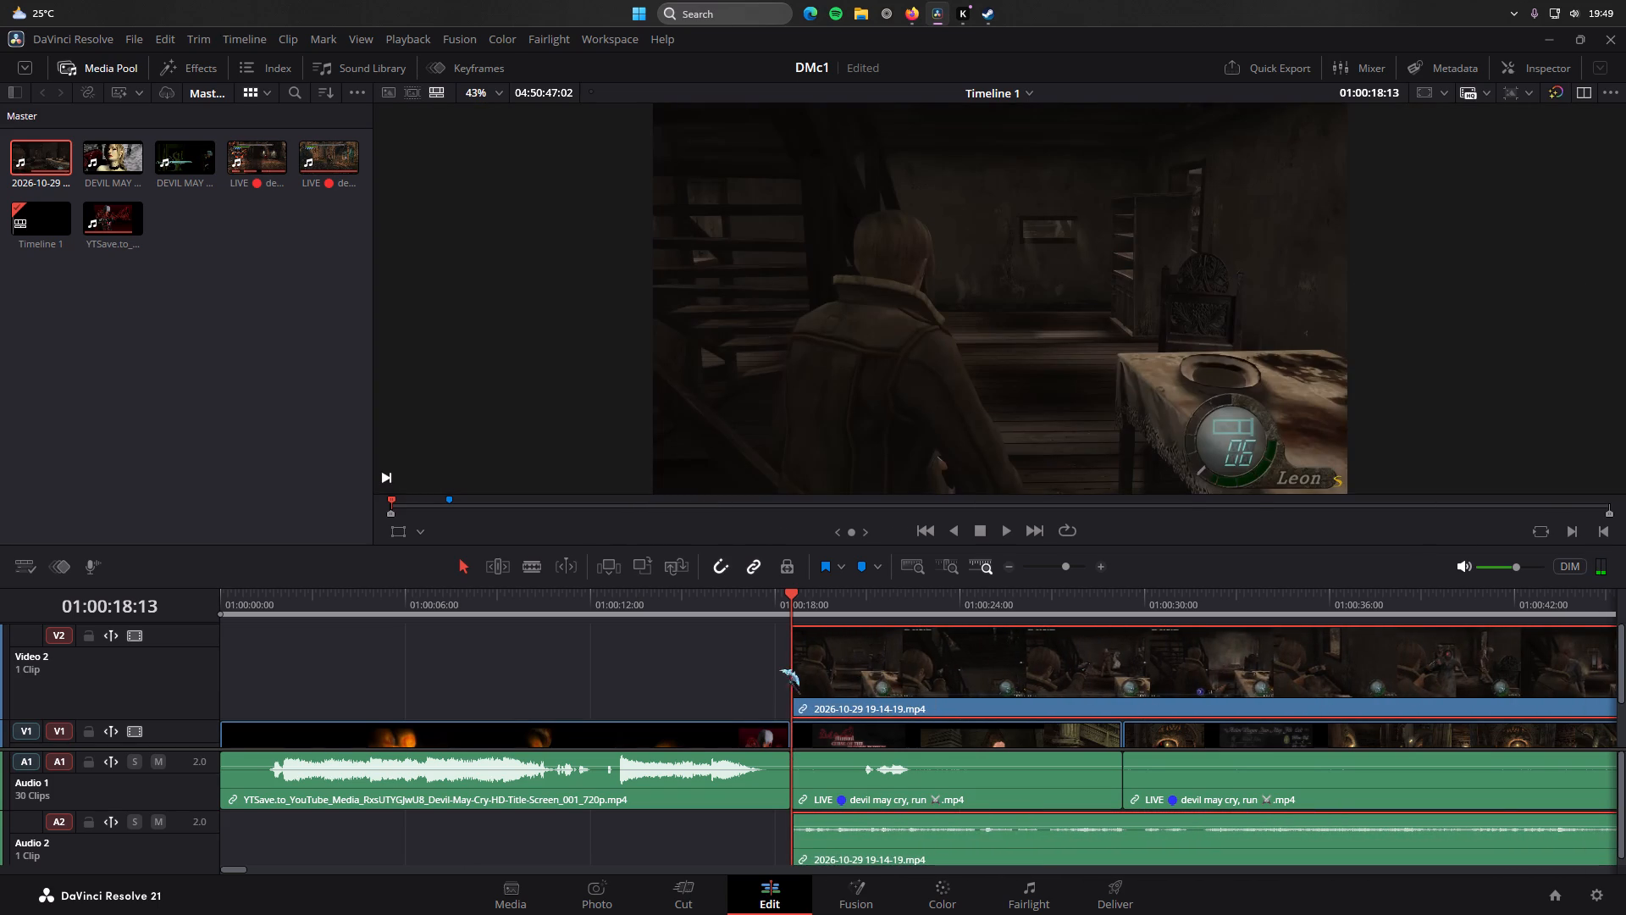
Trim about 19 more seconds off the start of the Video 2 recording and slide it back to the end of the title screen clip.
drag(792, 671, 1067, 682)
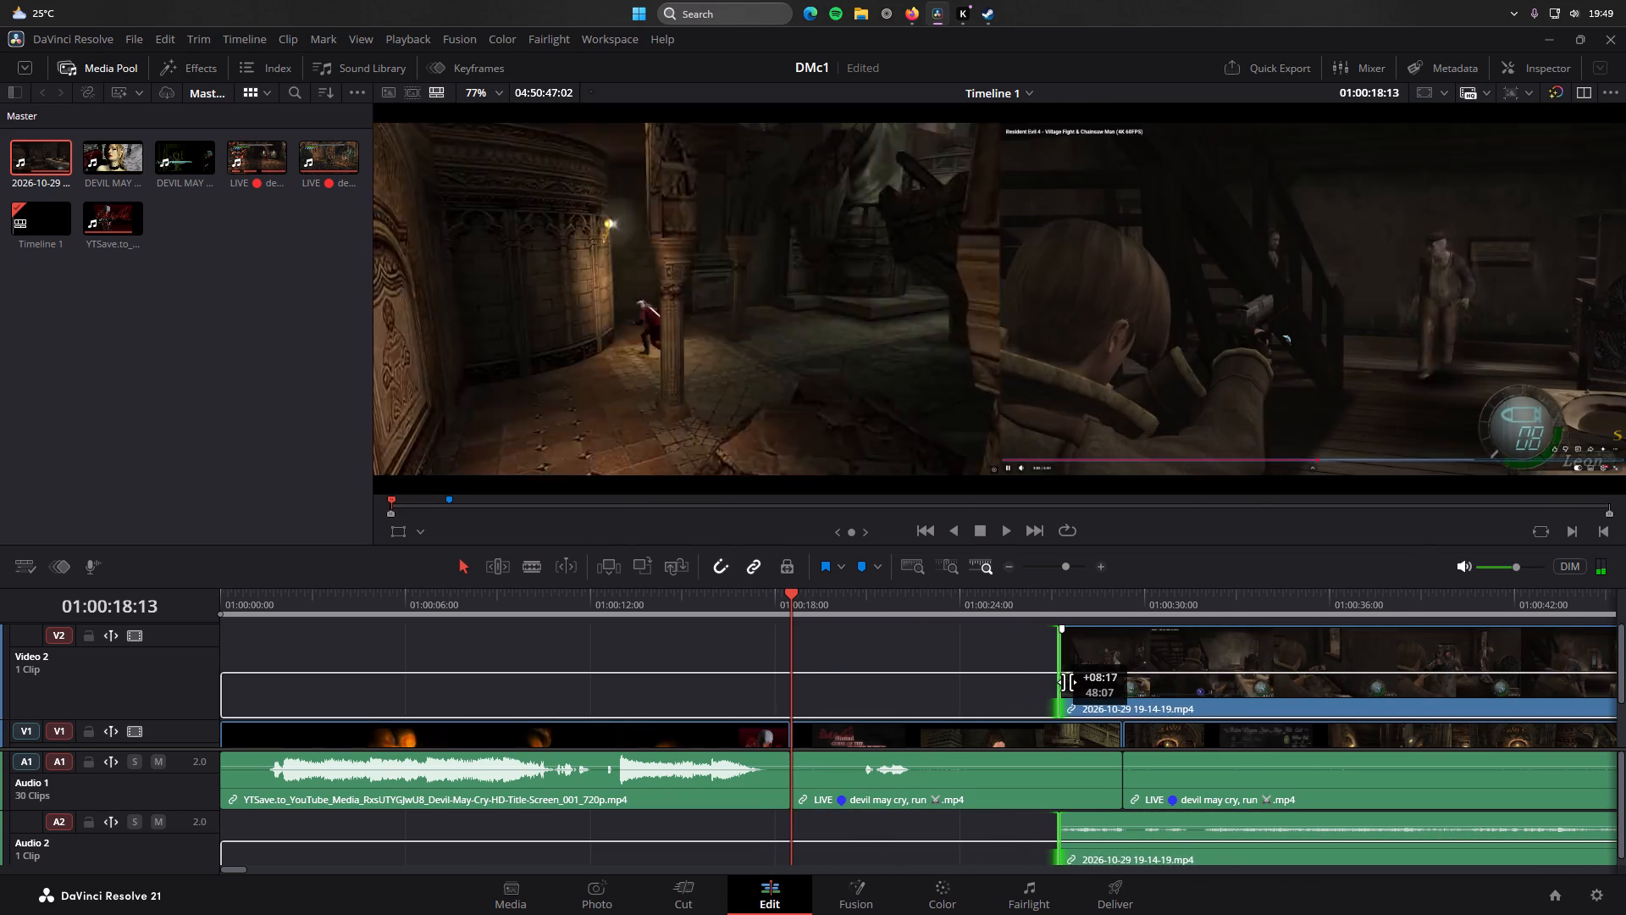
drag(1067, 682, 1348, 704)
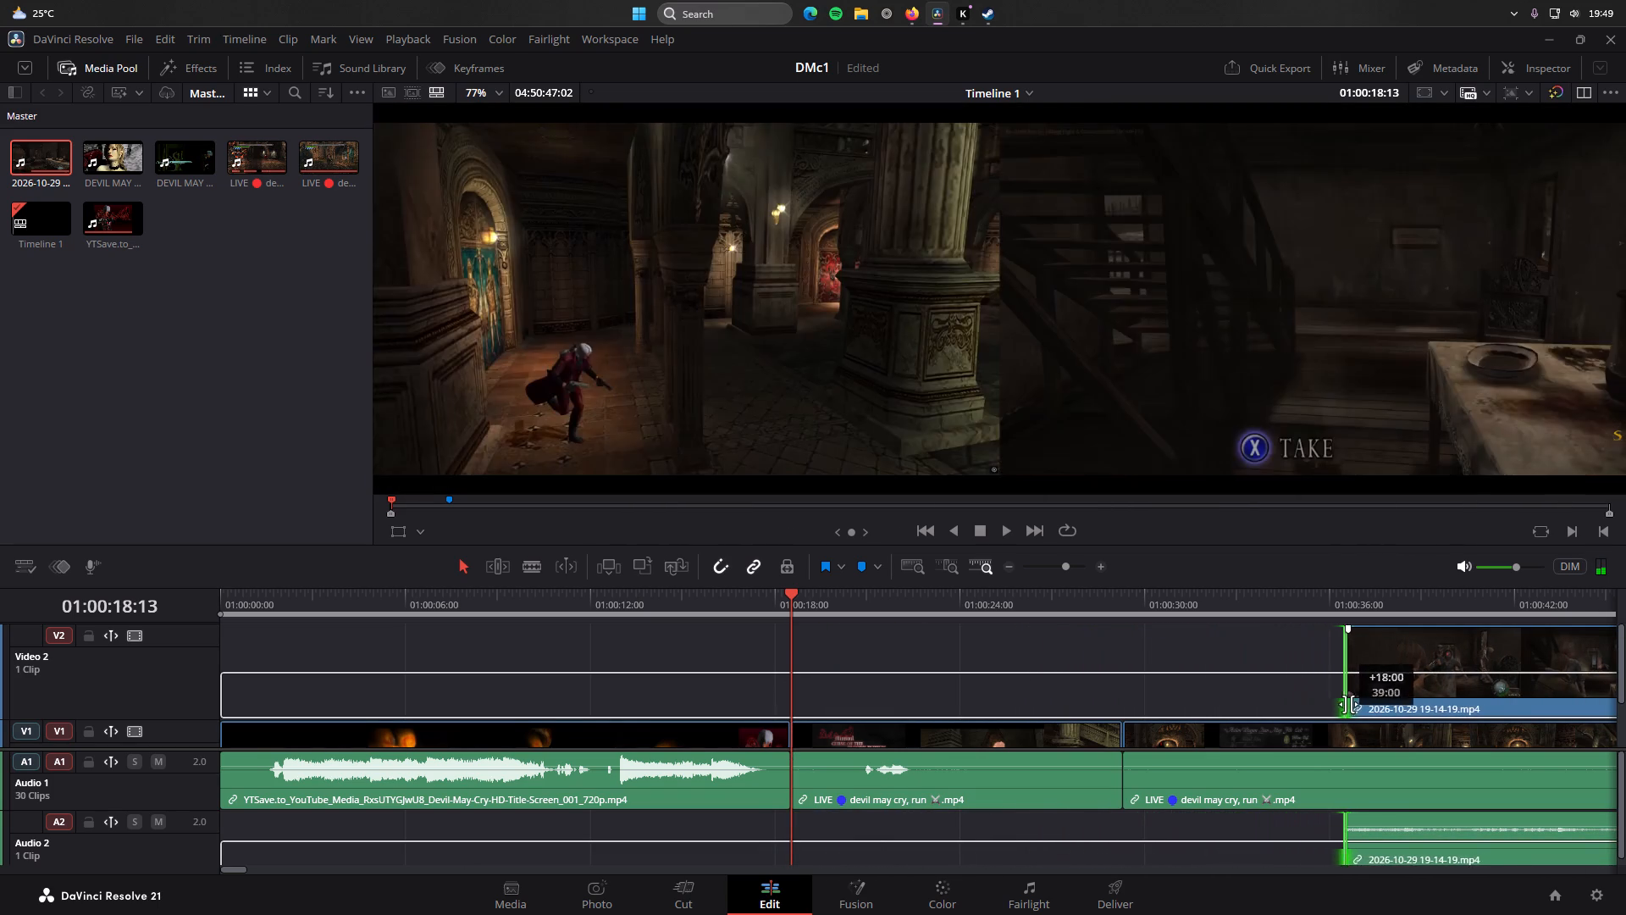
drag(1348, 704, 1393, 704)
drag(1435, 703, 812, 682)
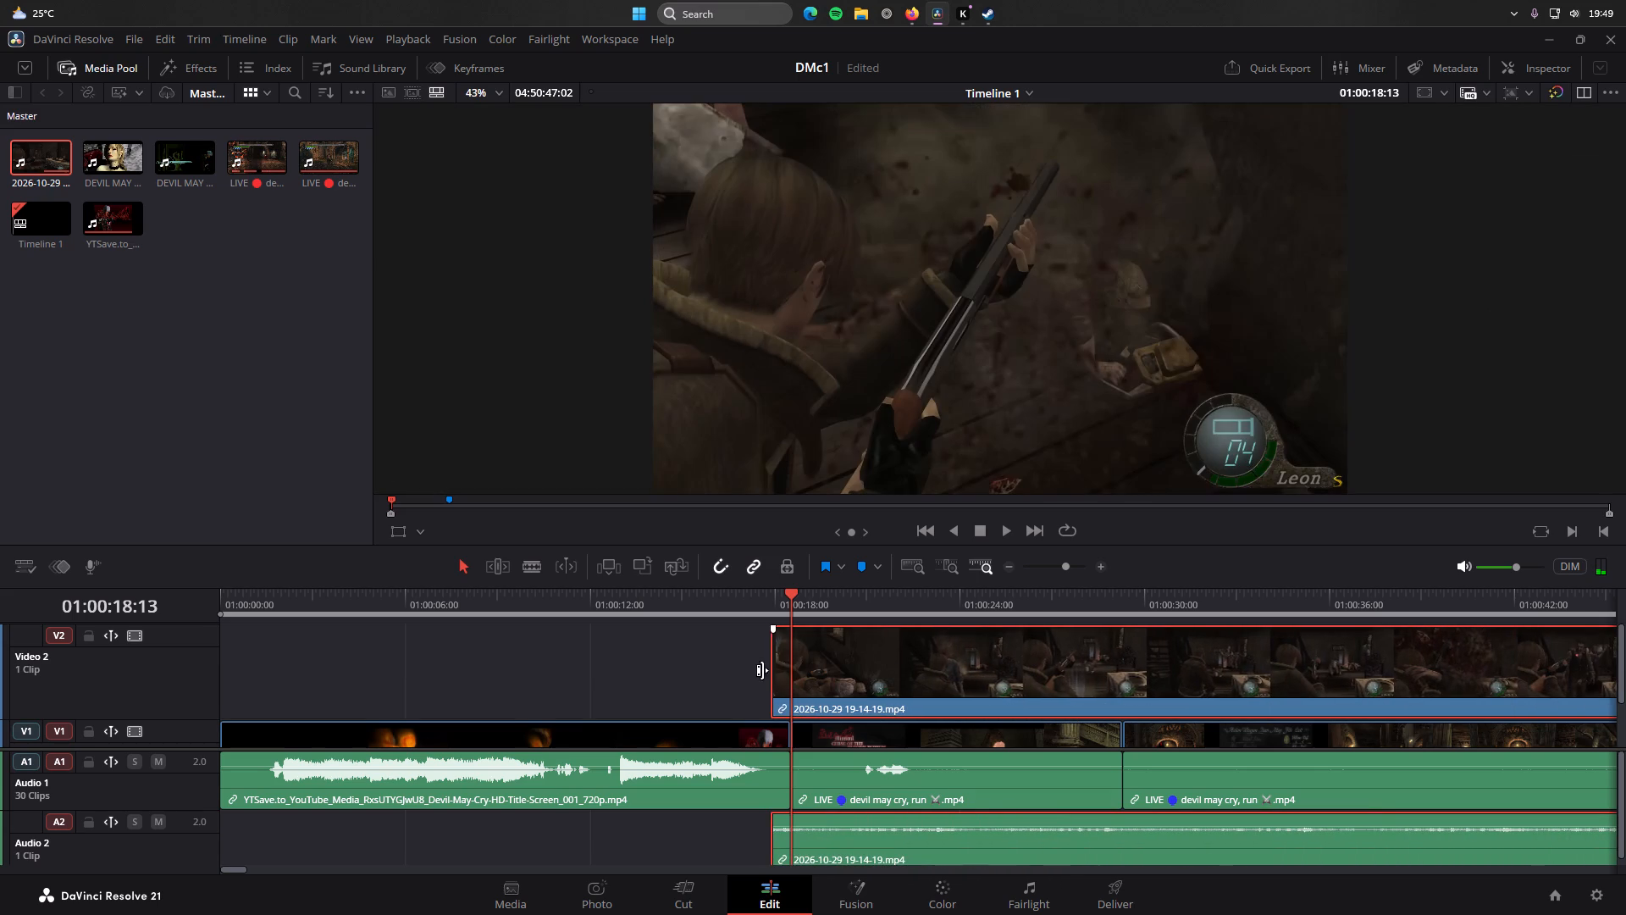
Trim about 2 more seconds off the start of the Video 2 recording and realign its start with the end of the title screen clip.
drag(777, 670, 851, 684)
key(space)
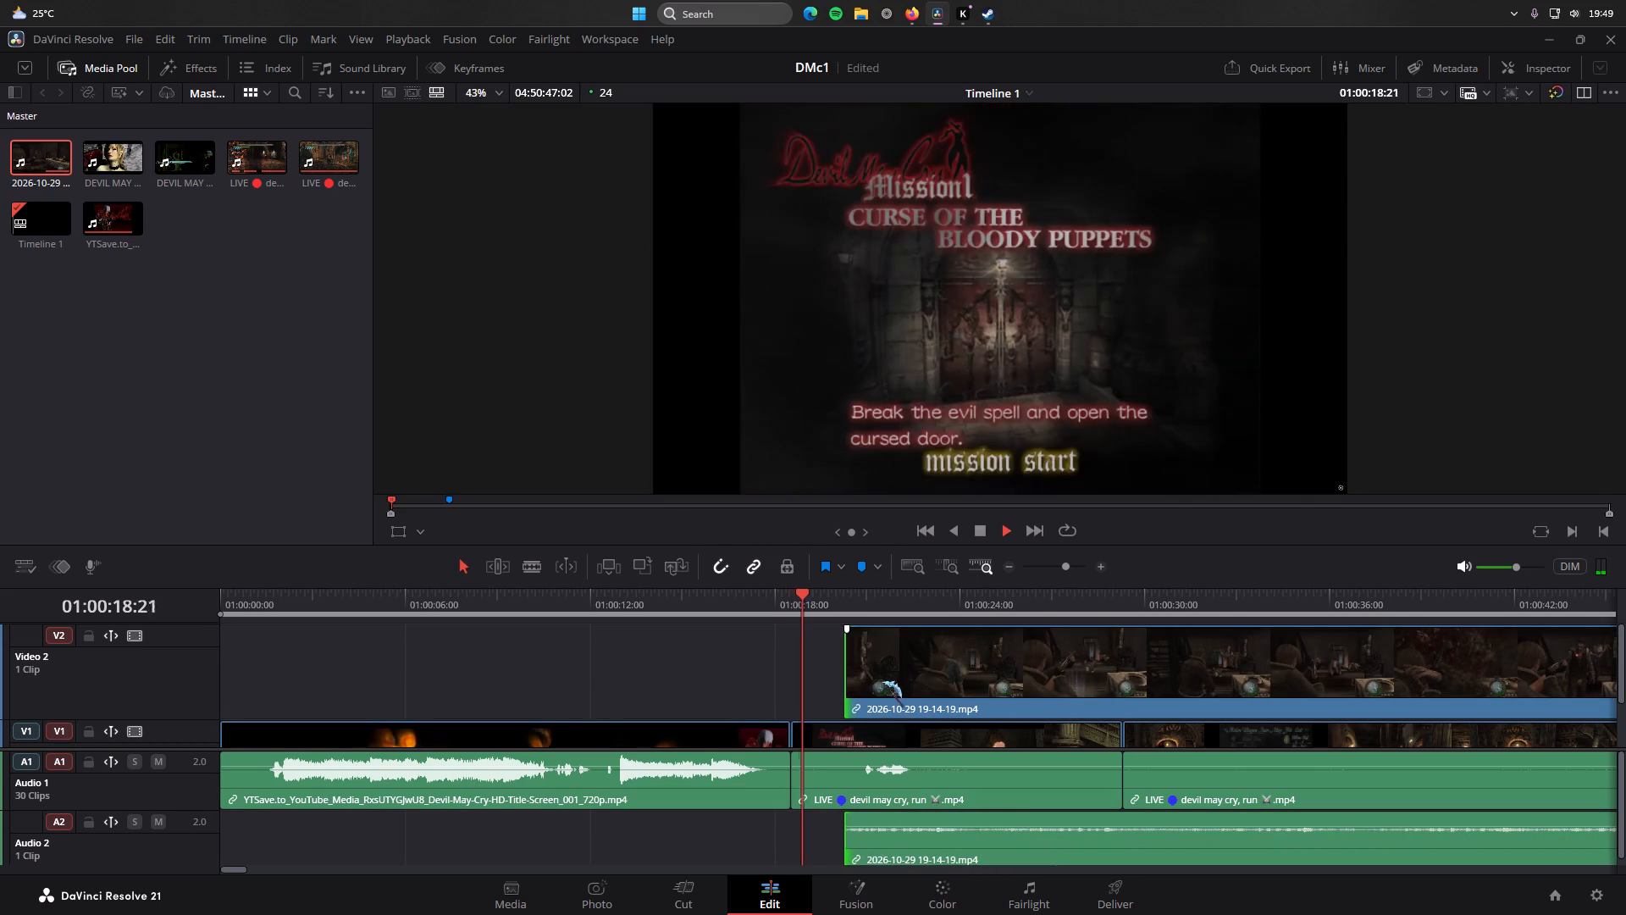
drag(999, 672, 929, 679)
drag(929, 679, 936, 679)
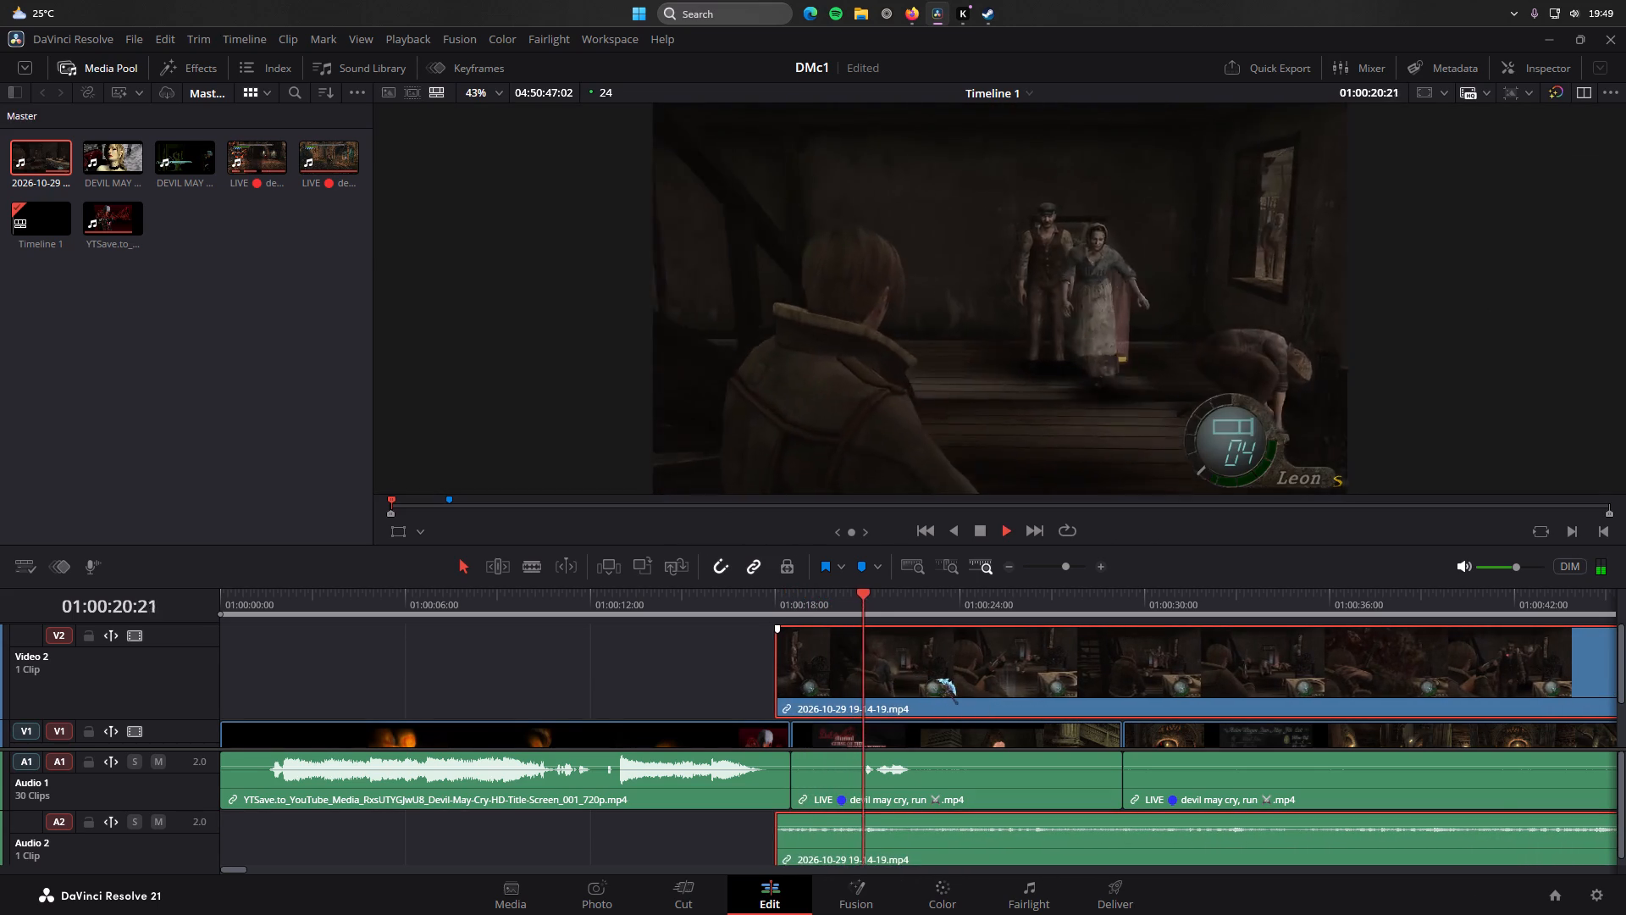
drag(936, 679, 952, 680)
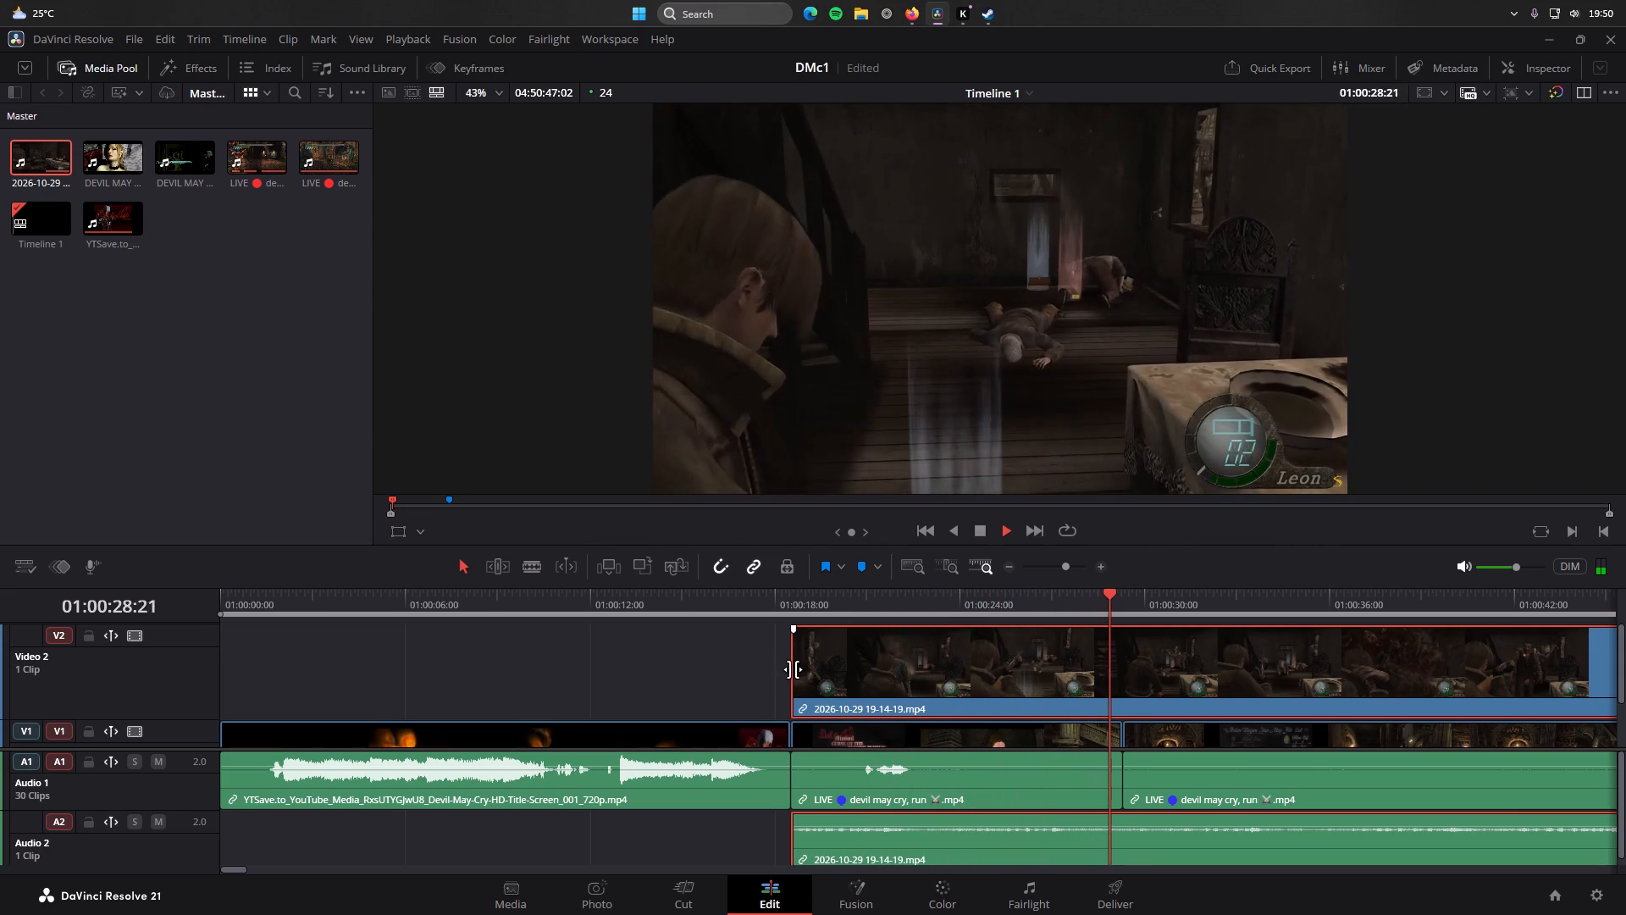
Trim about 4 more seconds off the start of the Video 2 recording and move it back to where the title screen clip ends.
drag(793, 668, 916, 685)
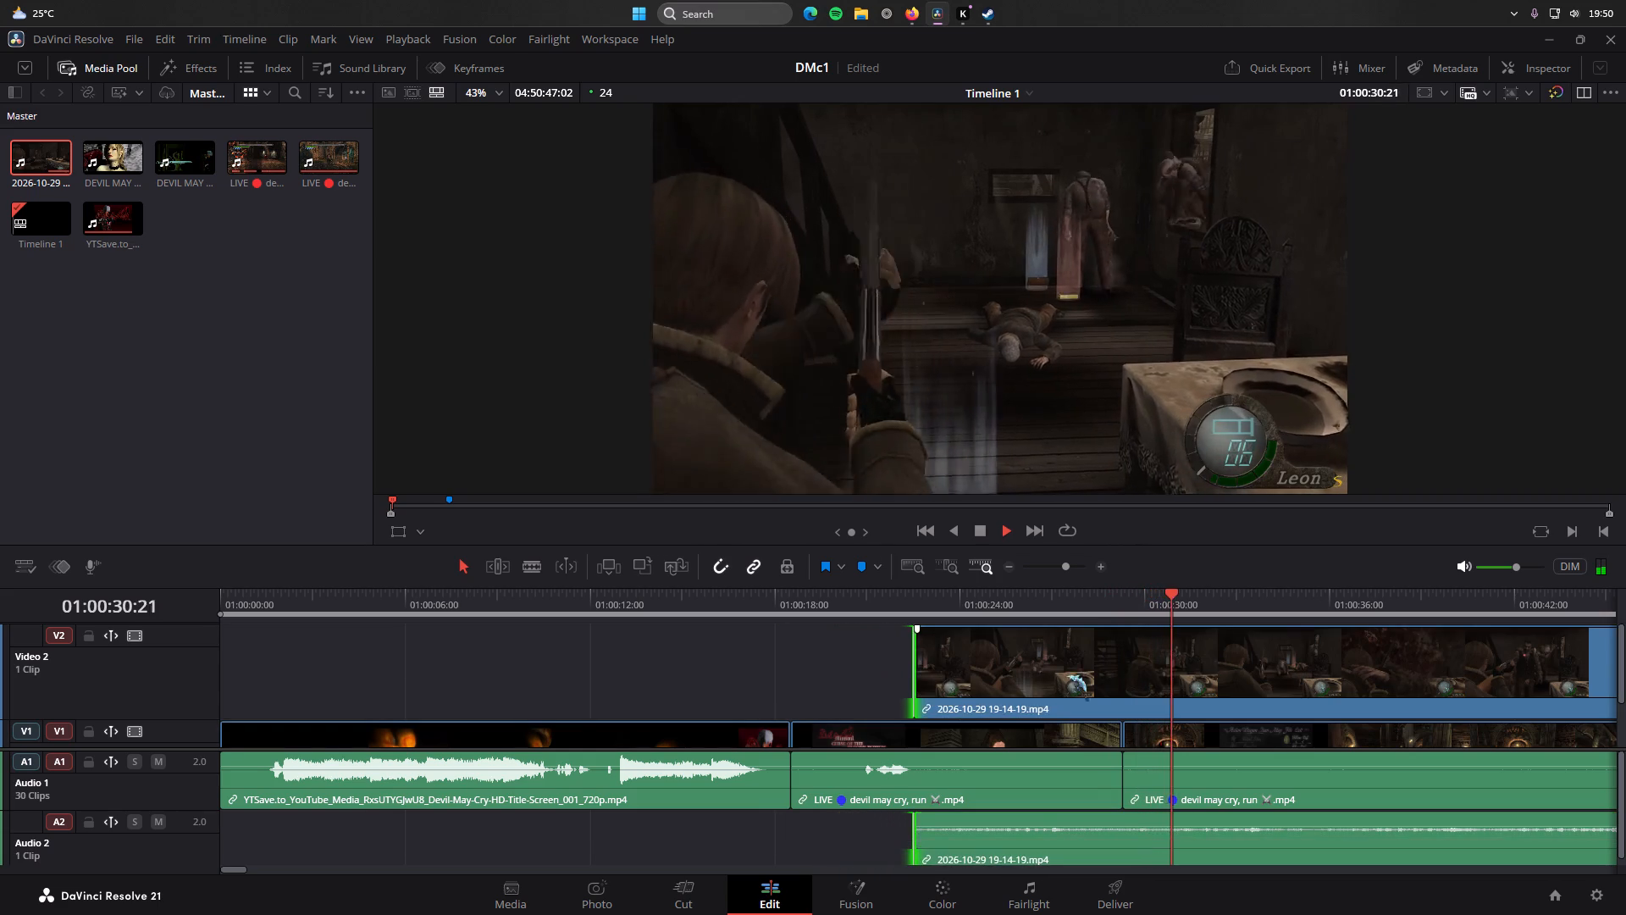
drag(1066, 676, 909, 679)
drag(907, 677, 932, 676)
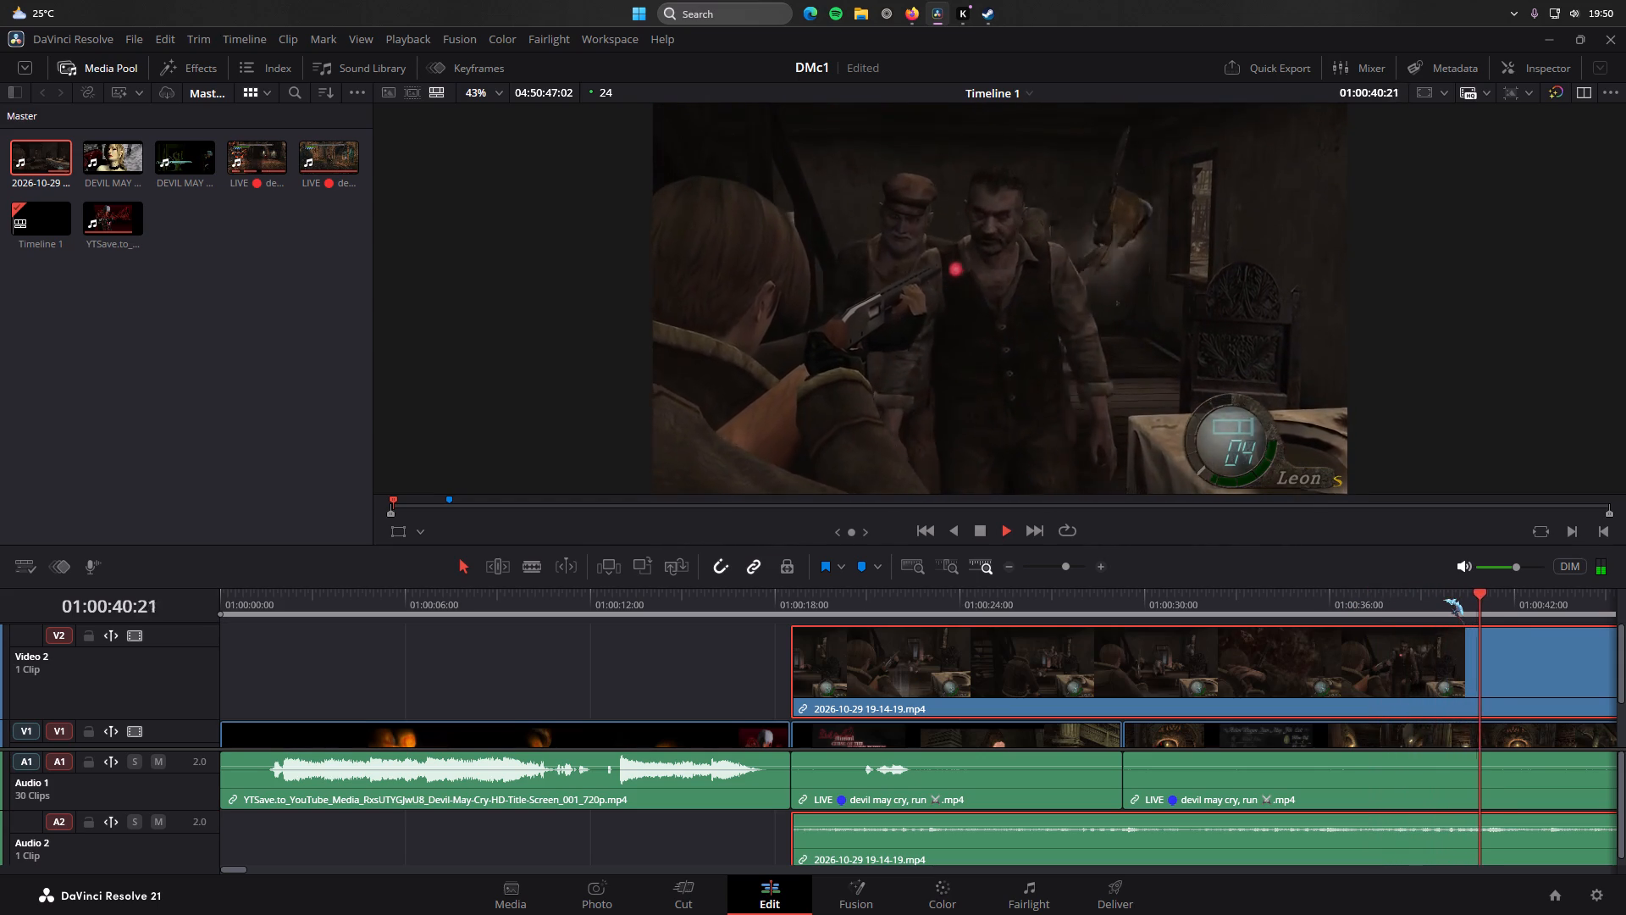
Review the trimmed recording on Video 2 and its transition from the title screen clip by scrubbing and playing the timeline.
key(space)
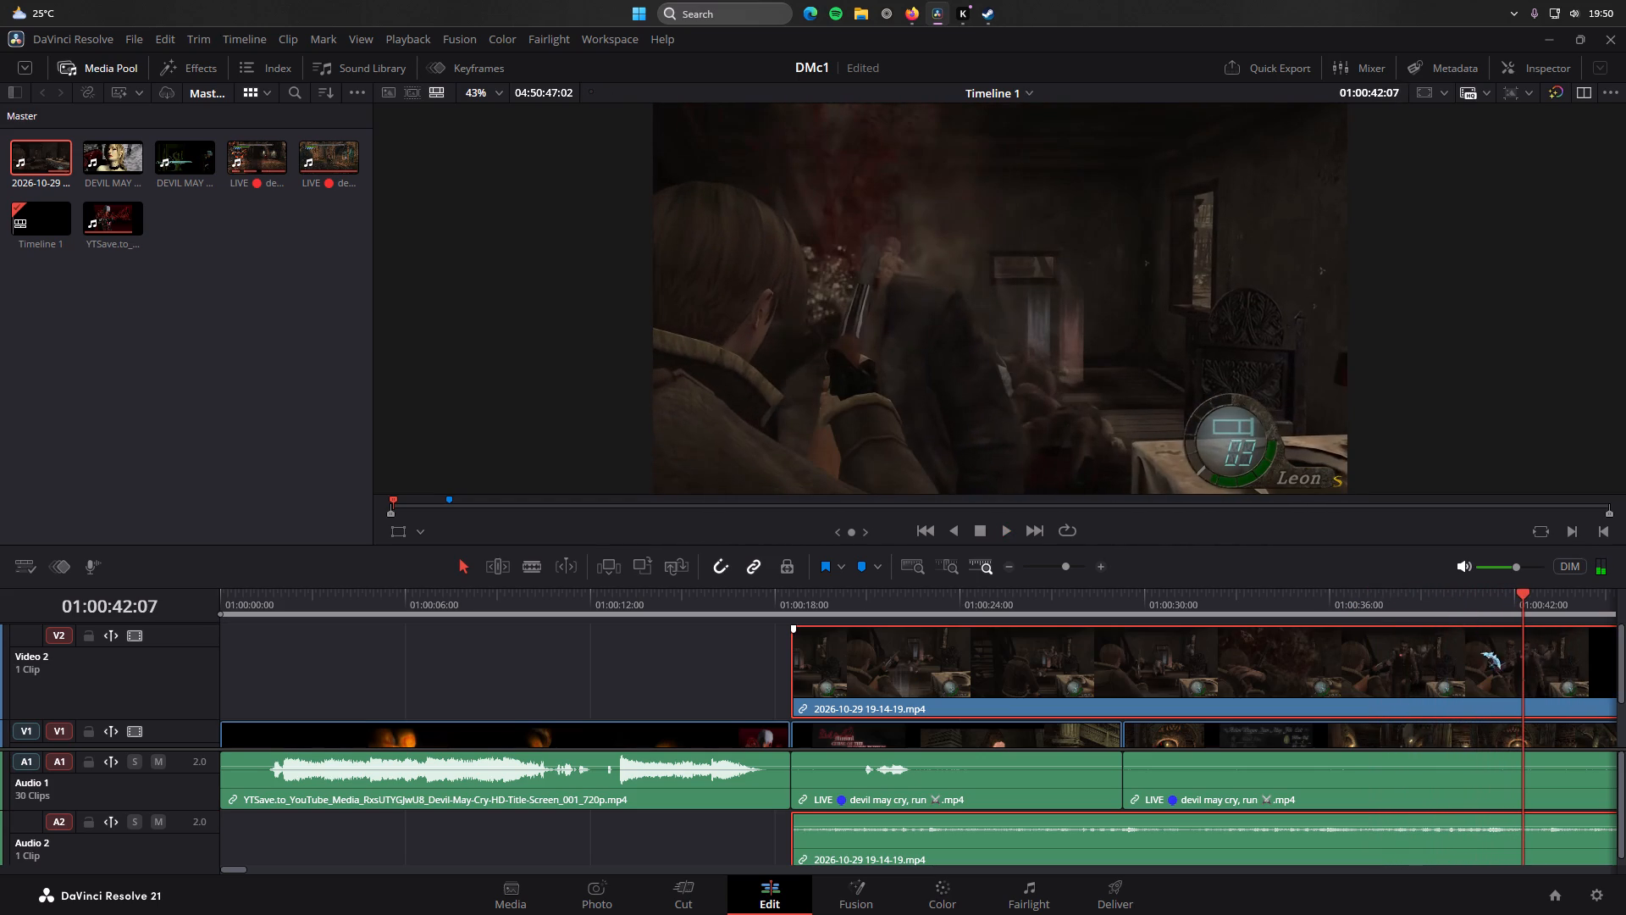
click(1526, 673)
drag(929, 868, 937, 869)
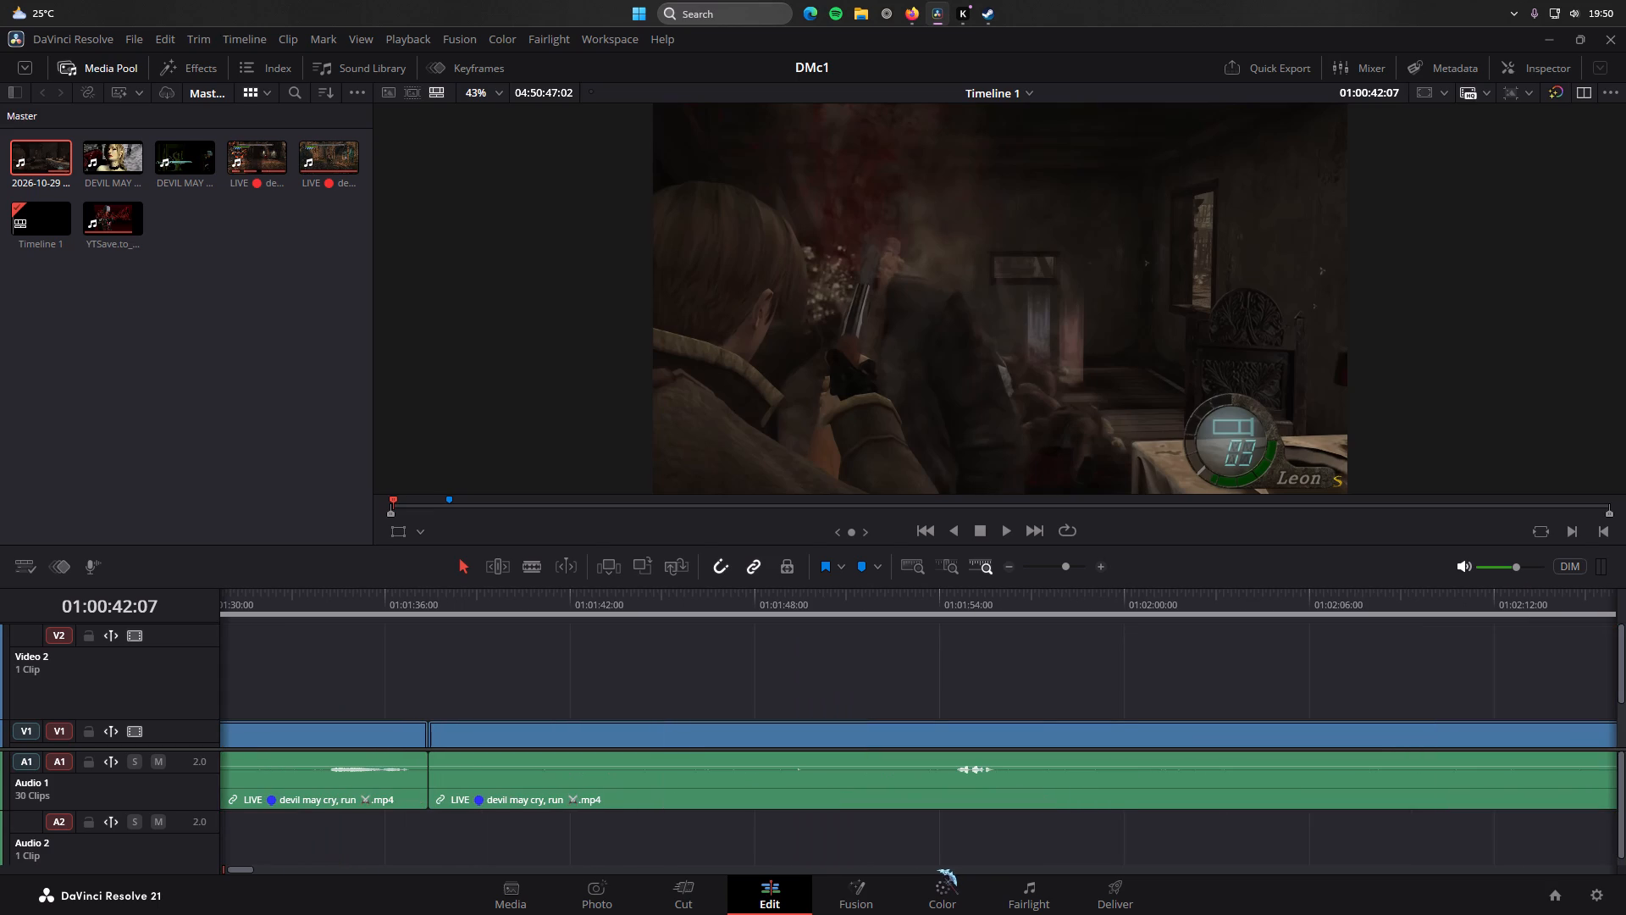
click(605, 886)
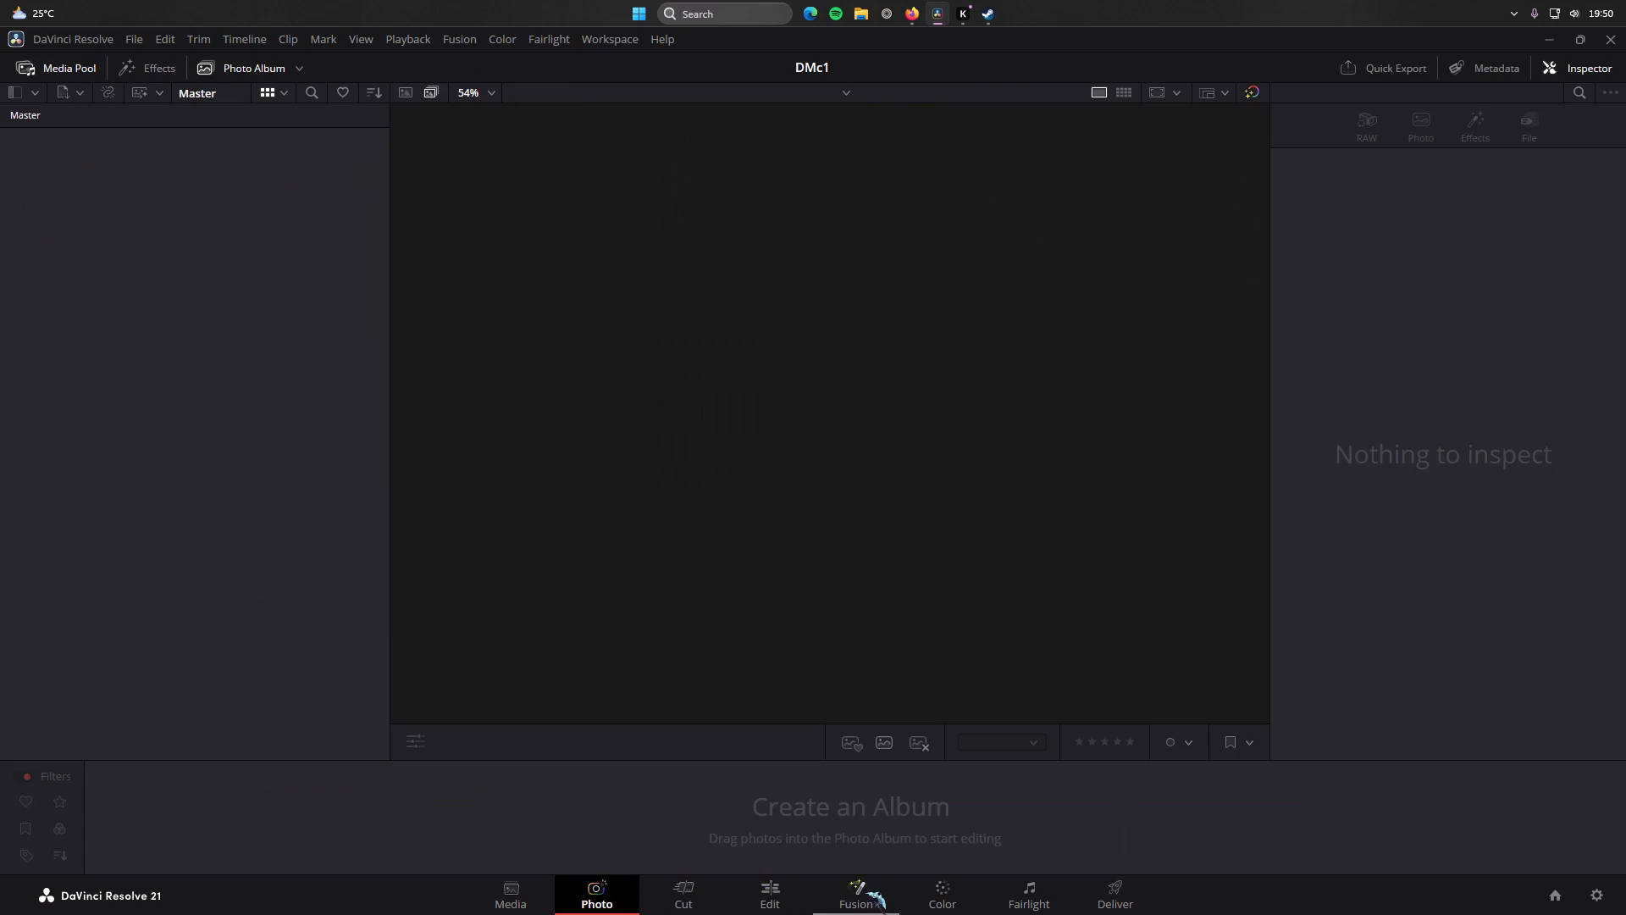
click(784, 897)
drag(916, 602, 656, 600)
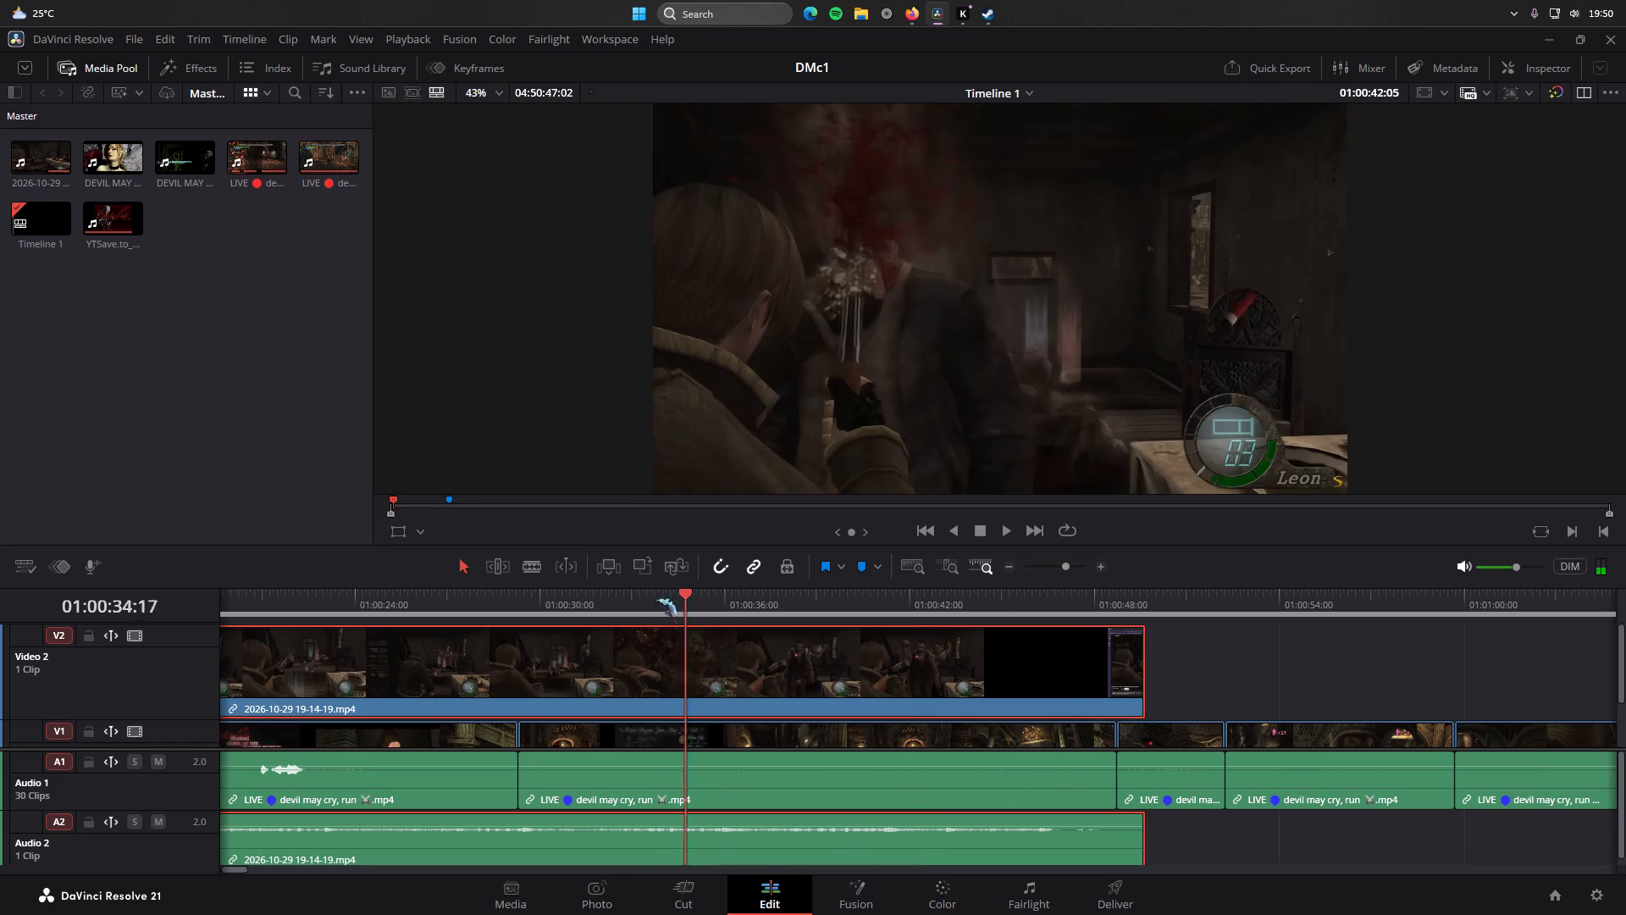
drag(656, 600, 642, 646)
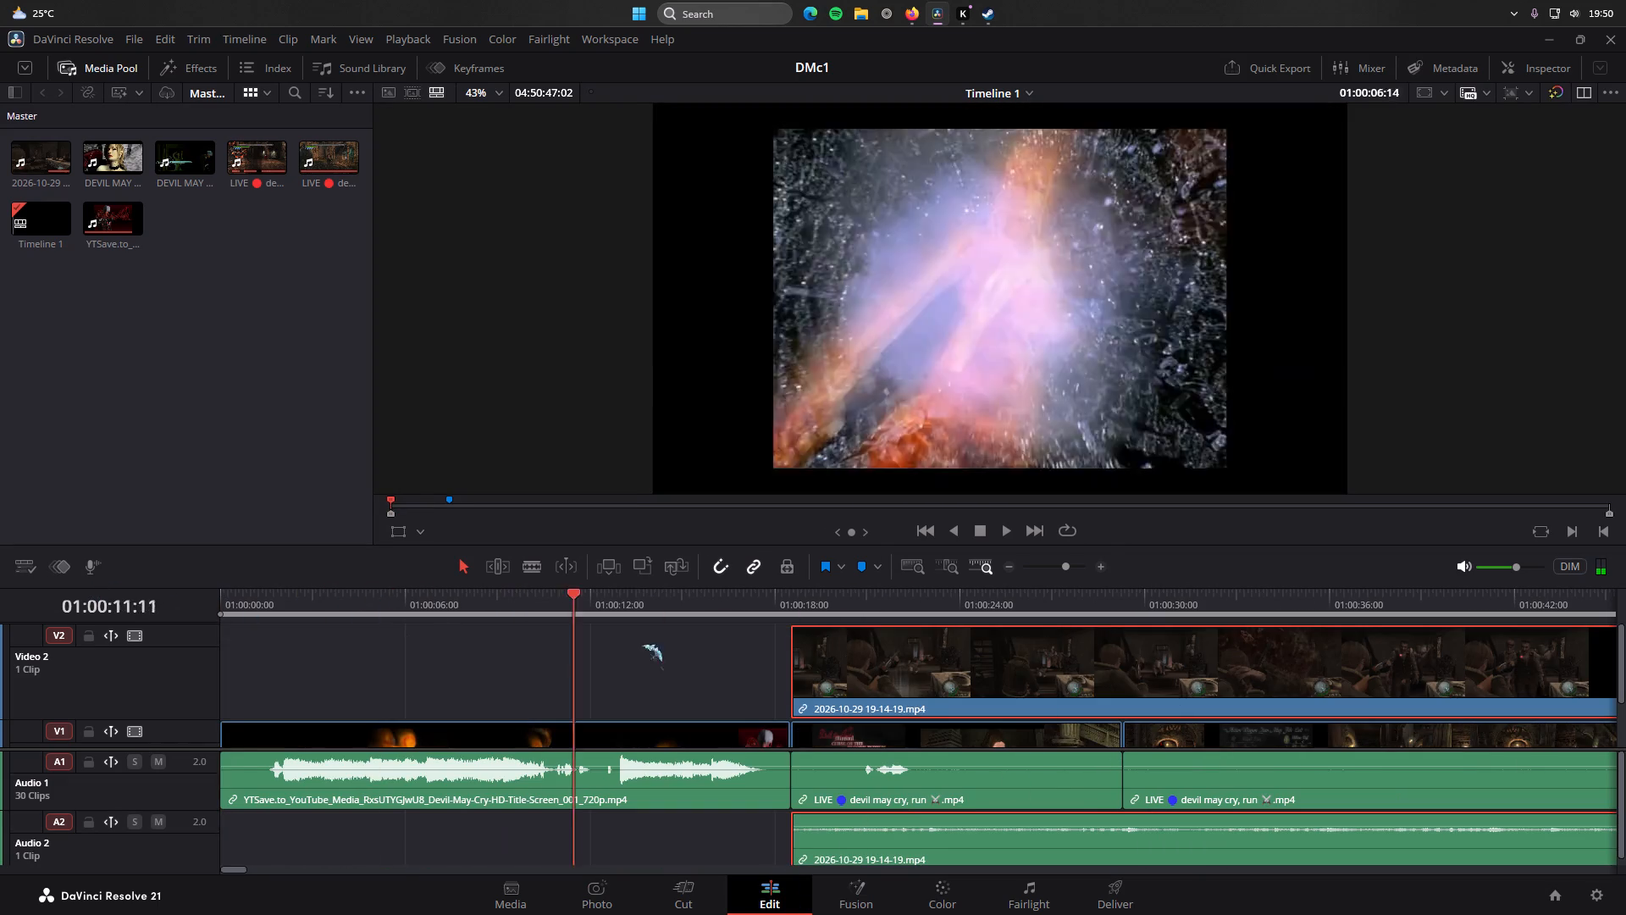
drag(642, 646, 1264, 661)
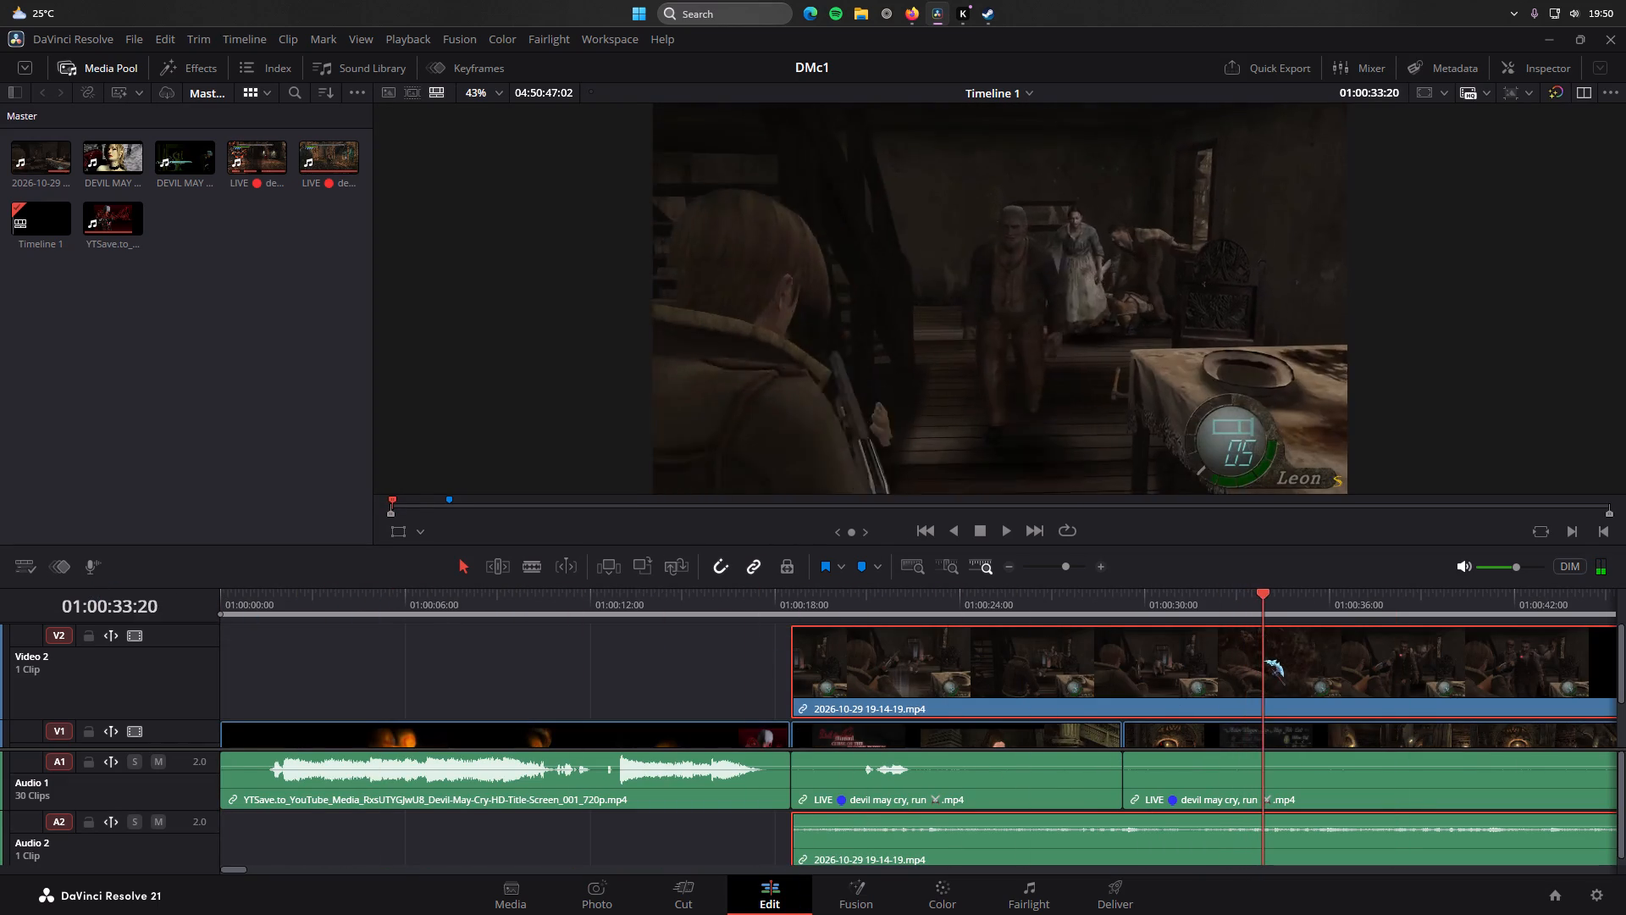
drag(1264, 661, 718, 668)
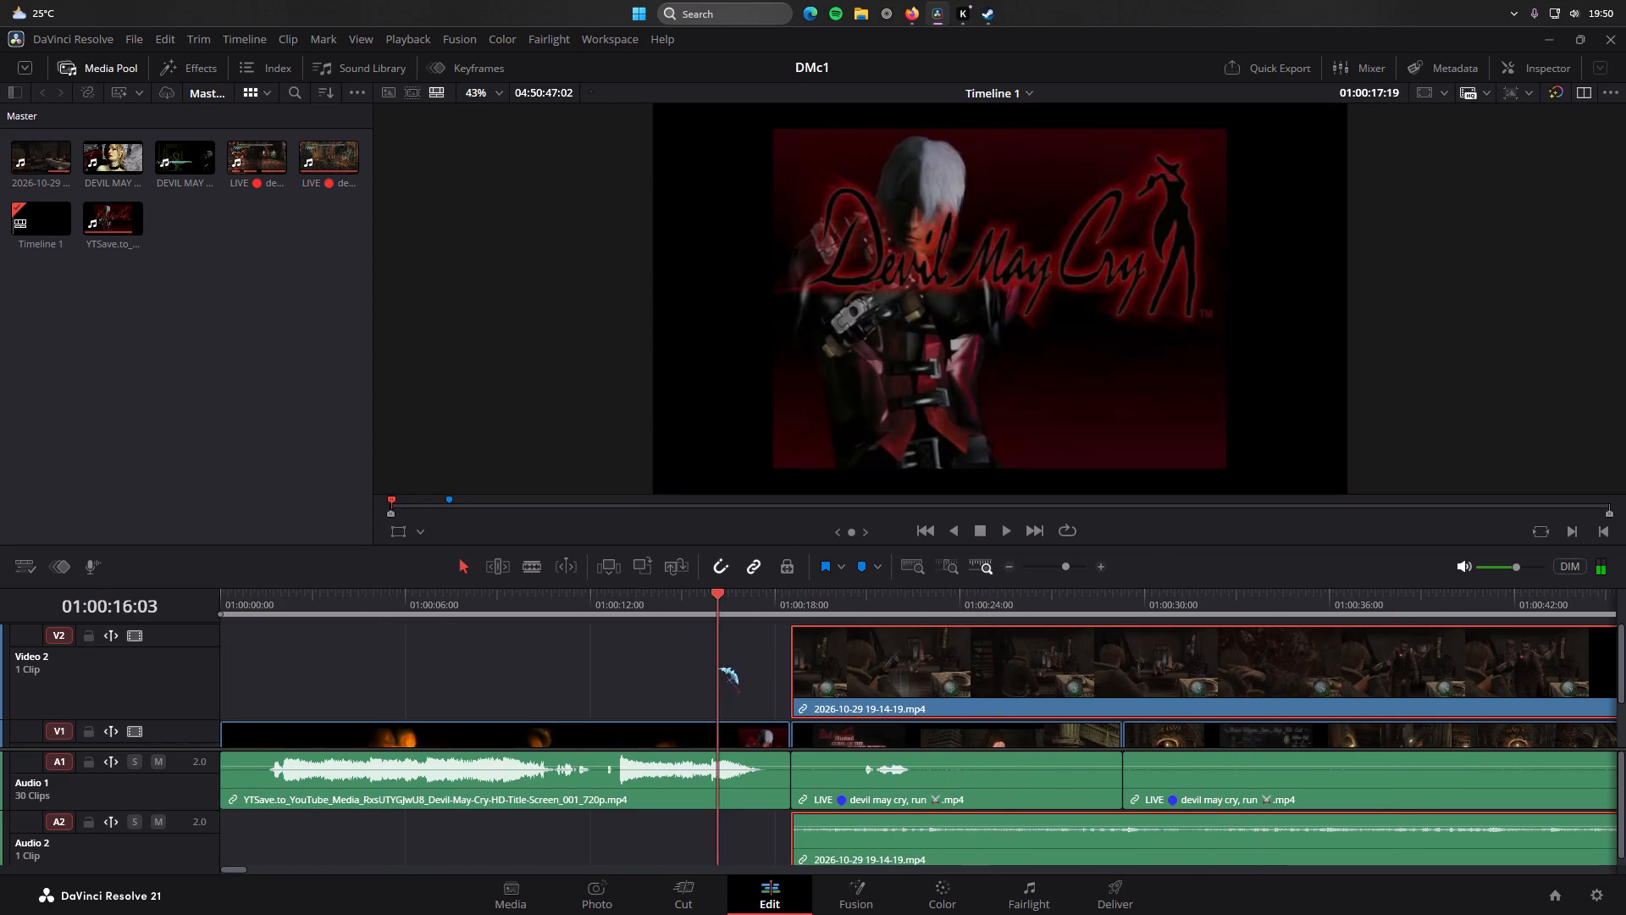
drag(718, 668, 839, 675)
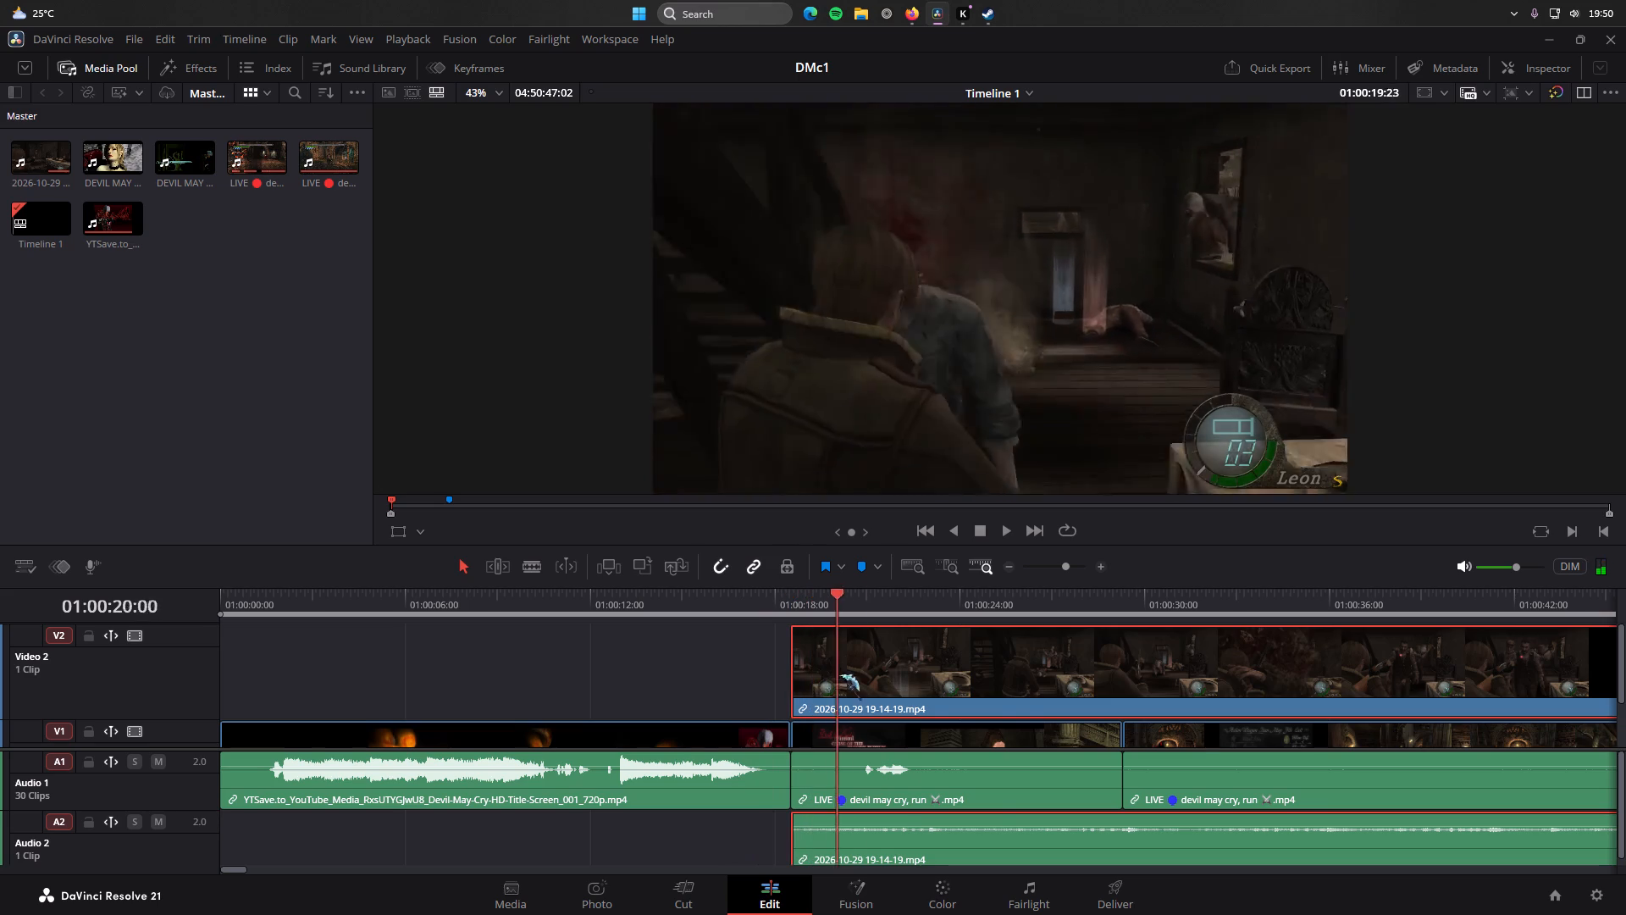
drag(839, 675, 1079, 684)
key(space)
drag(1096, 610, 841, 601)
key(space)
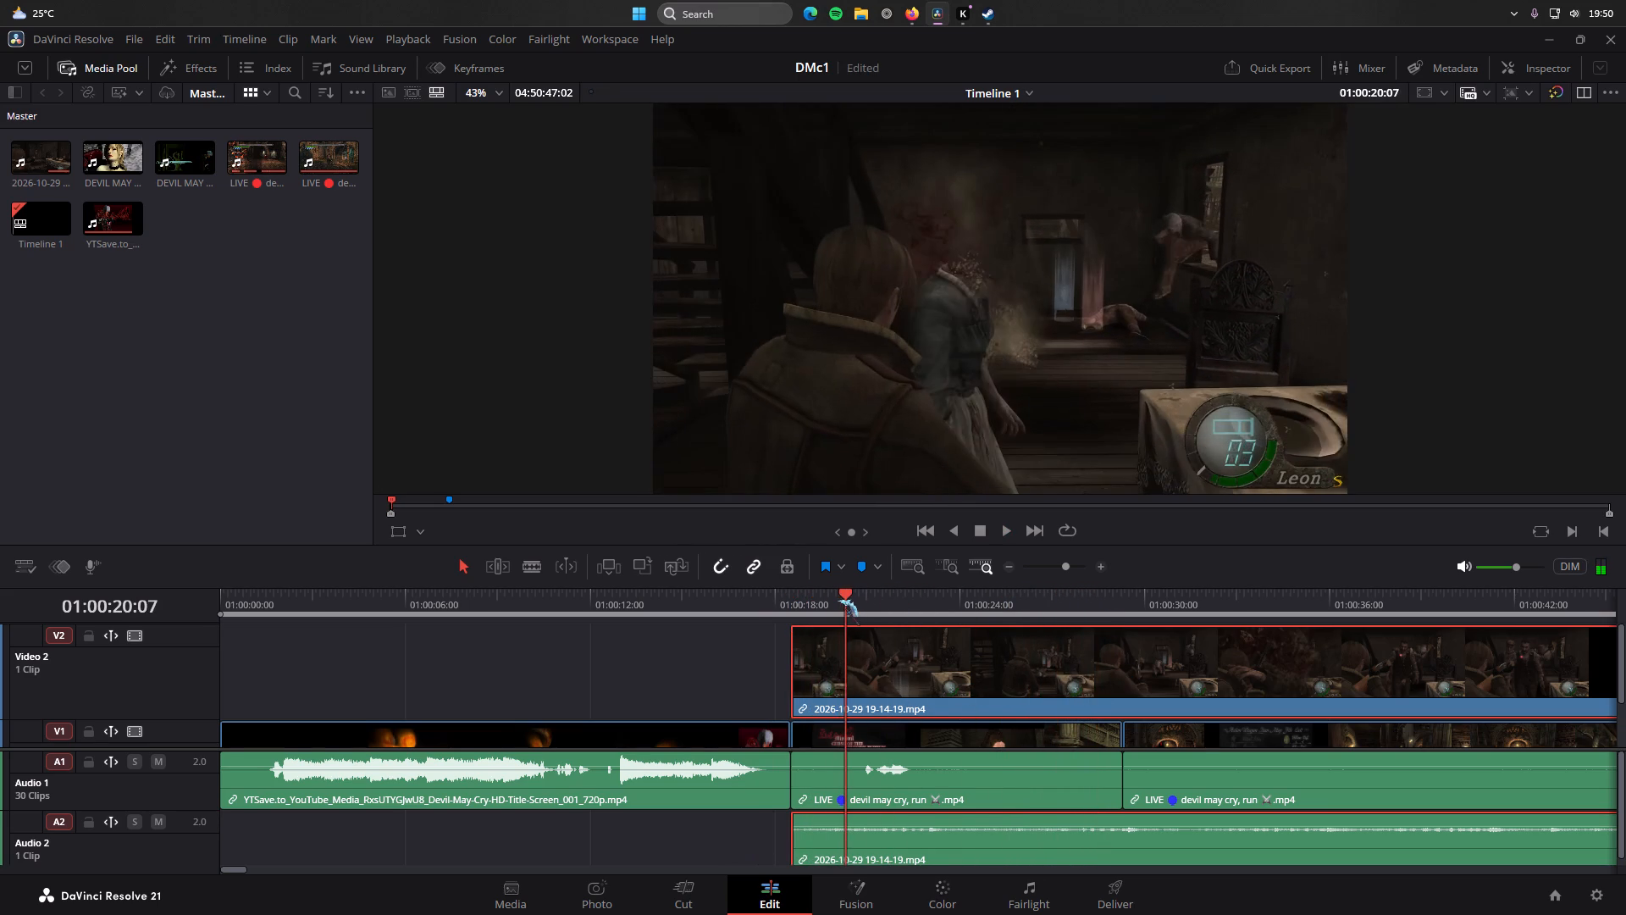
key(space)
key(space)
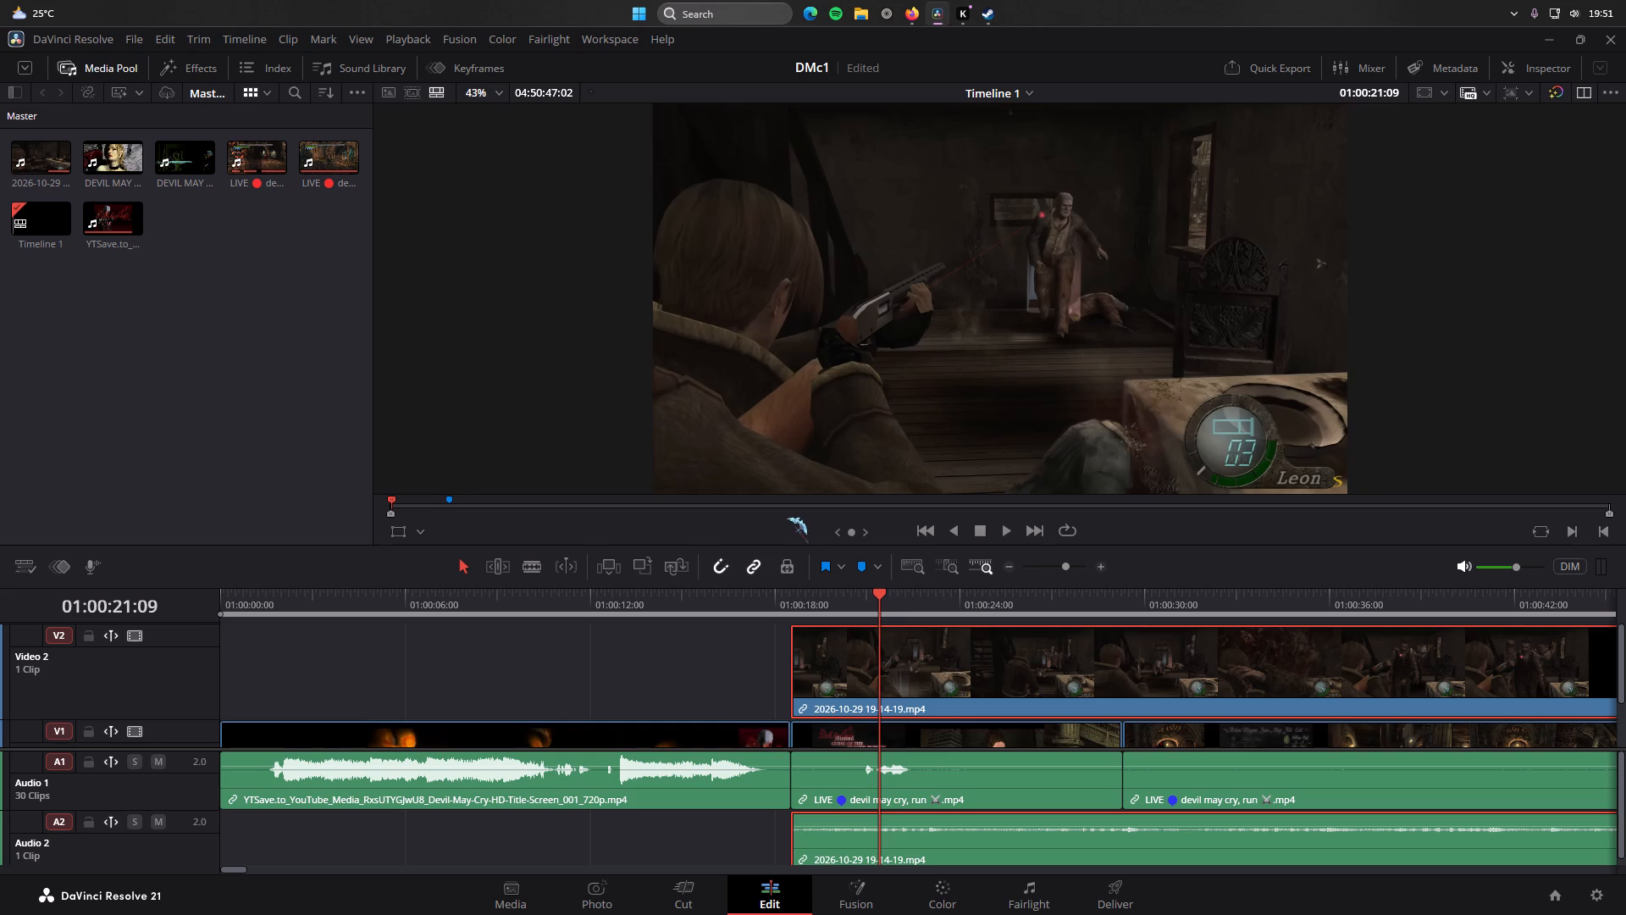
drag(888, 610, 817, 615)
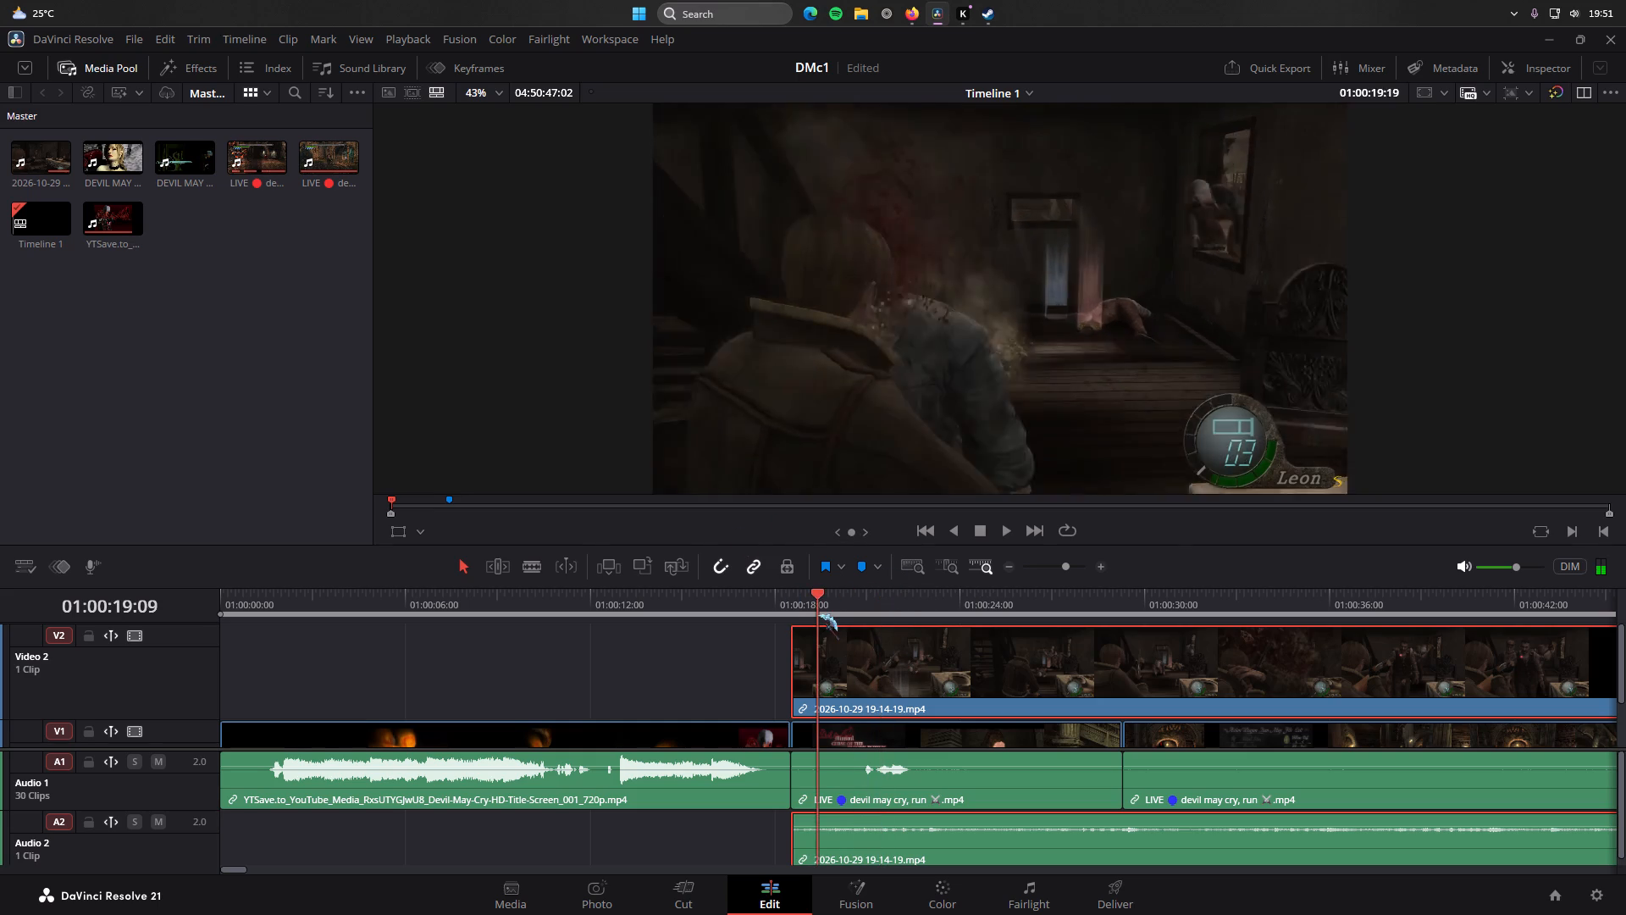
drag(817, 615, 891, 632)
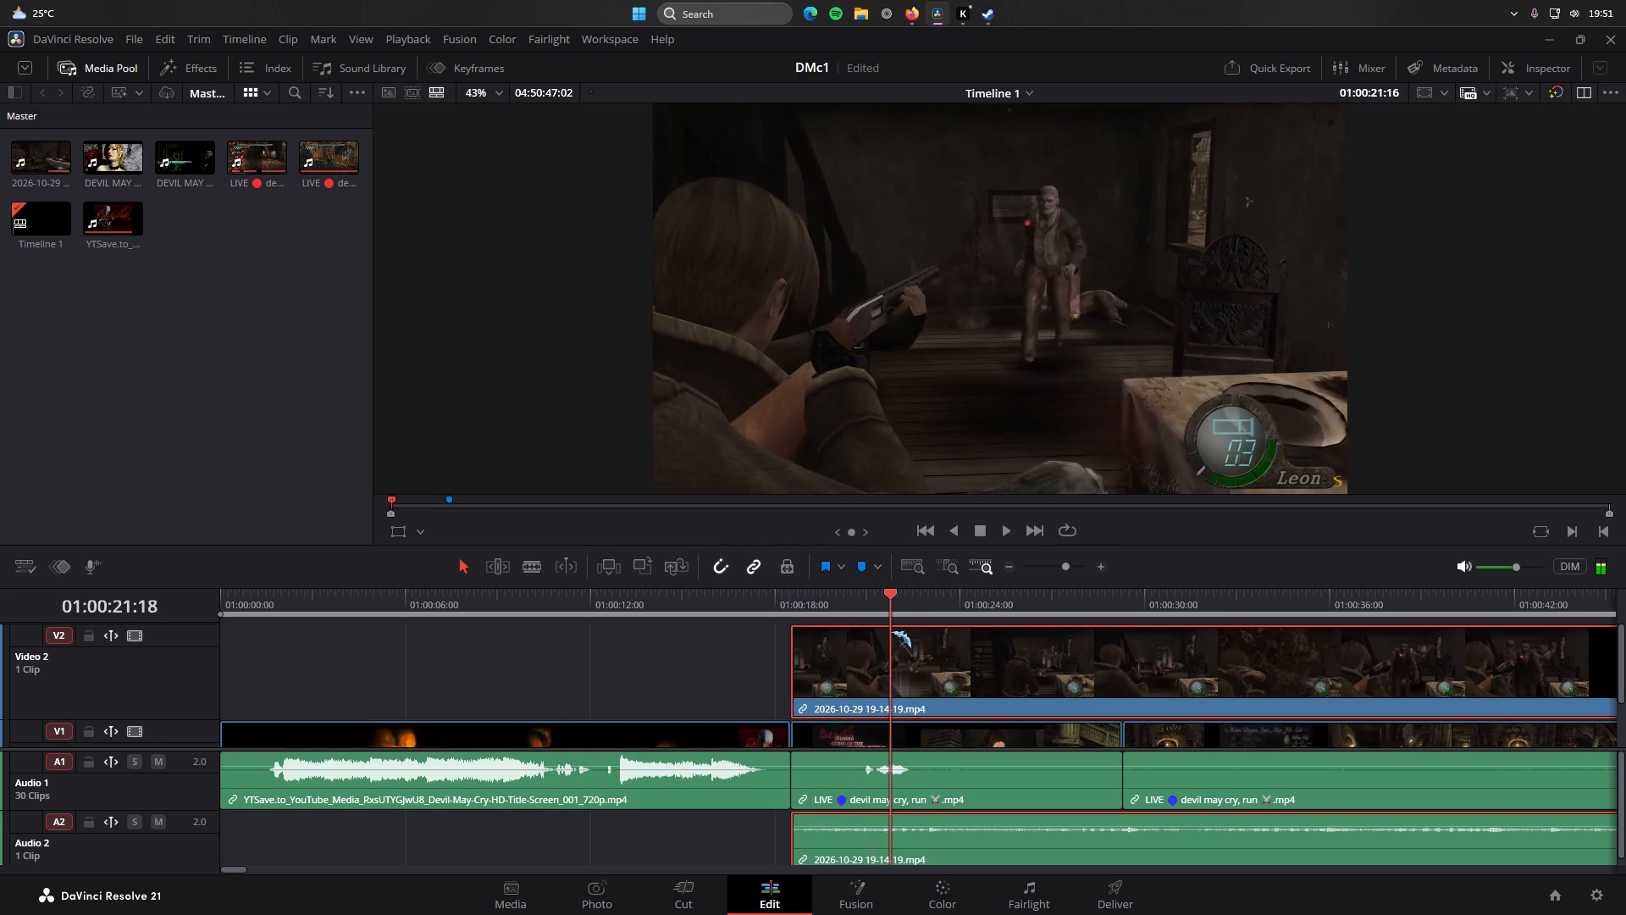
drag(891, 632, 986, 643)
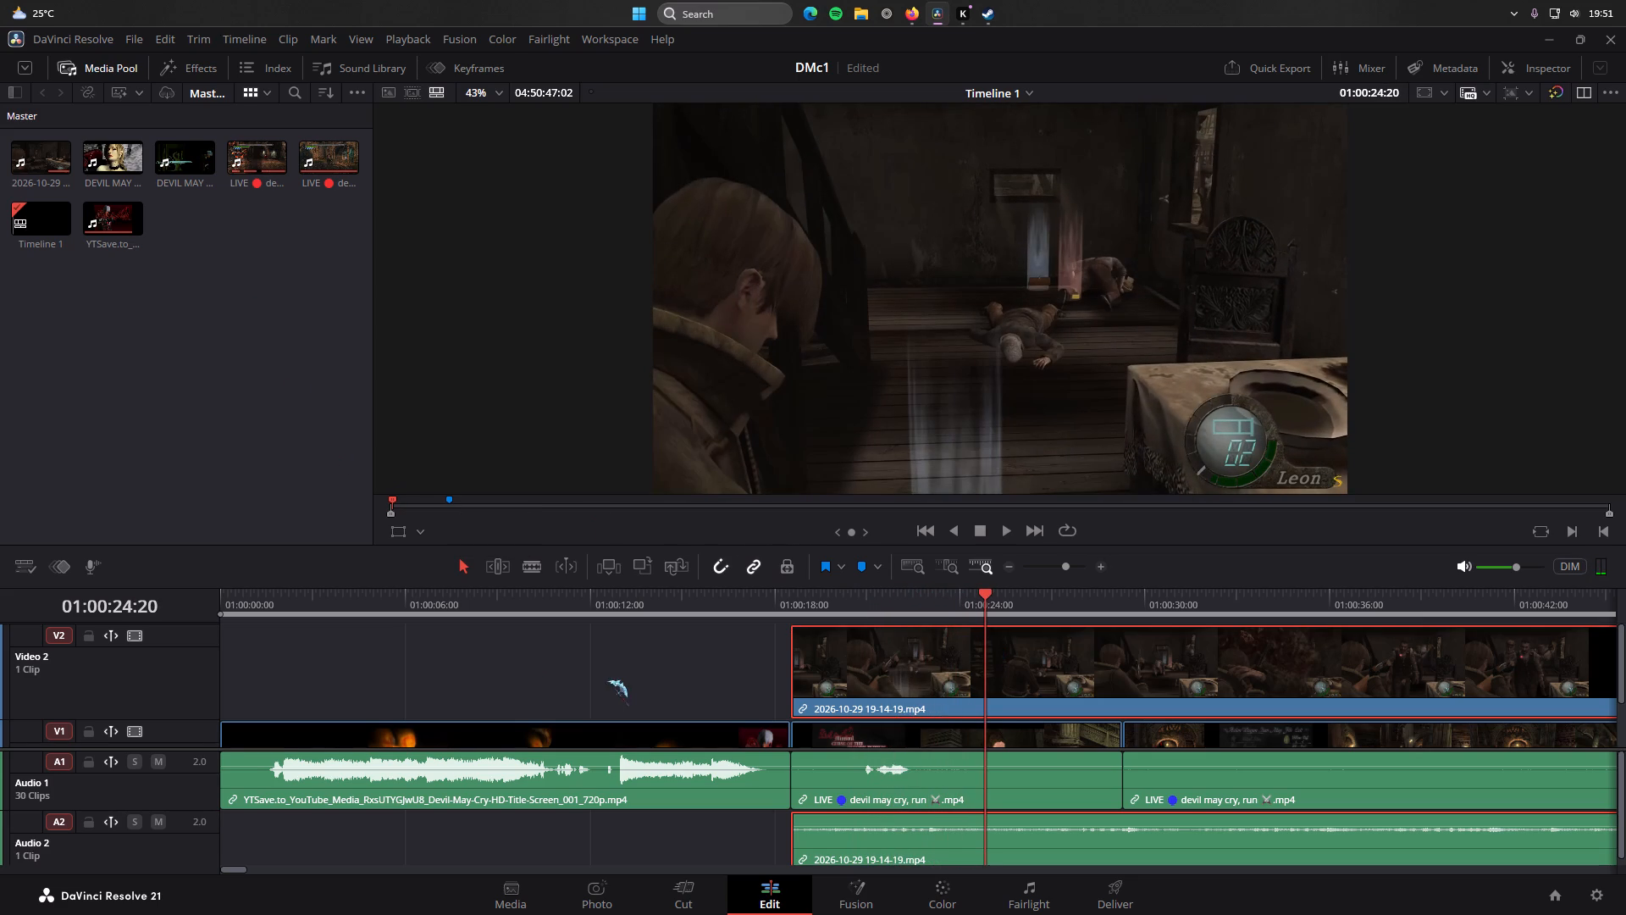
Enlarge the timeline area at the viewer's expense so that both video tracks and both audio tracks fit.
scroll(803, 663, down, 3)
scroll(799, 671, up, 4)
drag(876, 587, 913, 444)
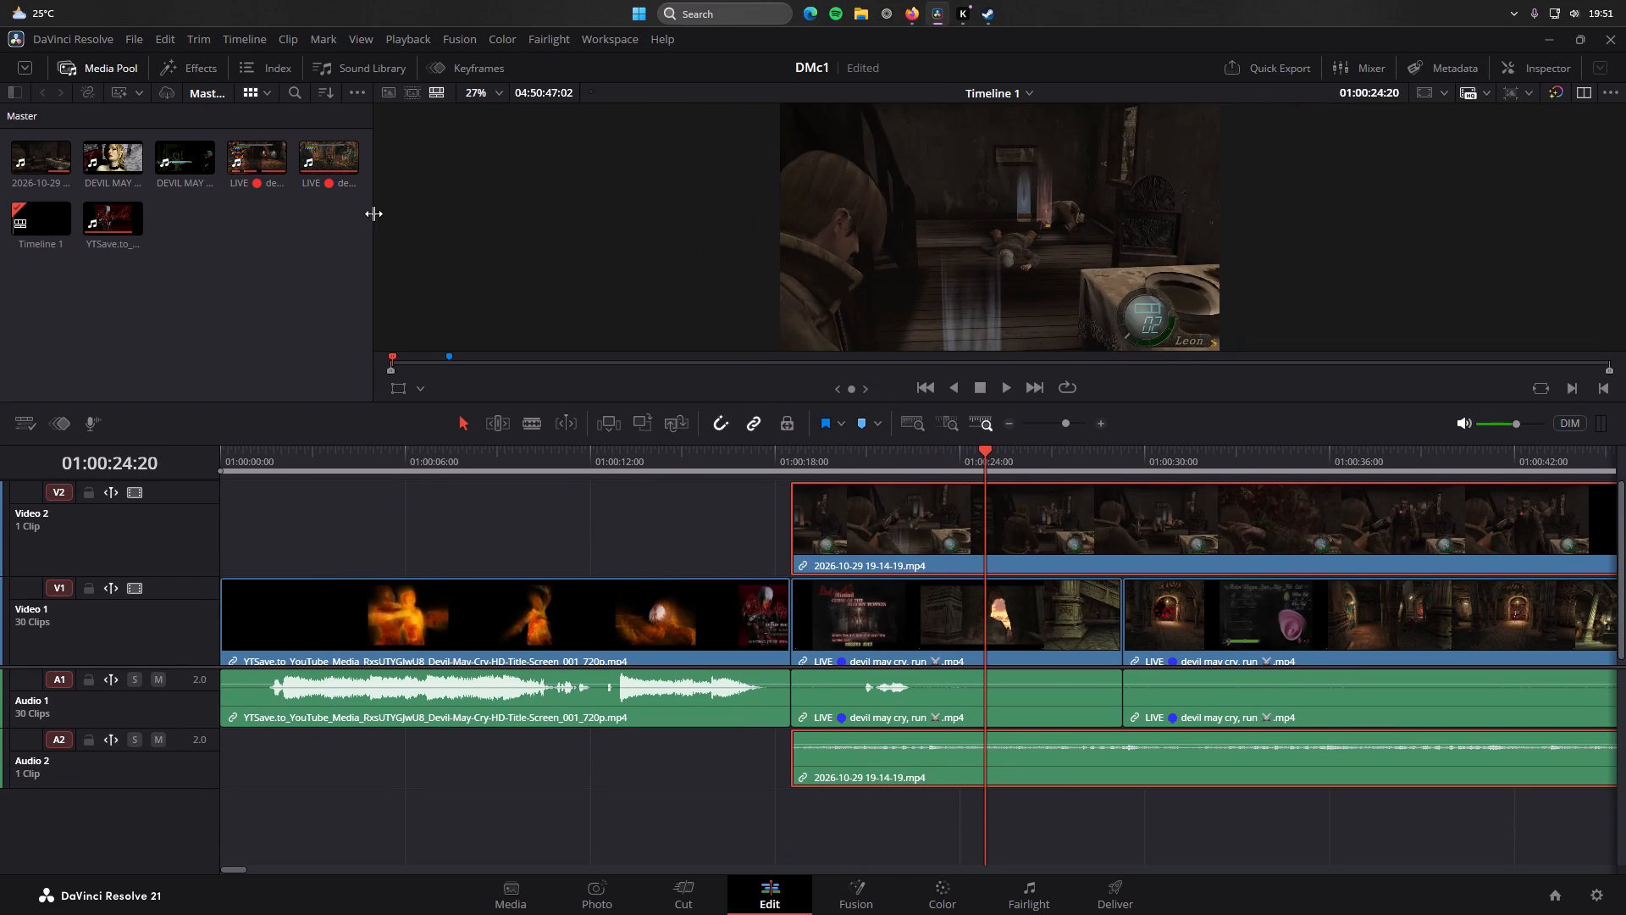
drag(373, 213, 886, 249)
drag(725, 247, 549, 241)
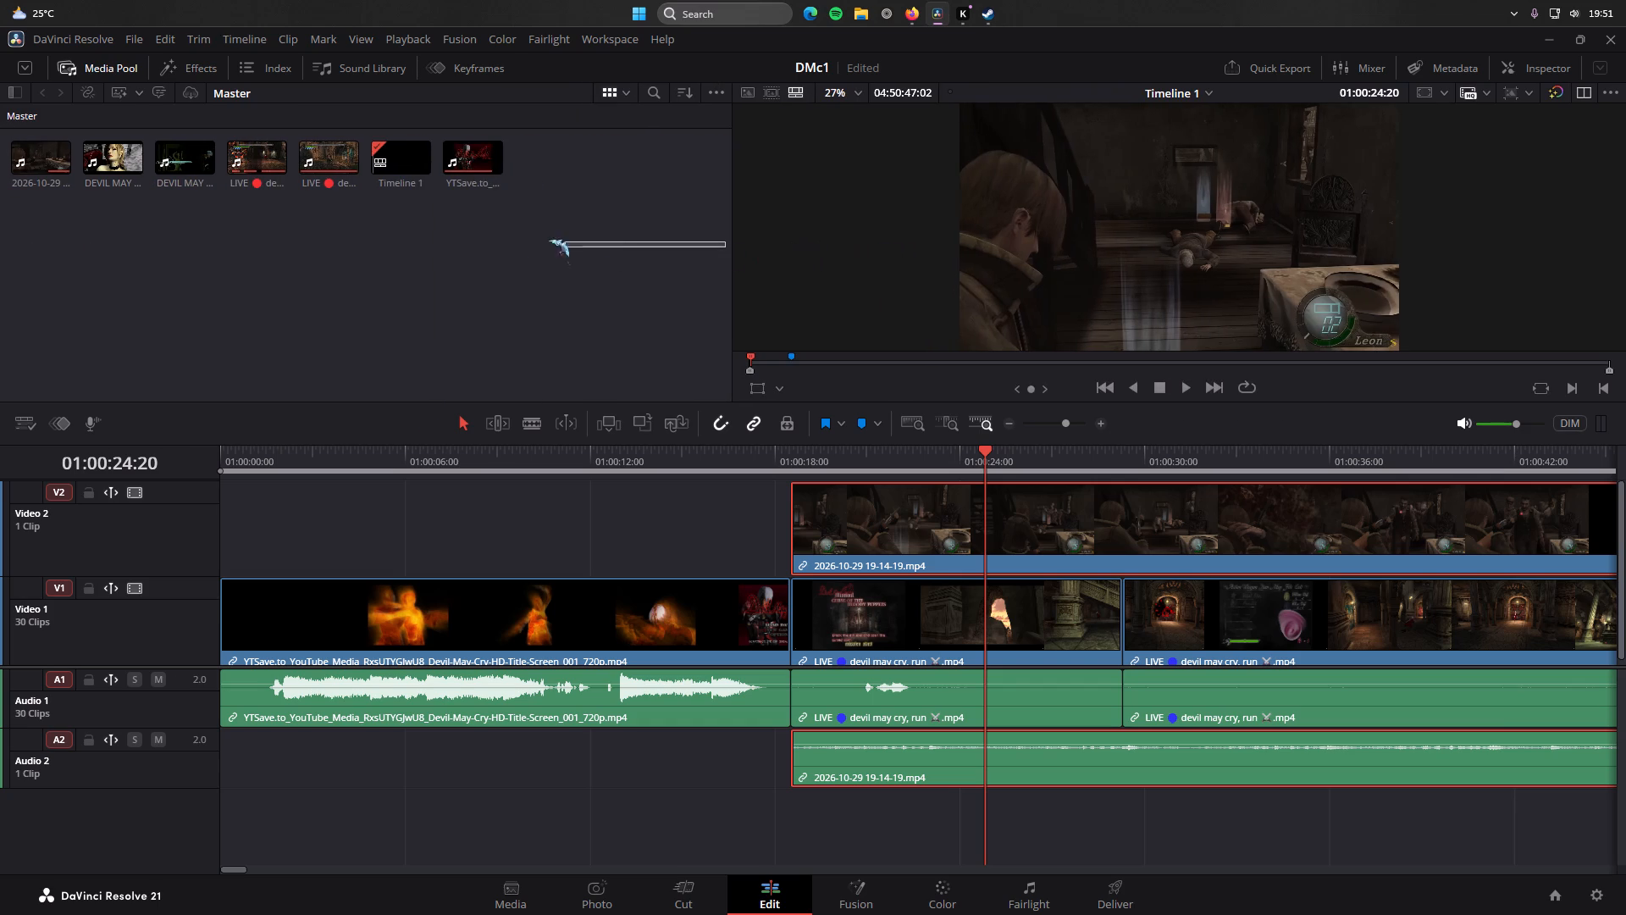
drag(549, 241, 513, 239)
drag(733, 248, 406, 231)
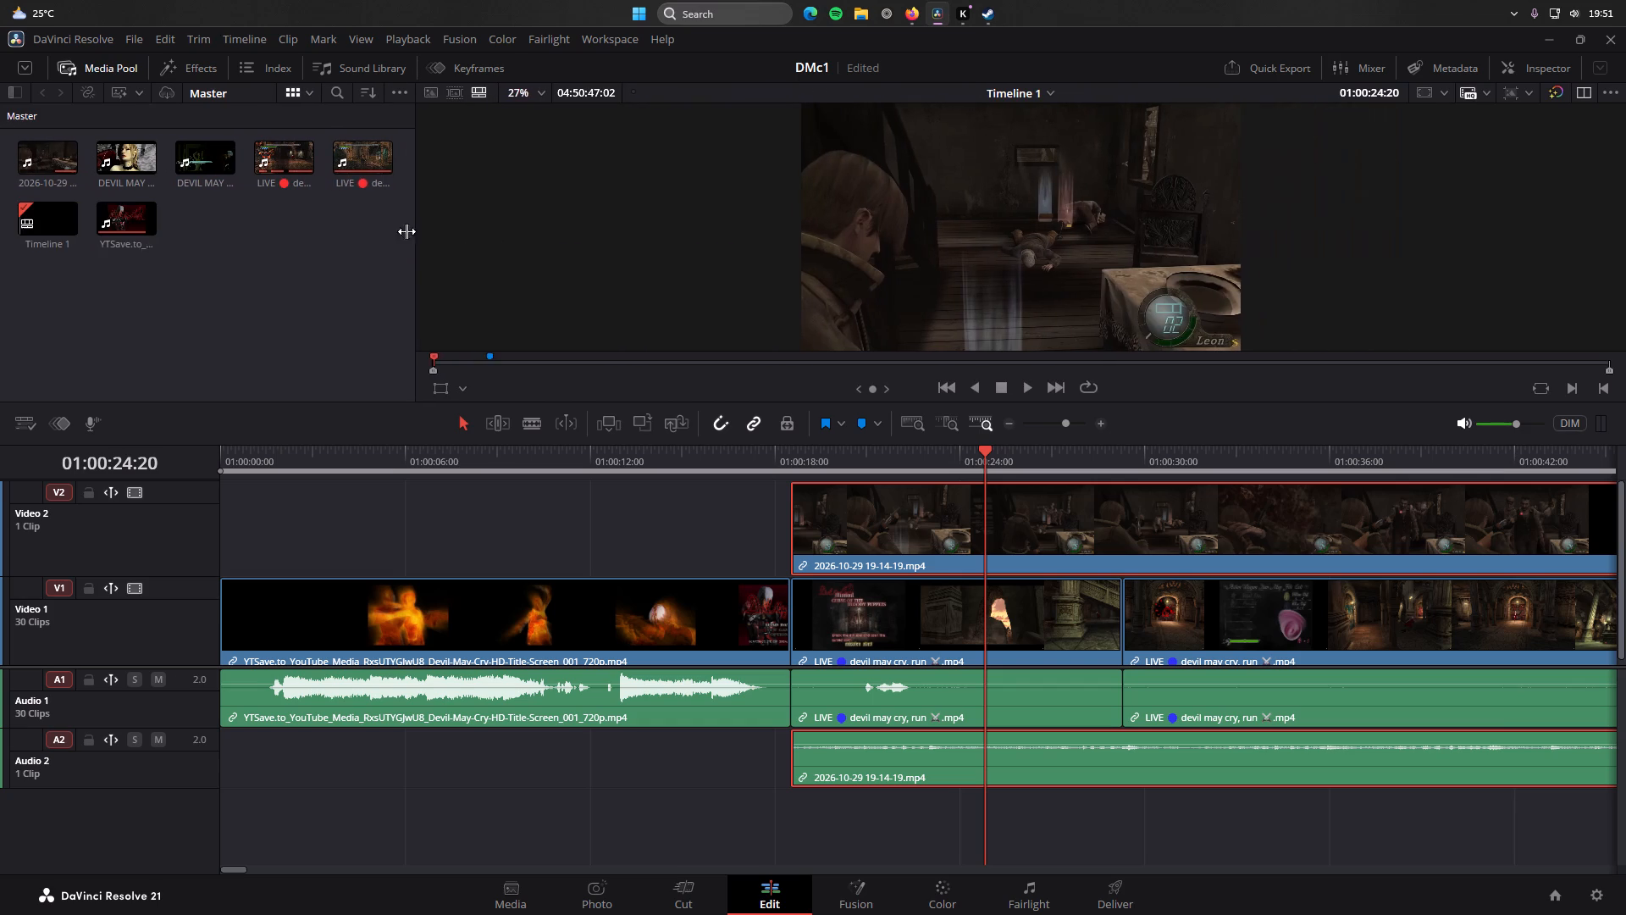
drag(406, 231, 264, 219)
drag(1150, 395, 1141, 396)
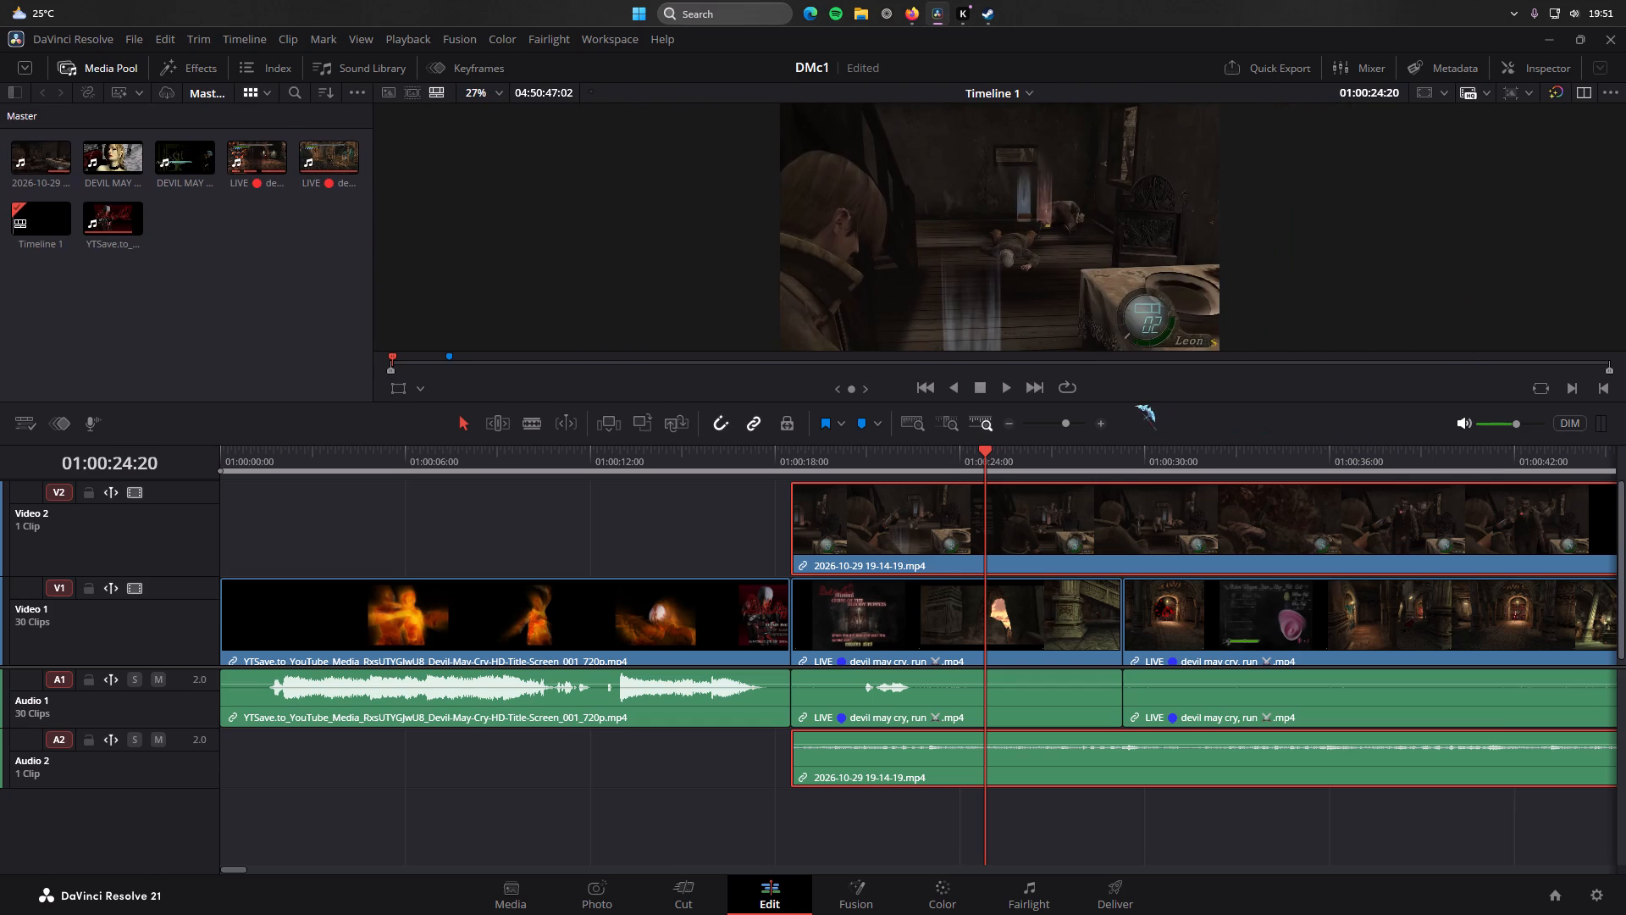
Enlarge the viewer area slightly by reducing the height of the timeline area.
drag(1133, 404, 1121, 445)
drag(1143, 283, 1280, 292)
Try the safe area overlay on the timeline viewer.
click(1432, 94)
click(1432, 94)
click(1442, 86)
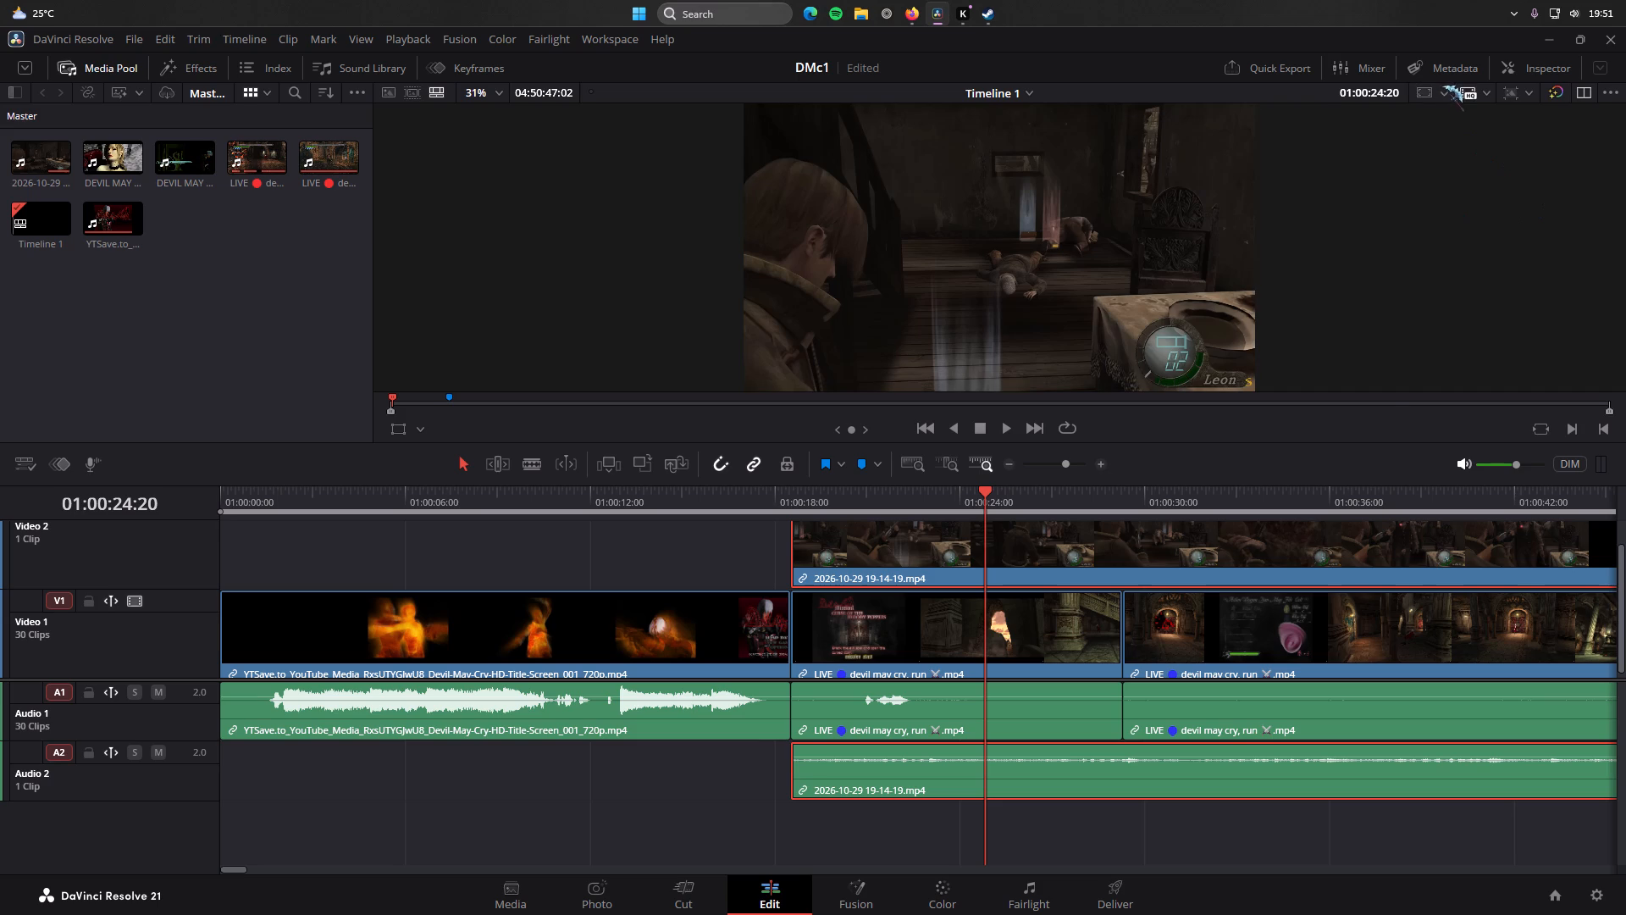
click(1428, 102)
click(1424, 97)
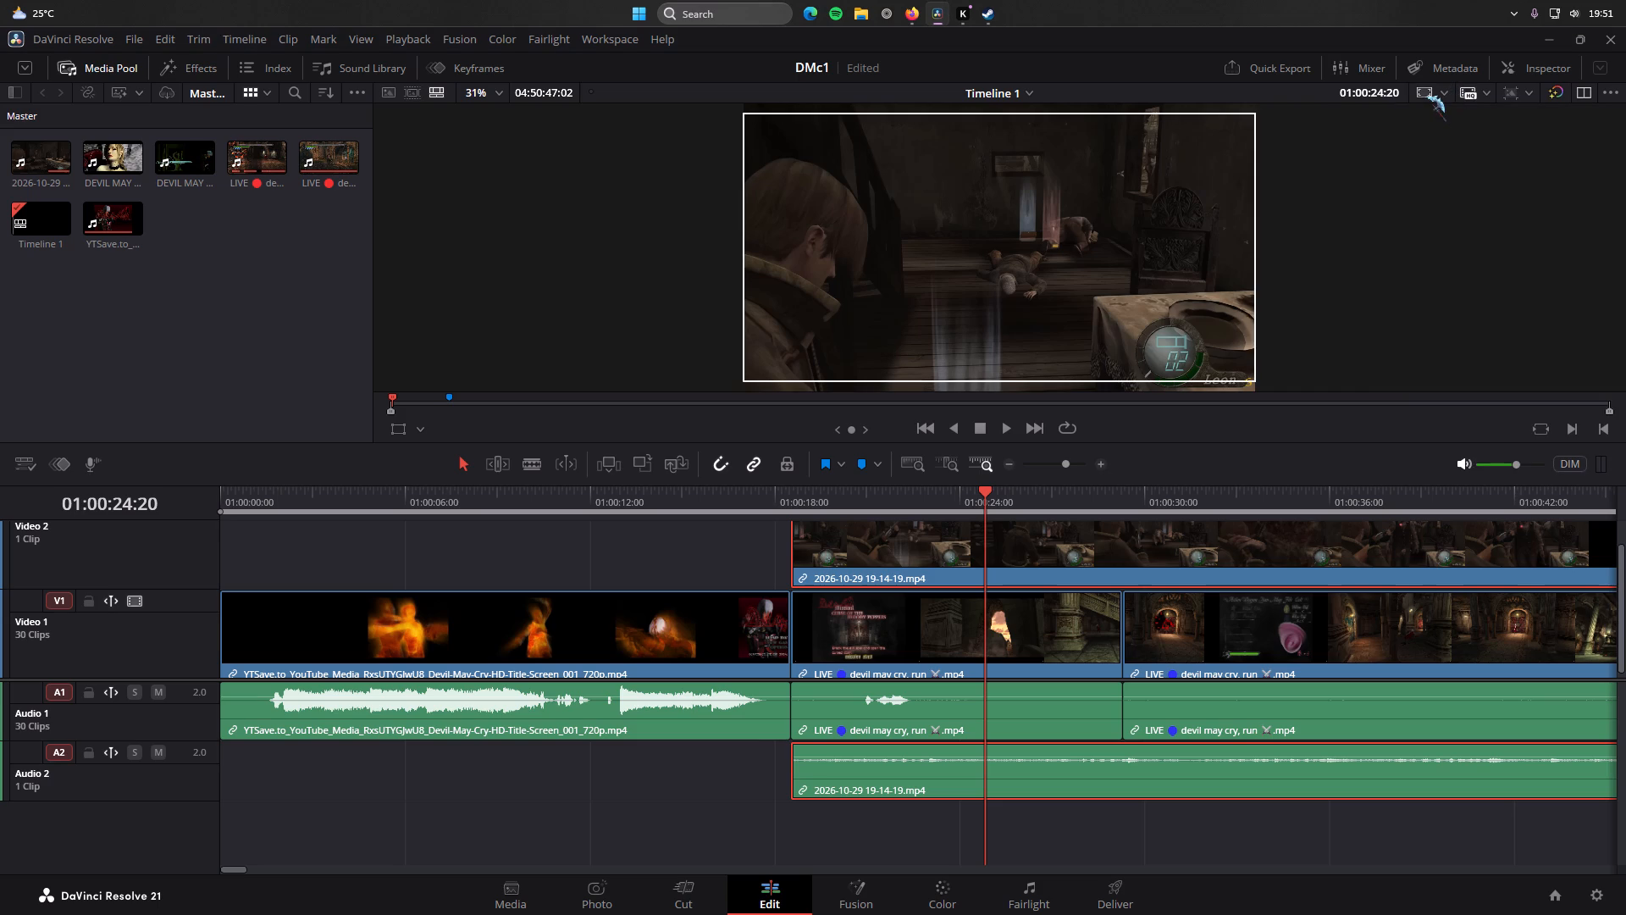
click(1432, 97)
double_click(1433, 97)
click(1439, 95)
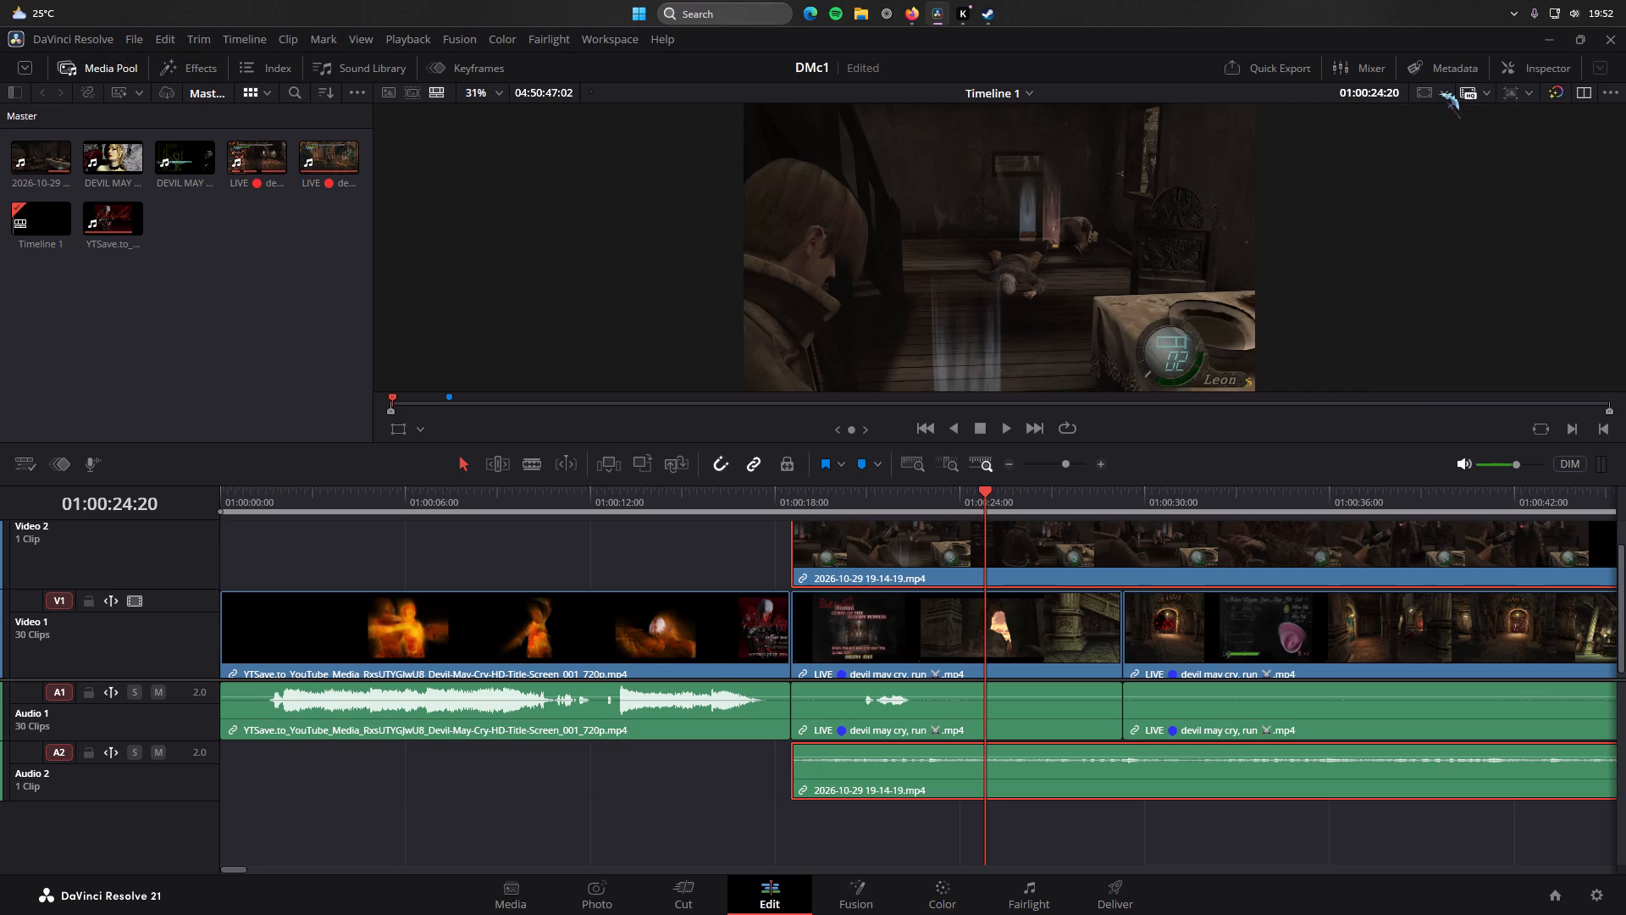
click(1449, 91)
Hide the Media Pool and show the source and timeline viewers side by side.
click(1585, 94)
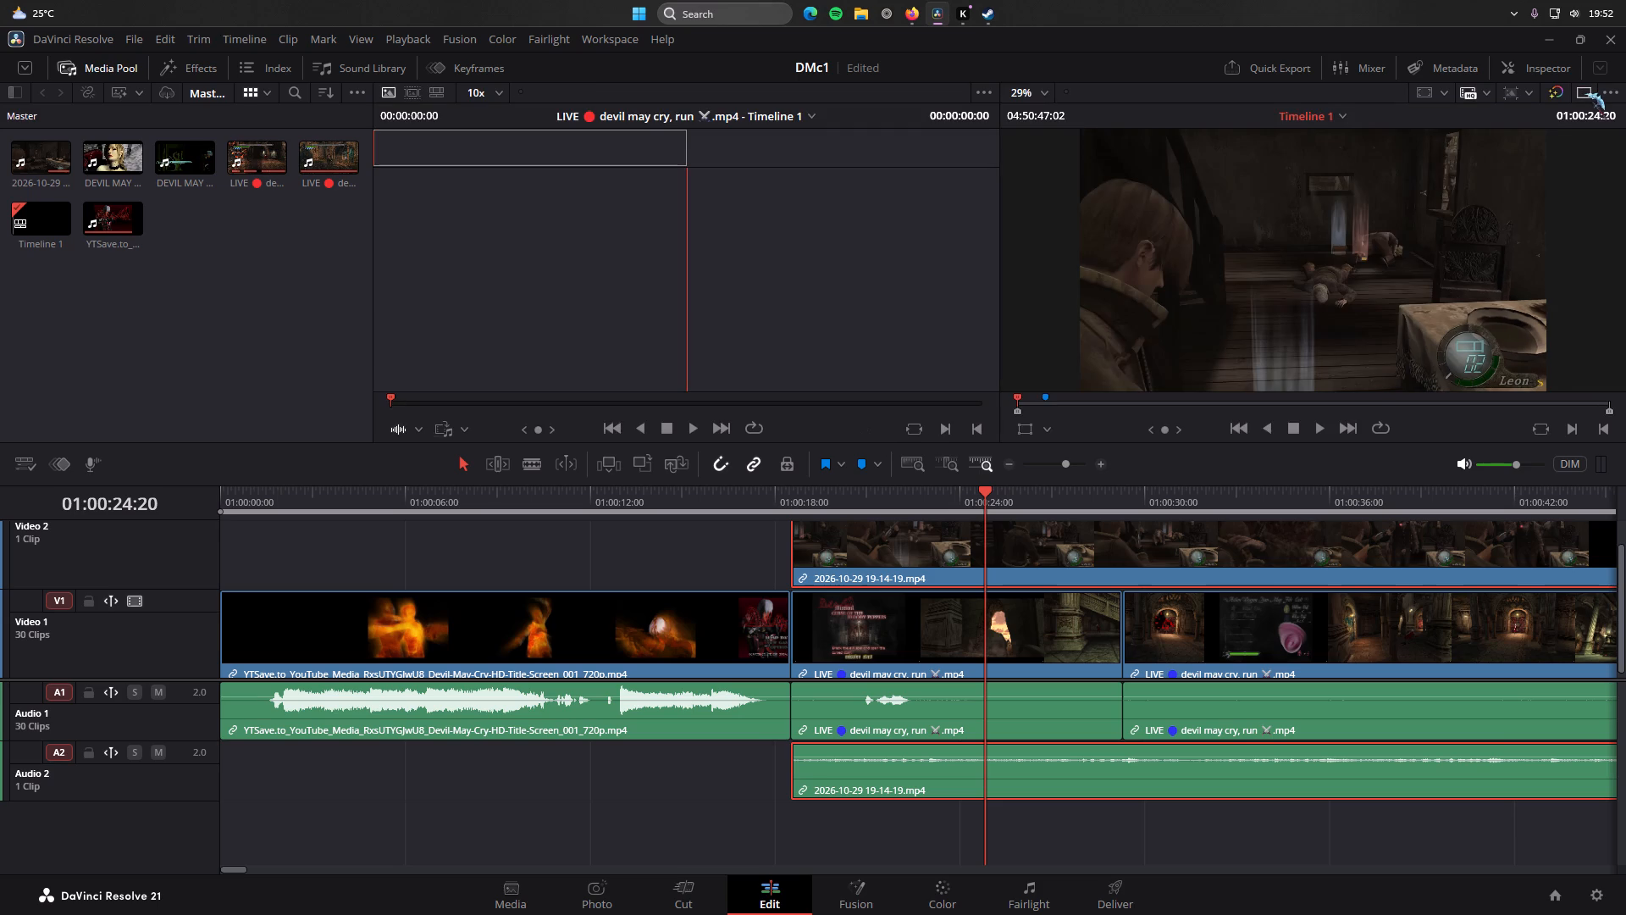
click(1585, 94)
click(97, 75)
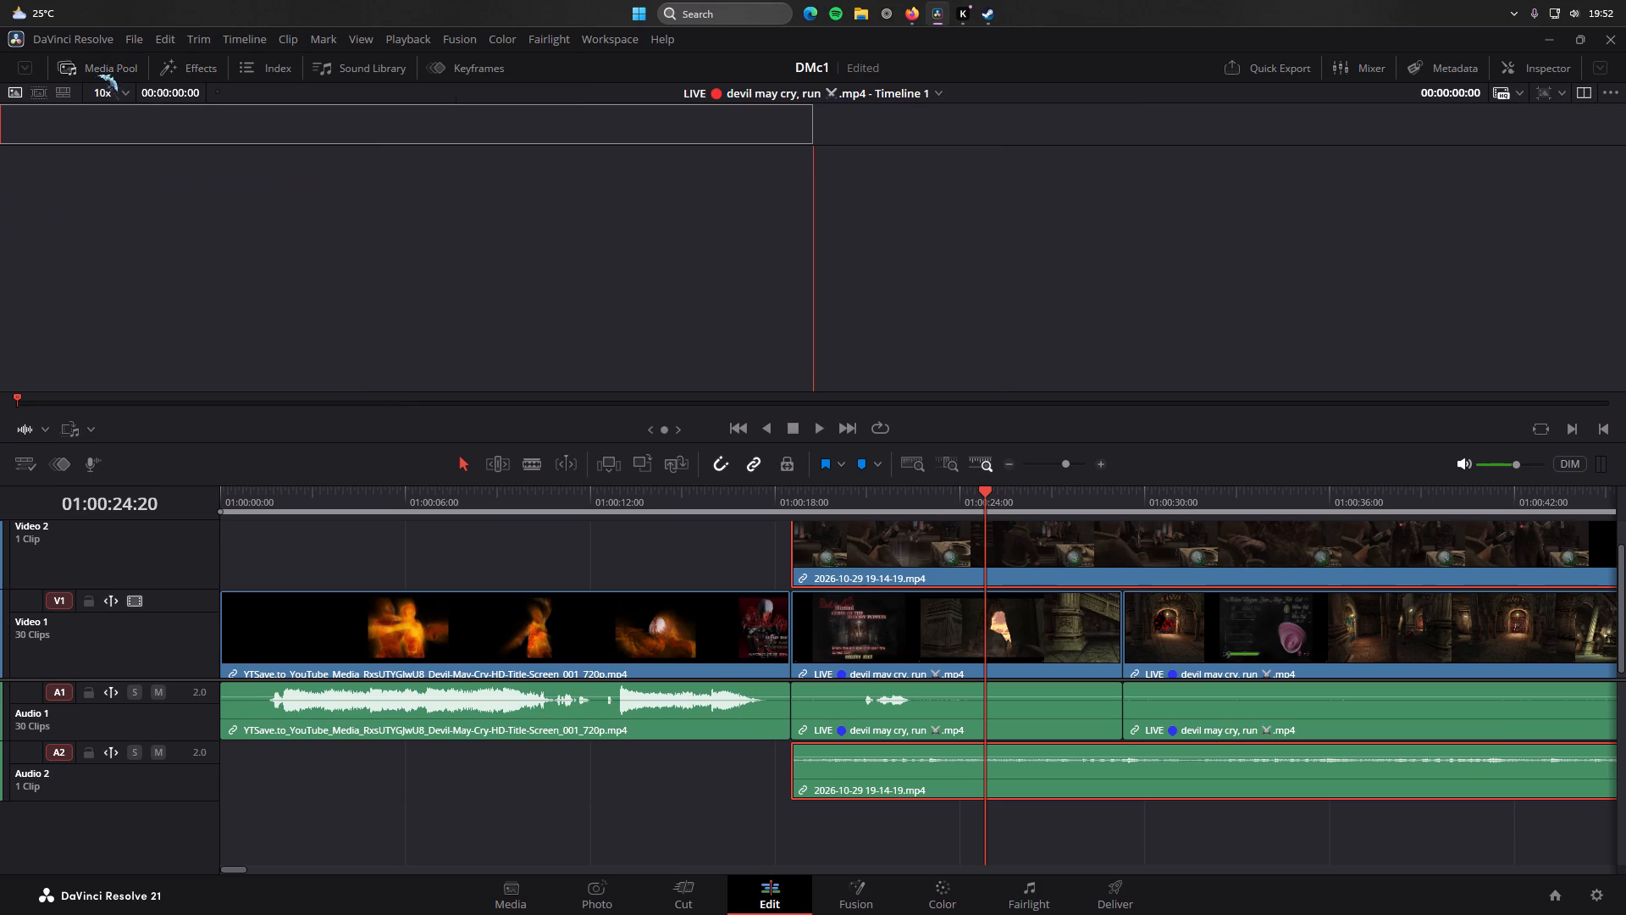
click(1590, 91)
click(377, 149)
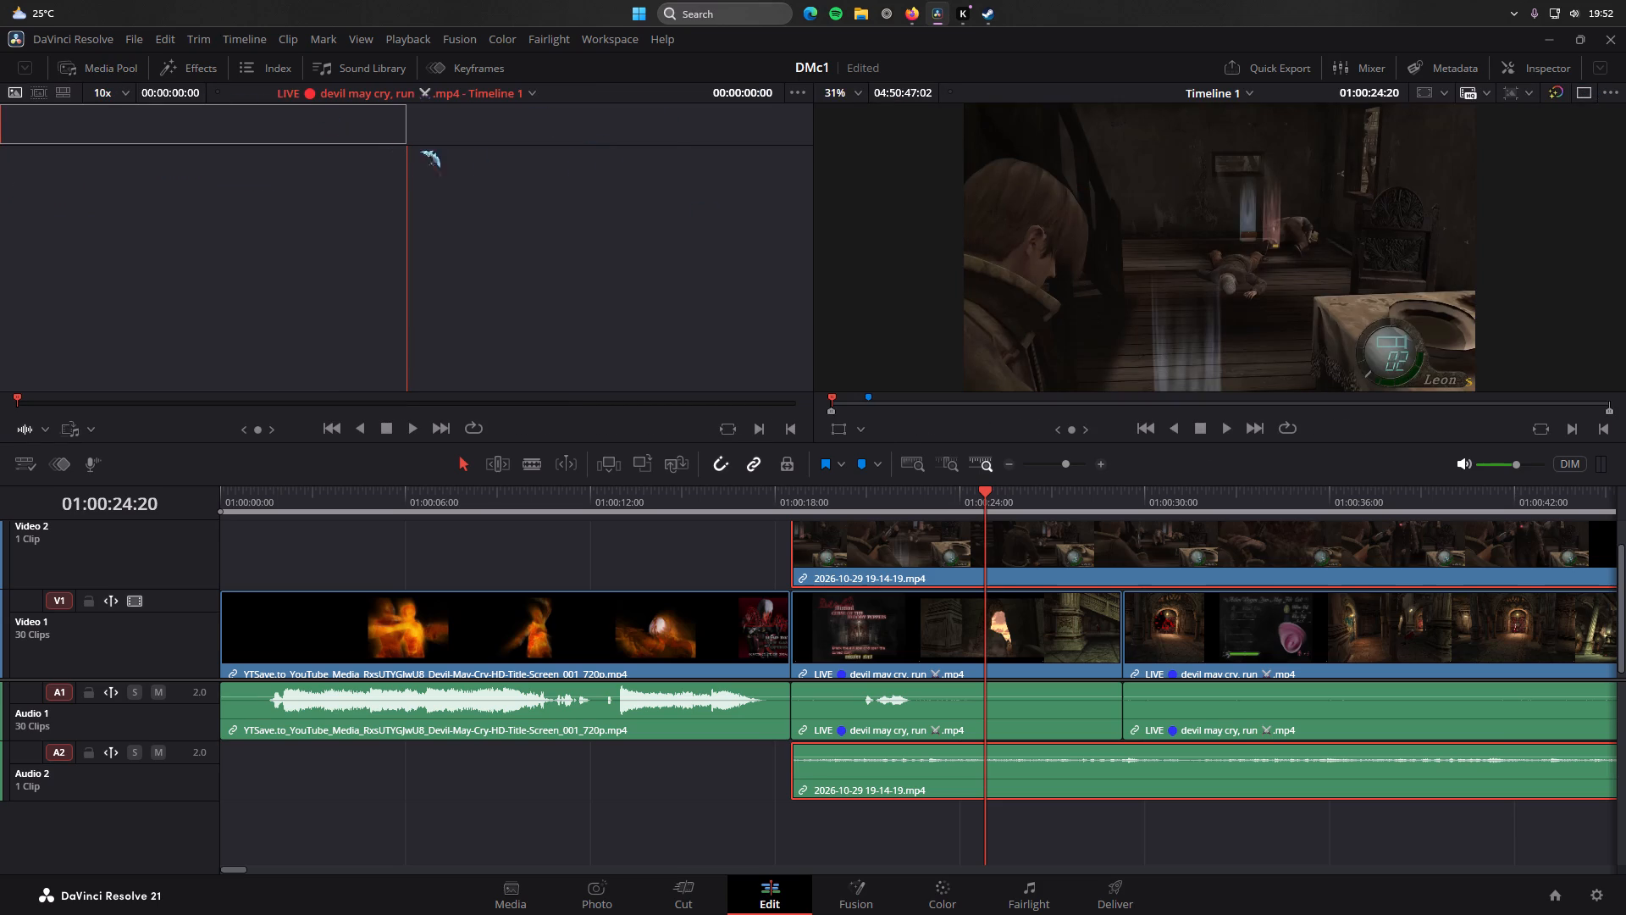
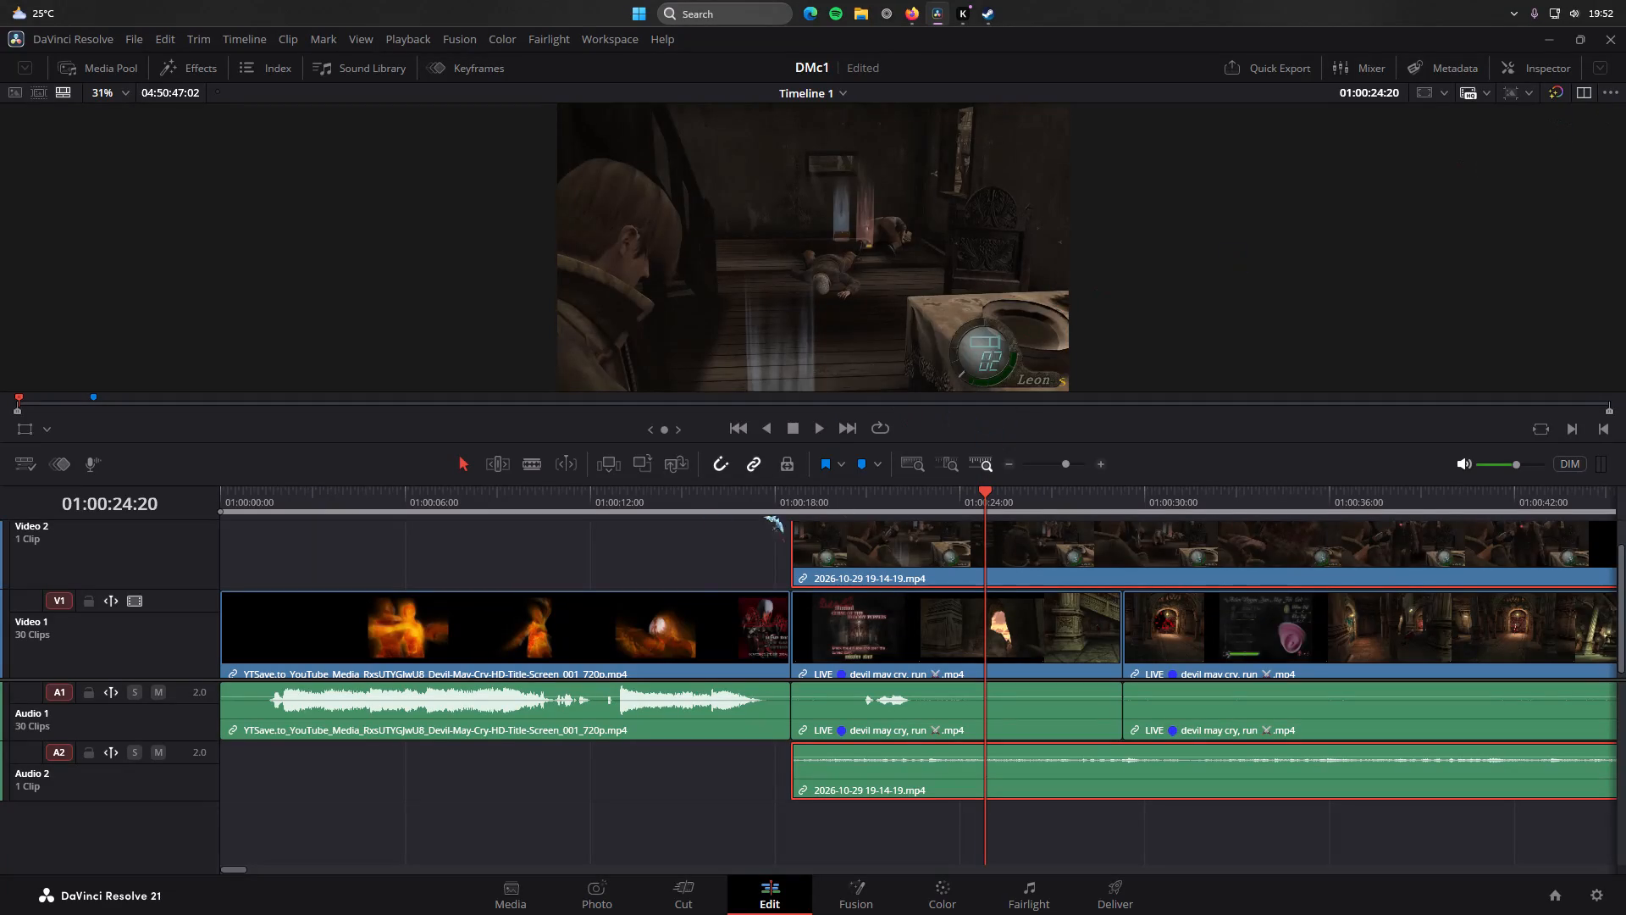
Review the timeline from its start through the title screen clip into the opening of the Resident Evil 4 recording.
drag(14, 408, 13, 407)
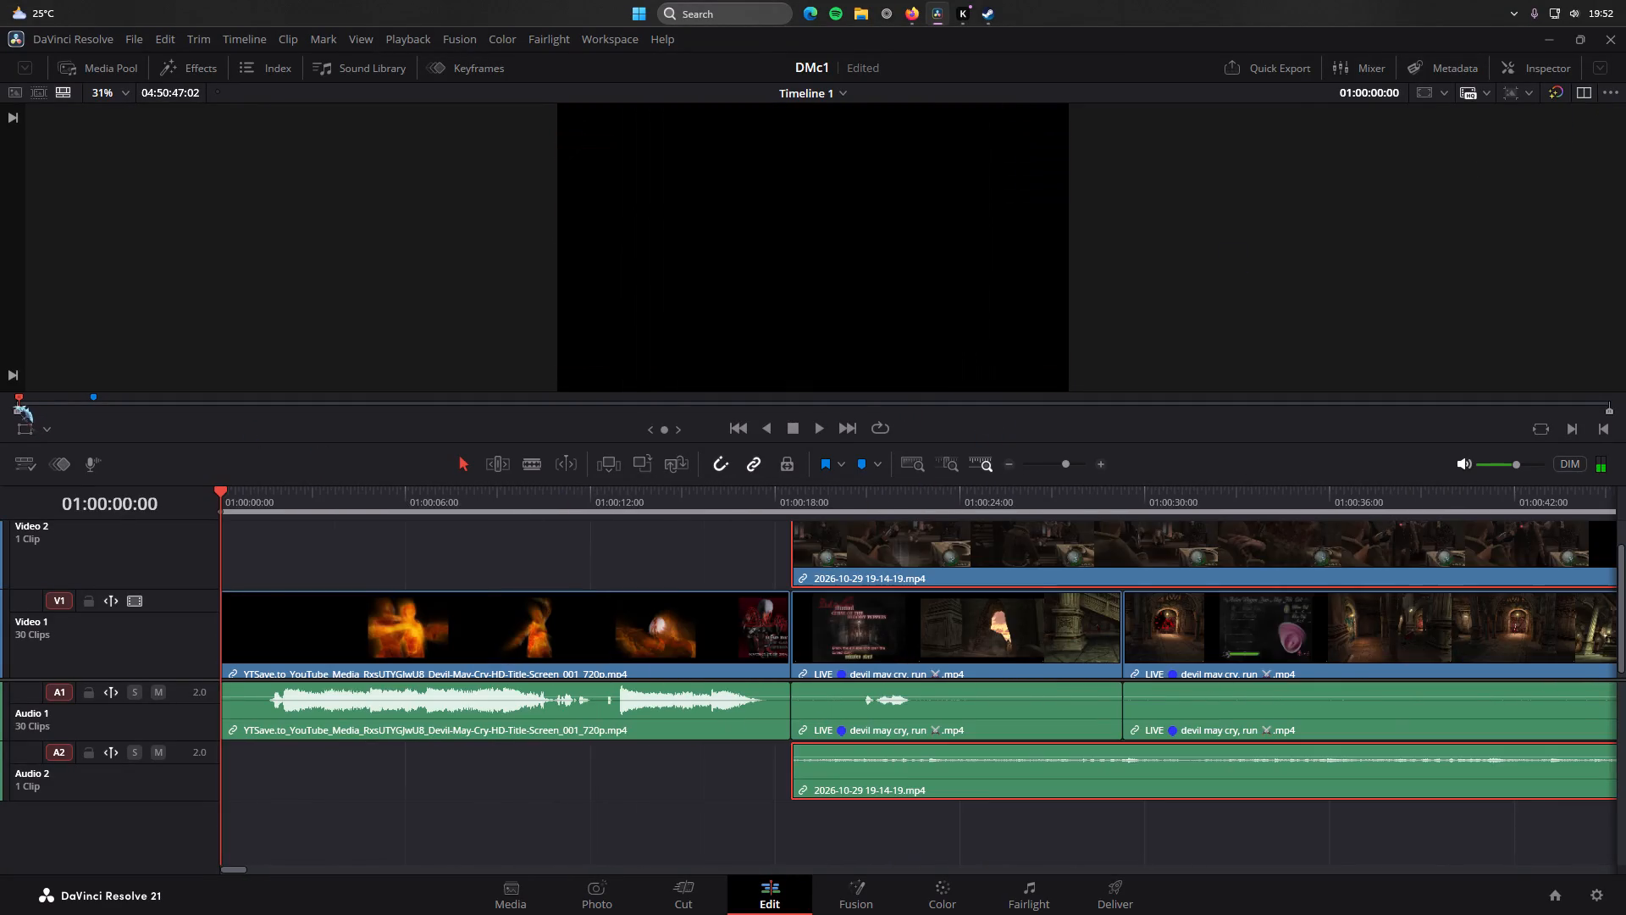
drag(13, 407, 0, 408)
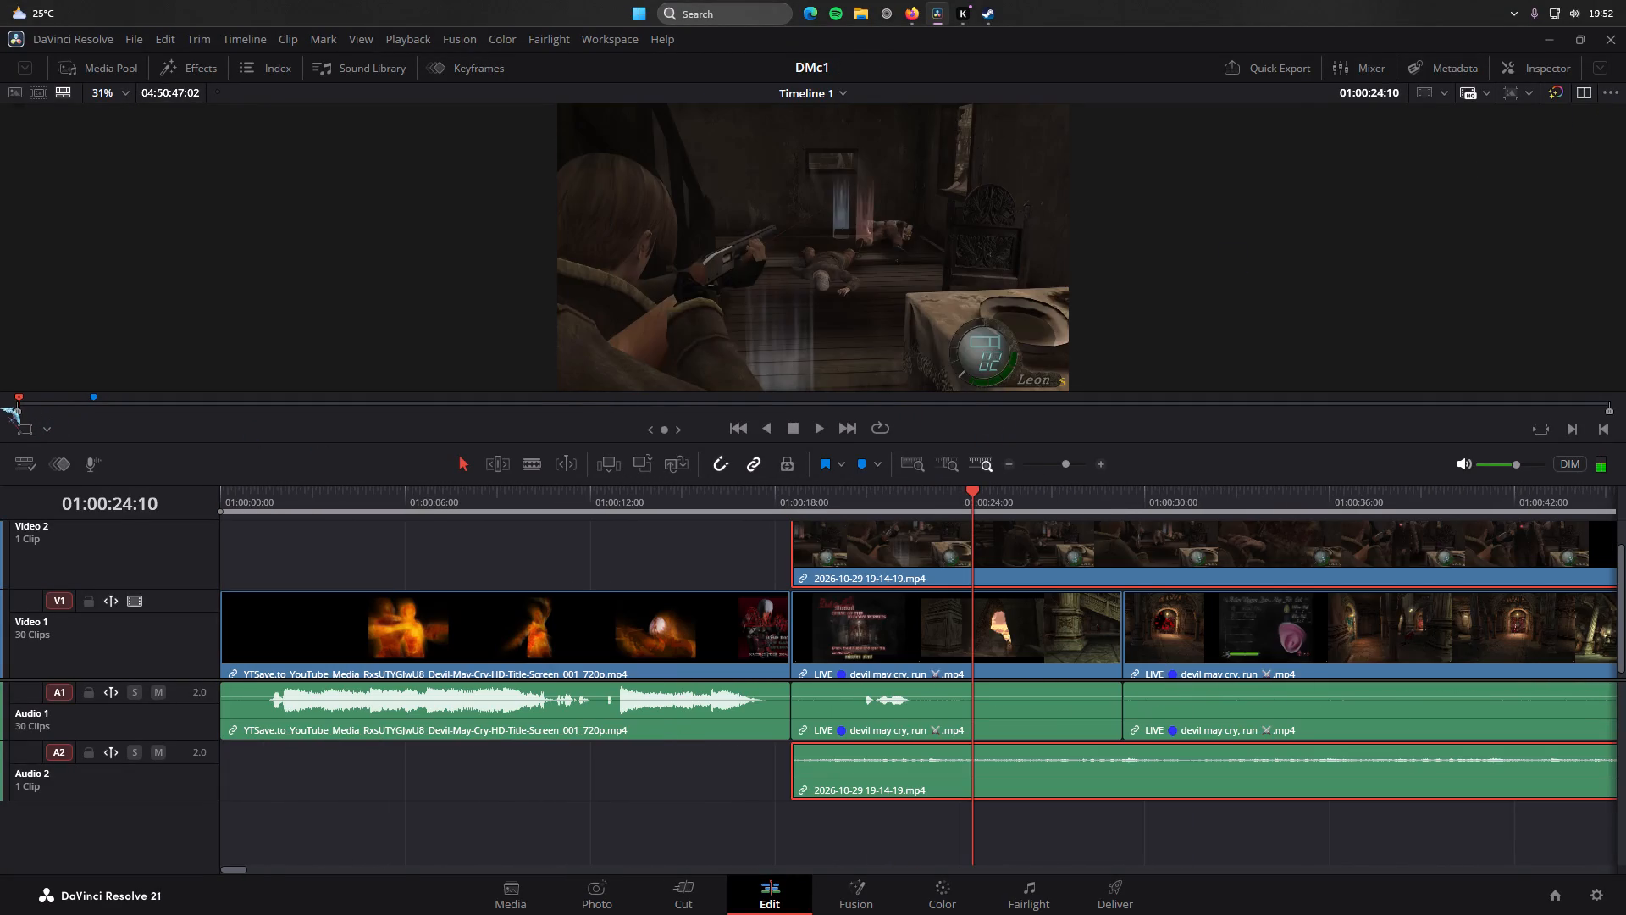
drag(20, 399, 0, 396)
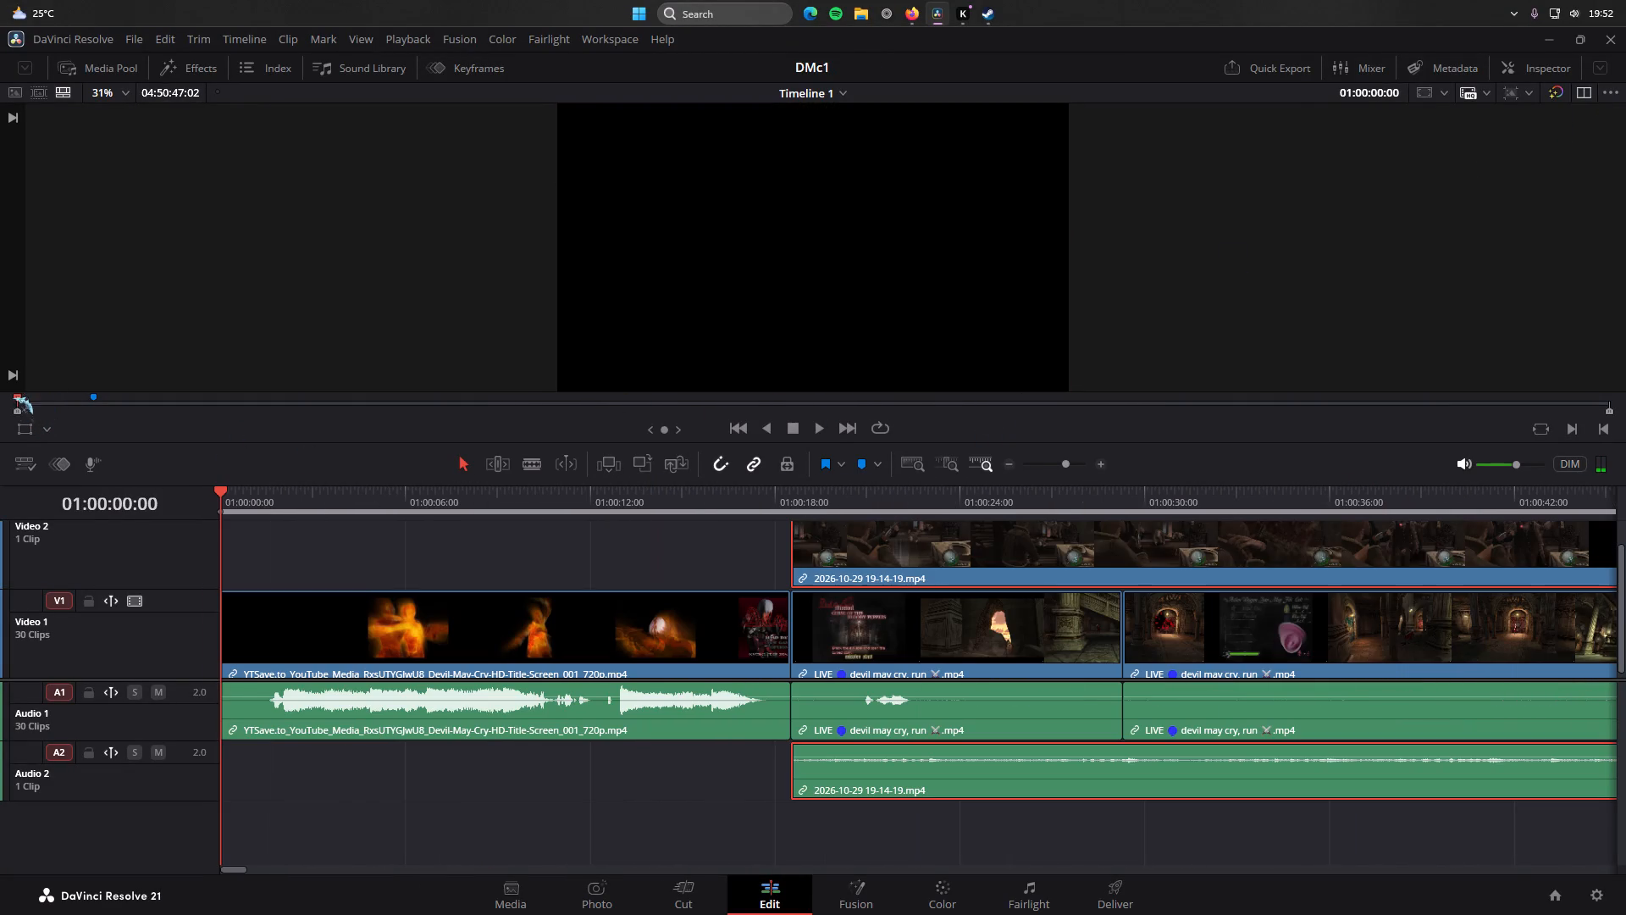
drag(206, 485, 282, 498)
drag(220, 497, 296, 498)
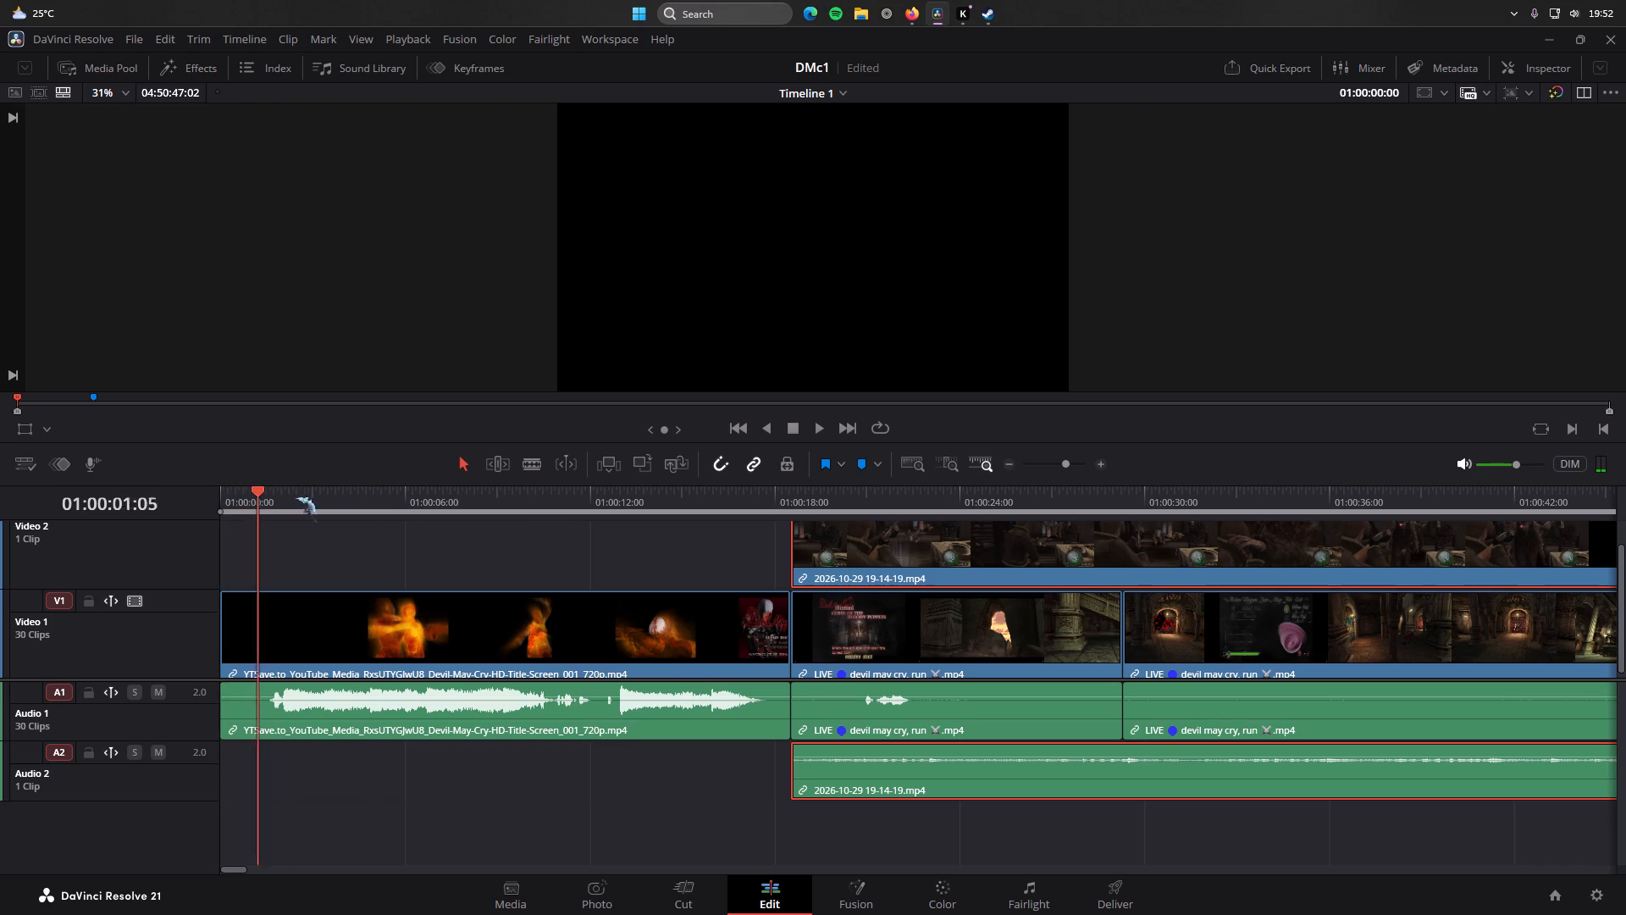
drag(296, 498, 791, 515)
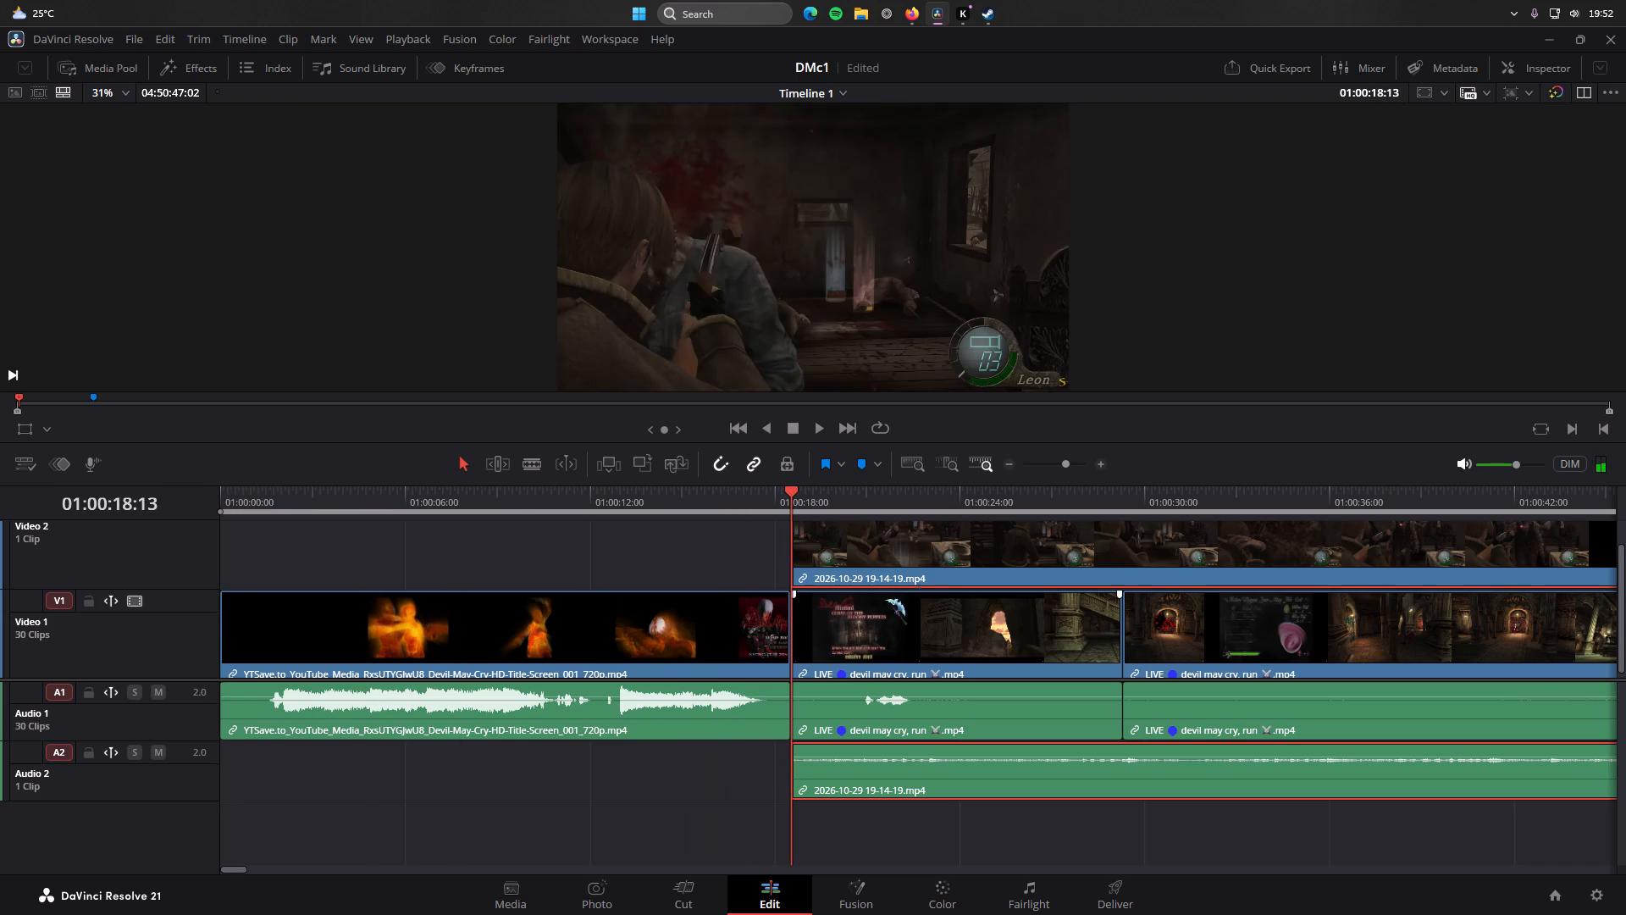
click(918, 564)
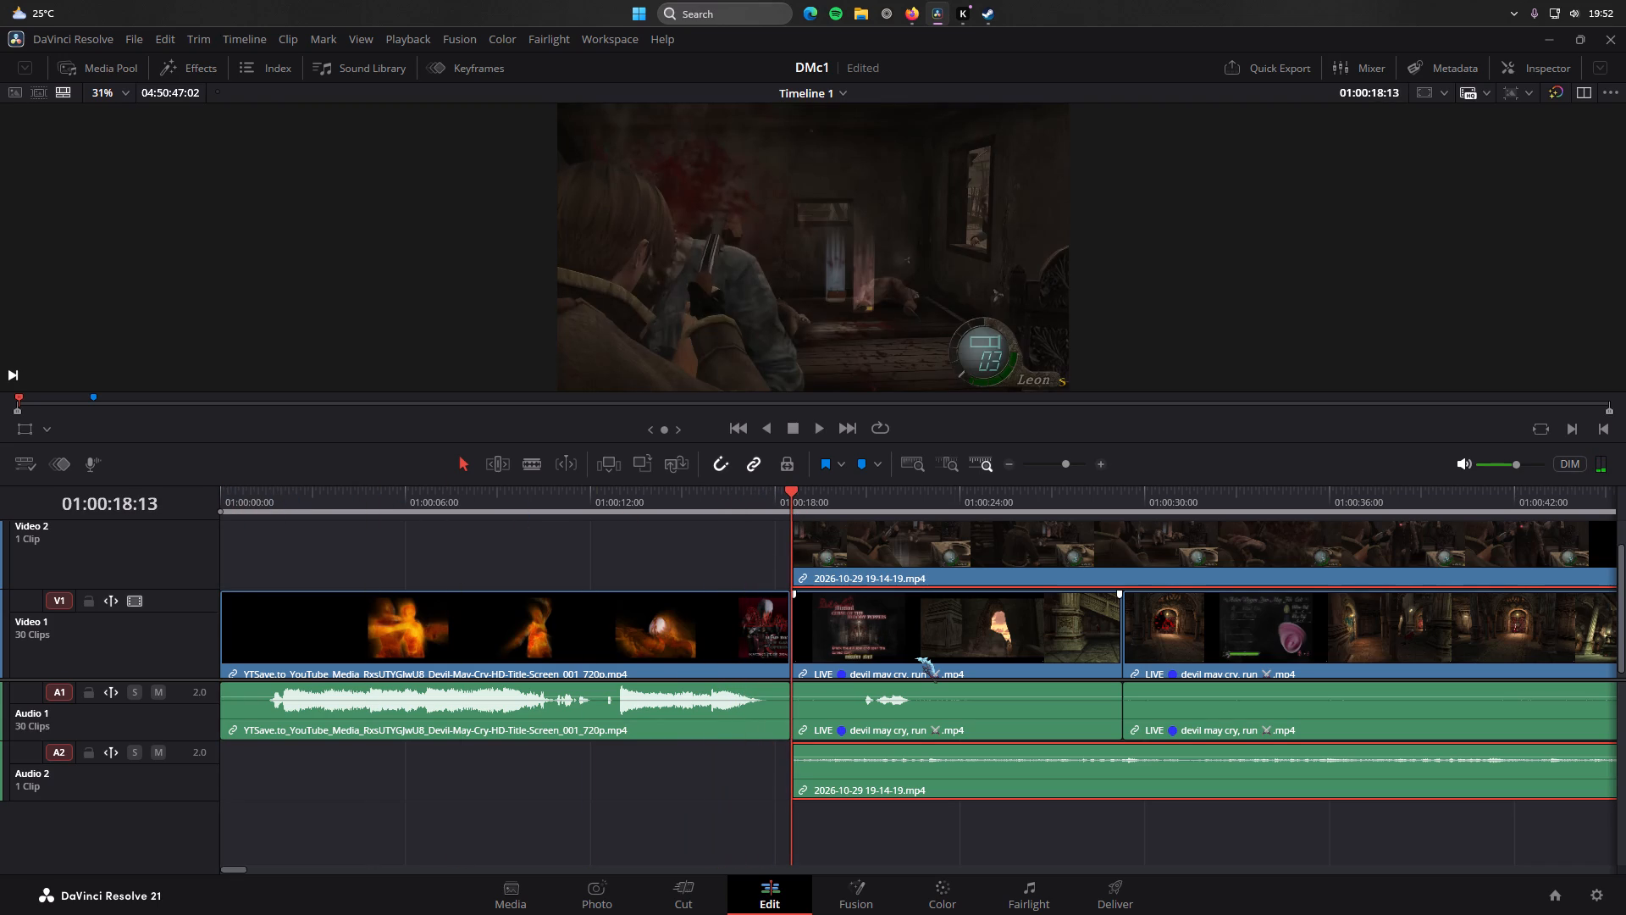
click(915, 658)
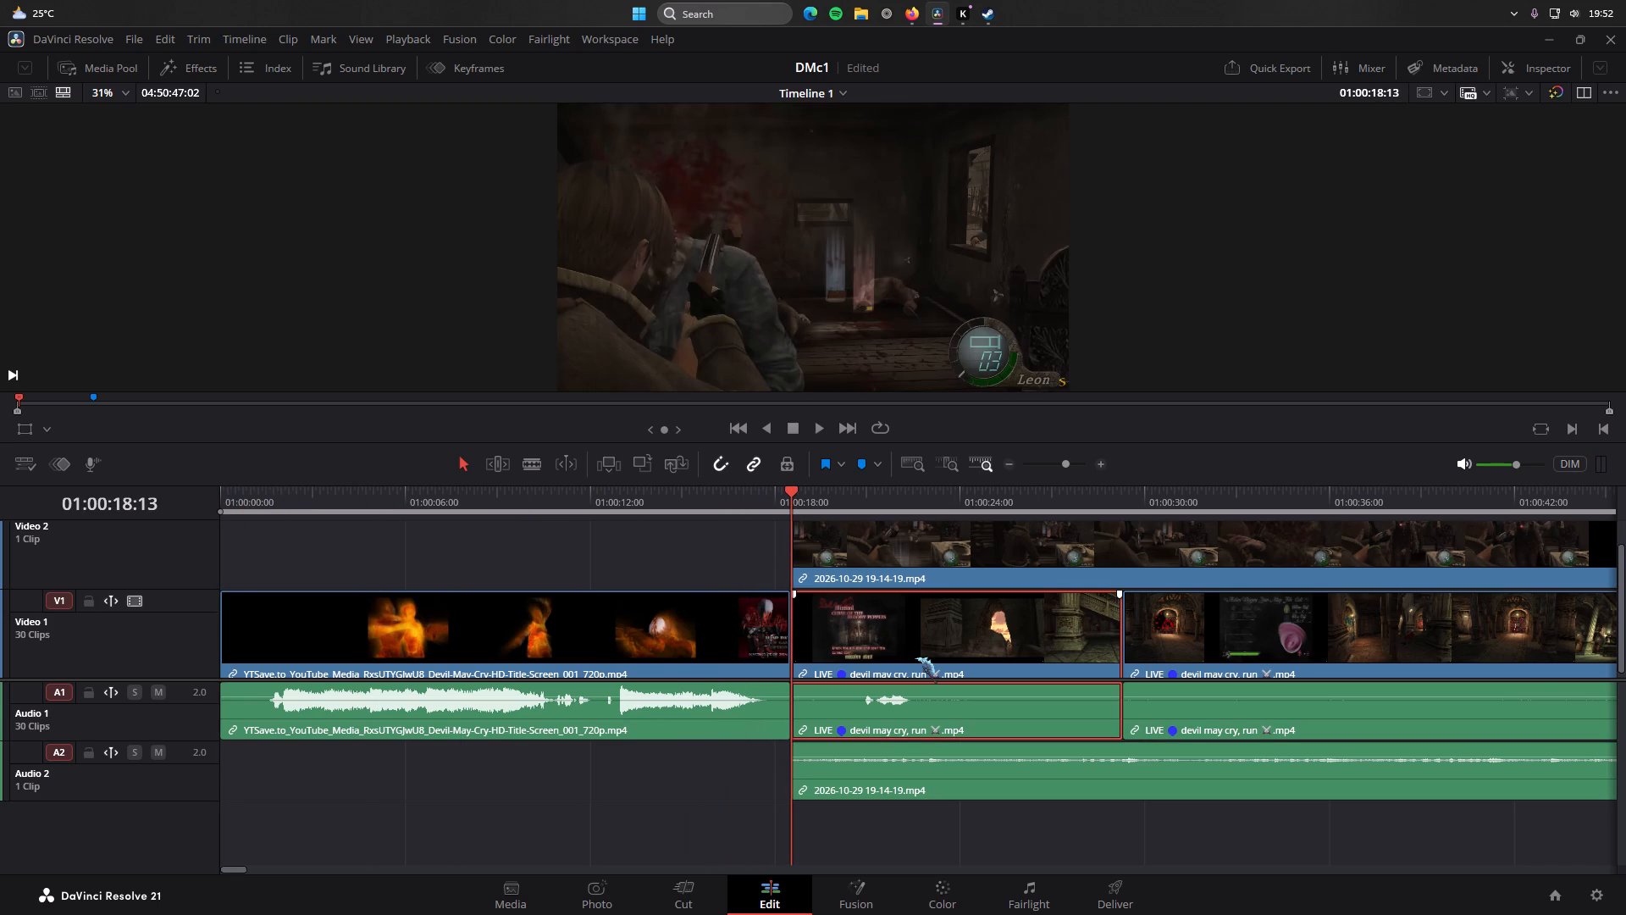
click(948, 554)
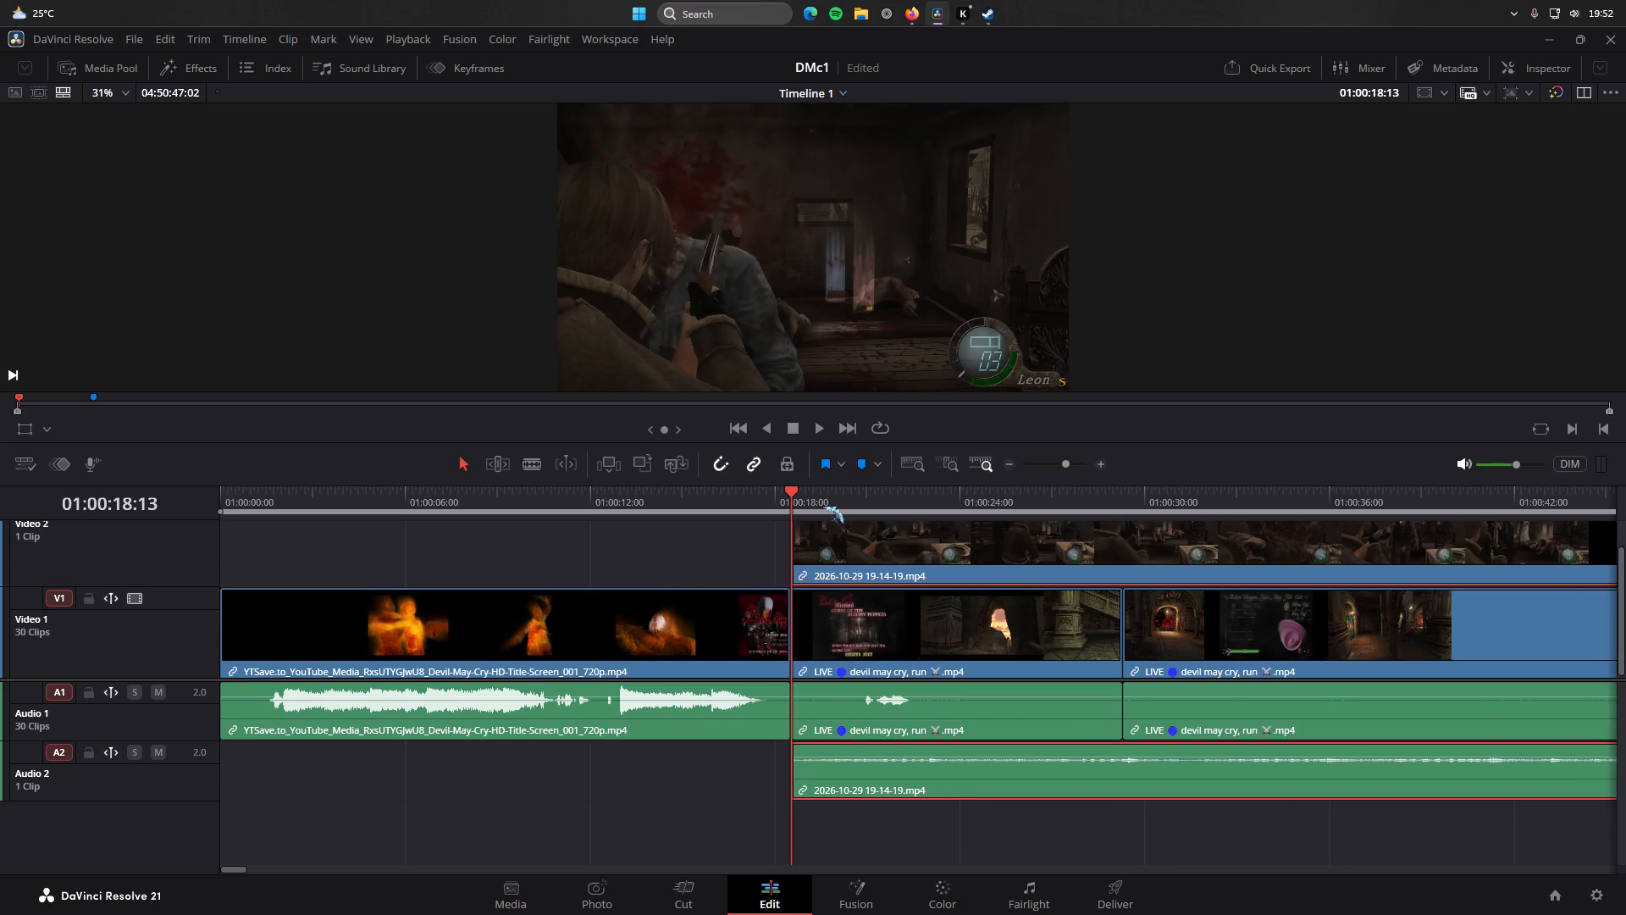
drag(775, 491, 968, 514)
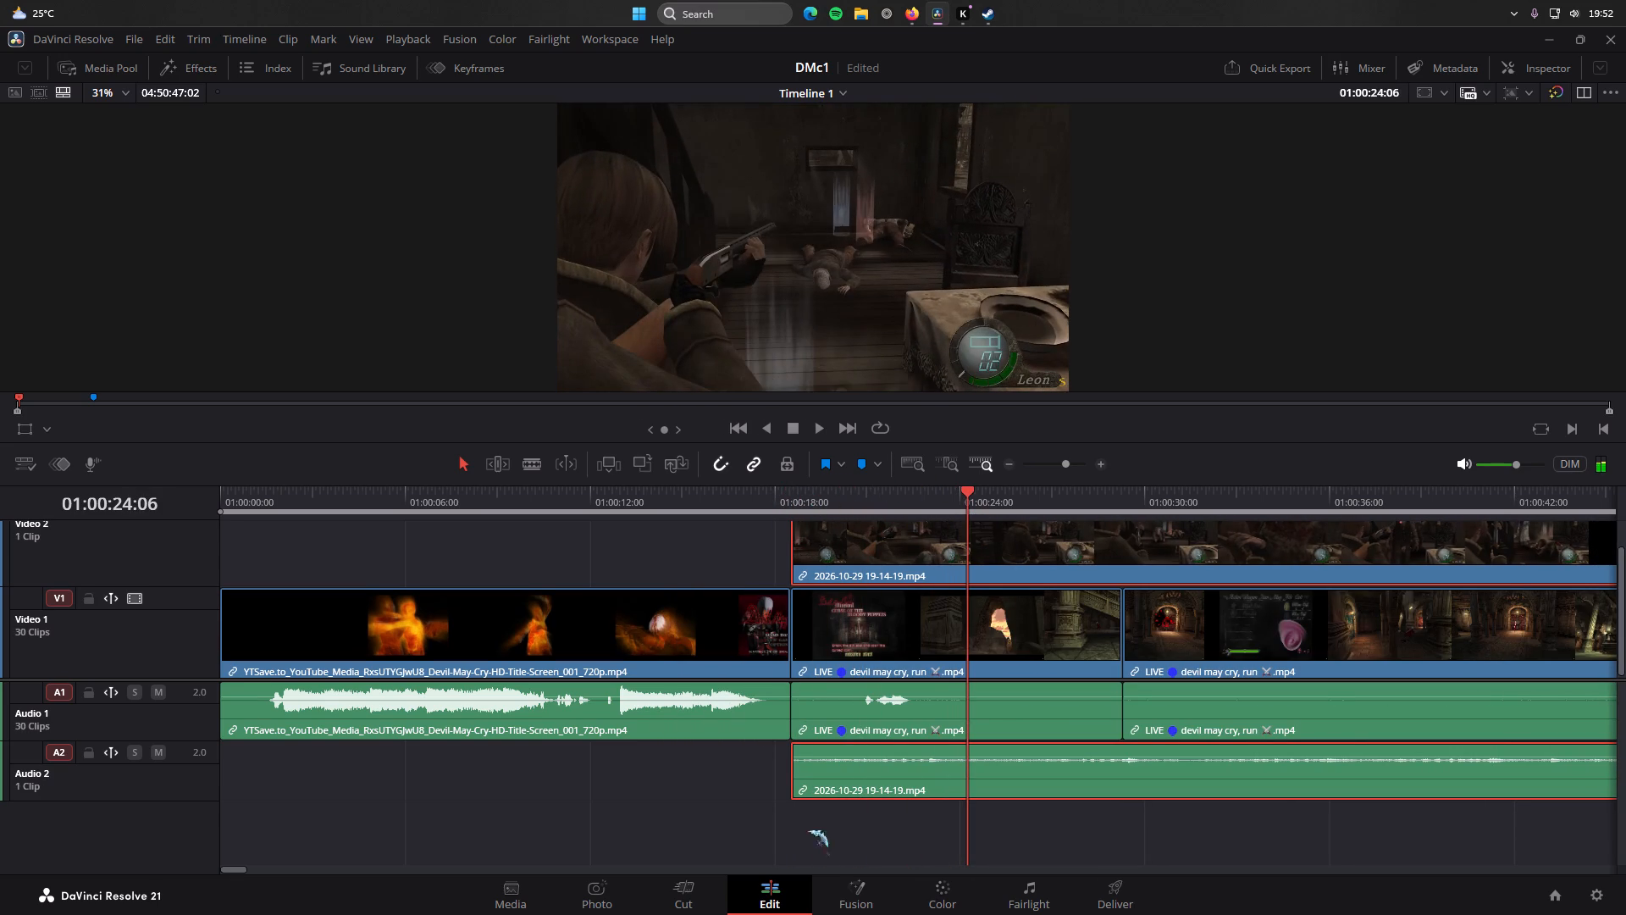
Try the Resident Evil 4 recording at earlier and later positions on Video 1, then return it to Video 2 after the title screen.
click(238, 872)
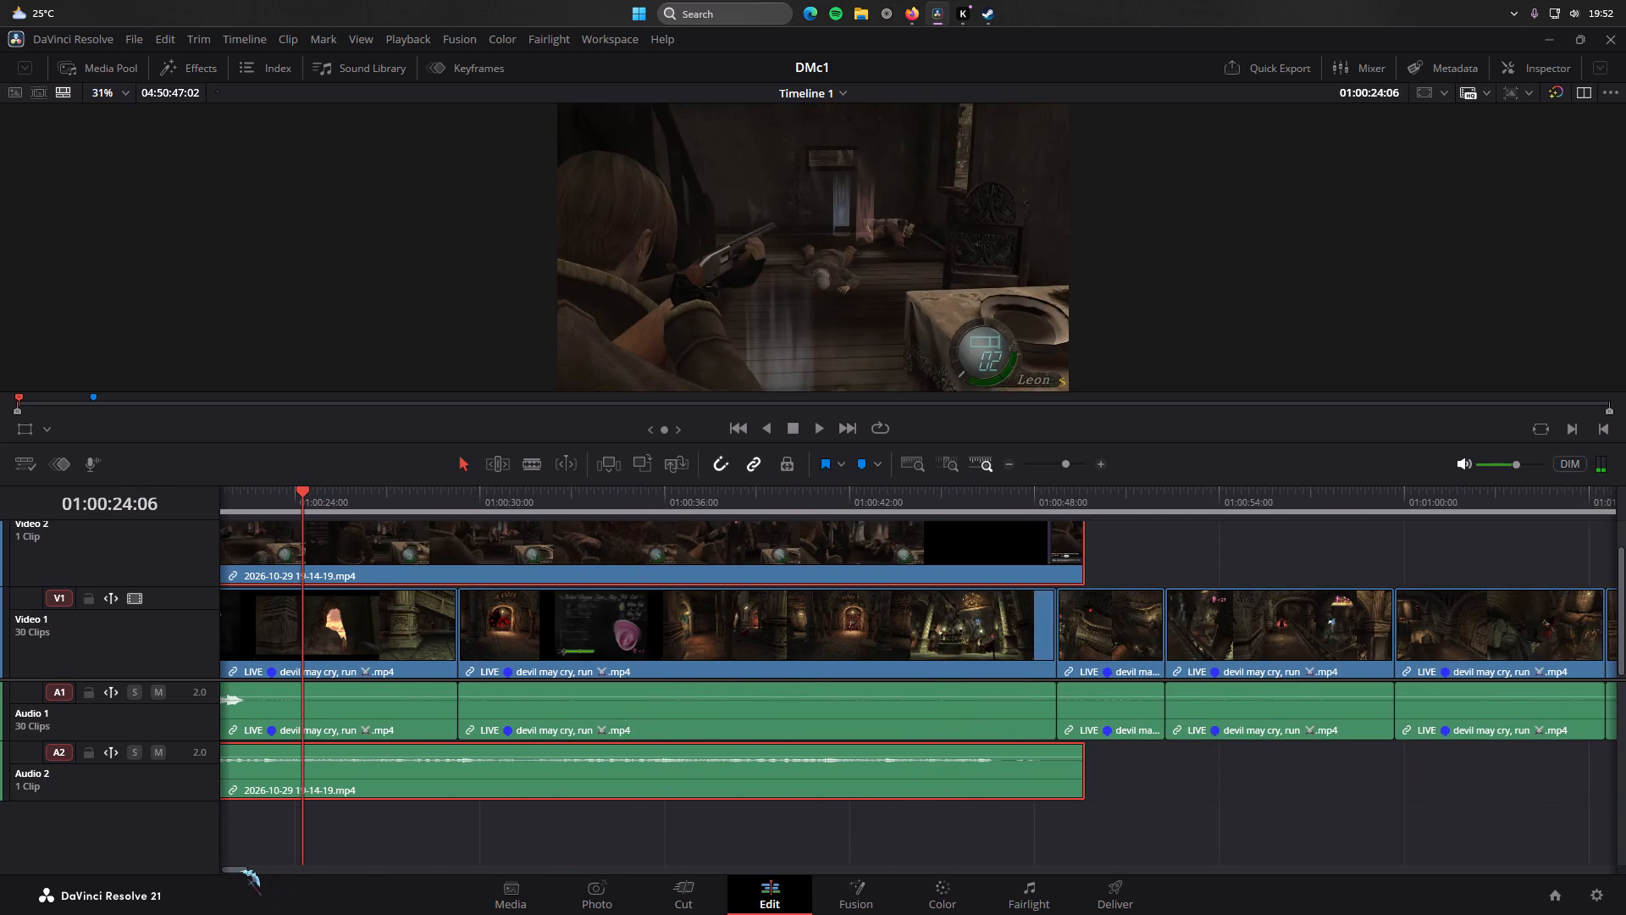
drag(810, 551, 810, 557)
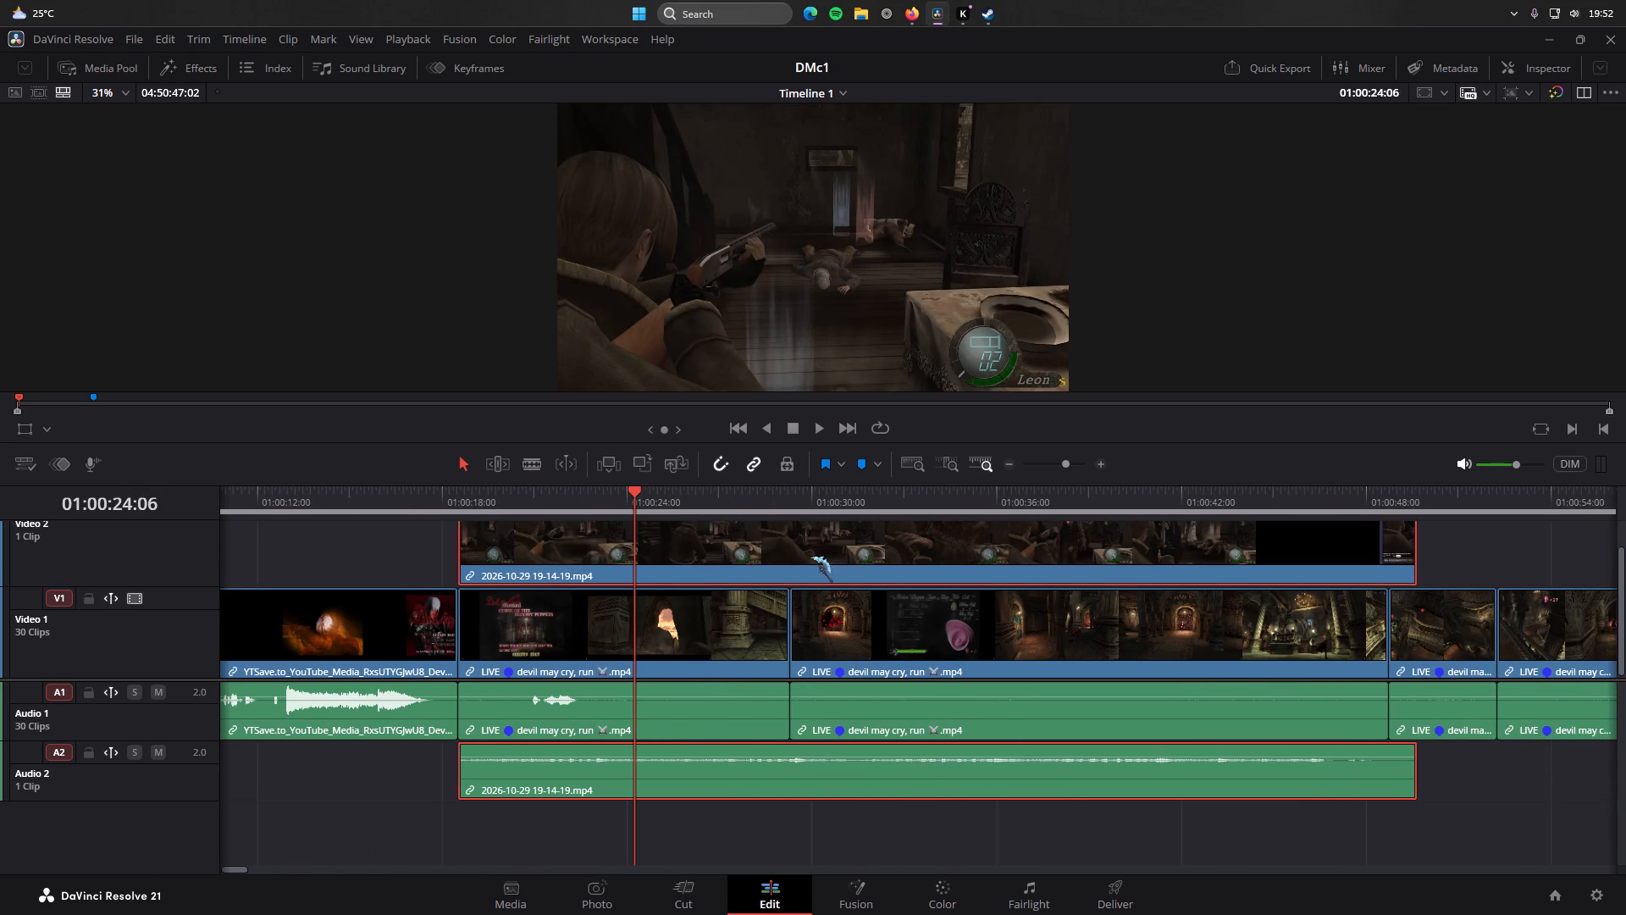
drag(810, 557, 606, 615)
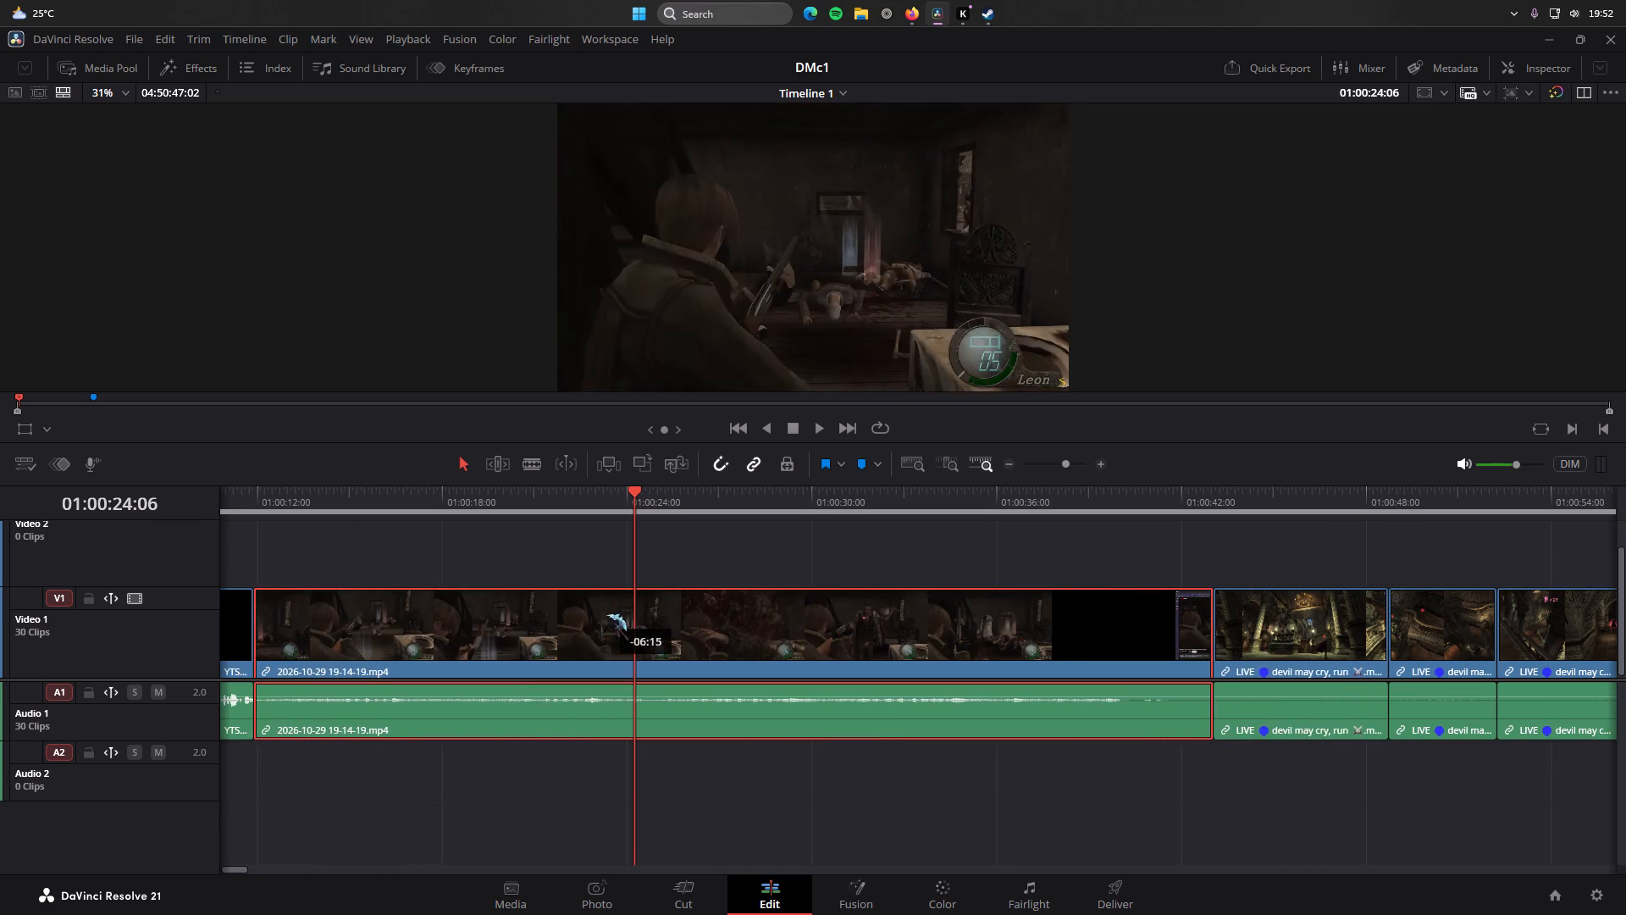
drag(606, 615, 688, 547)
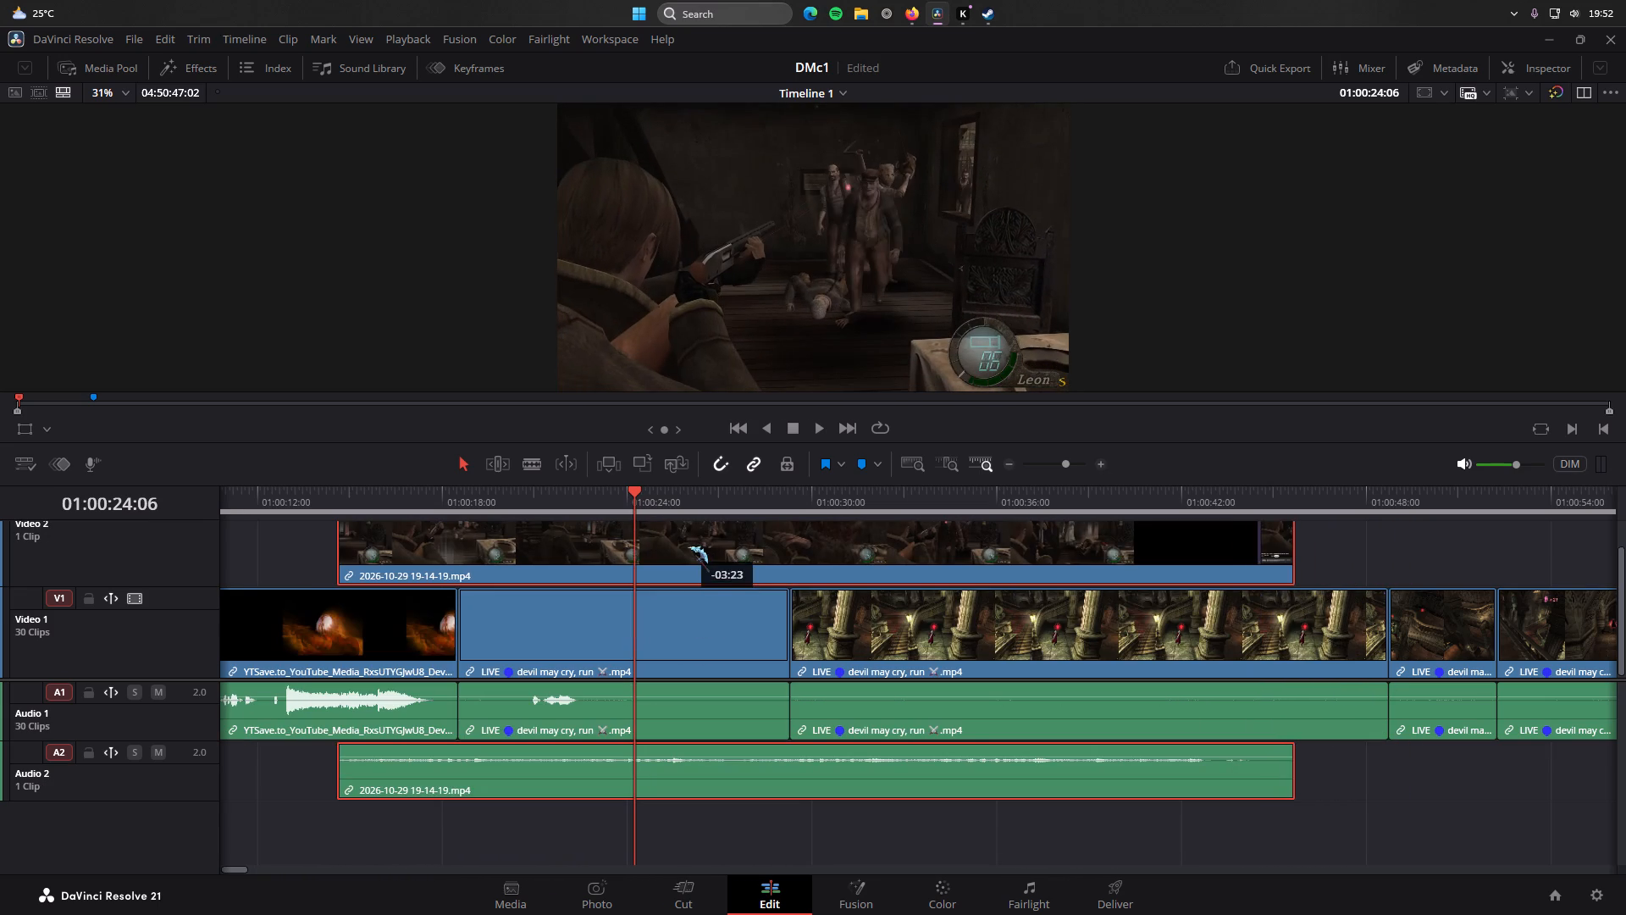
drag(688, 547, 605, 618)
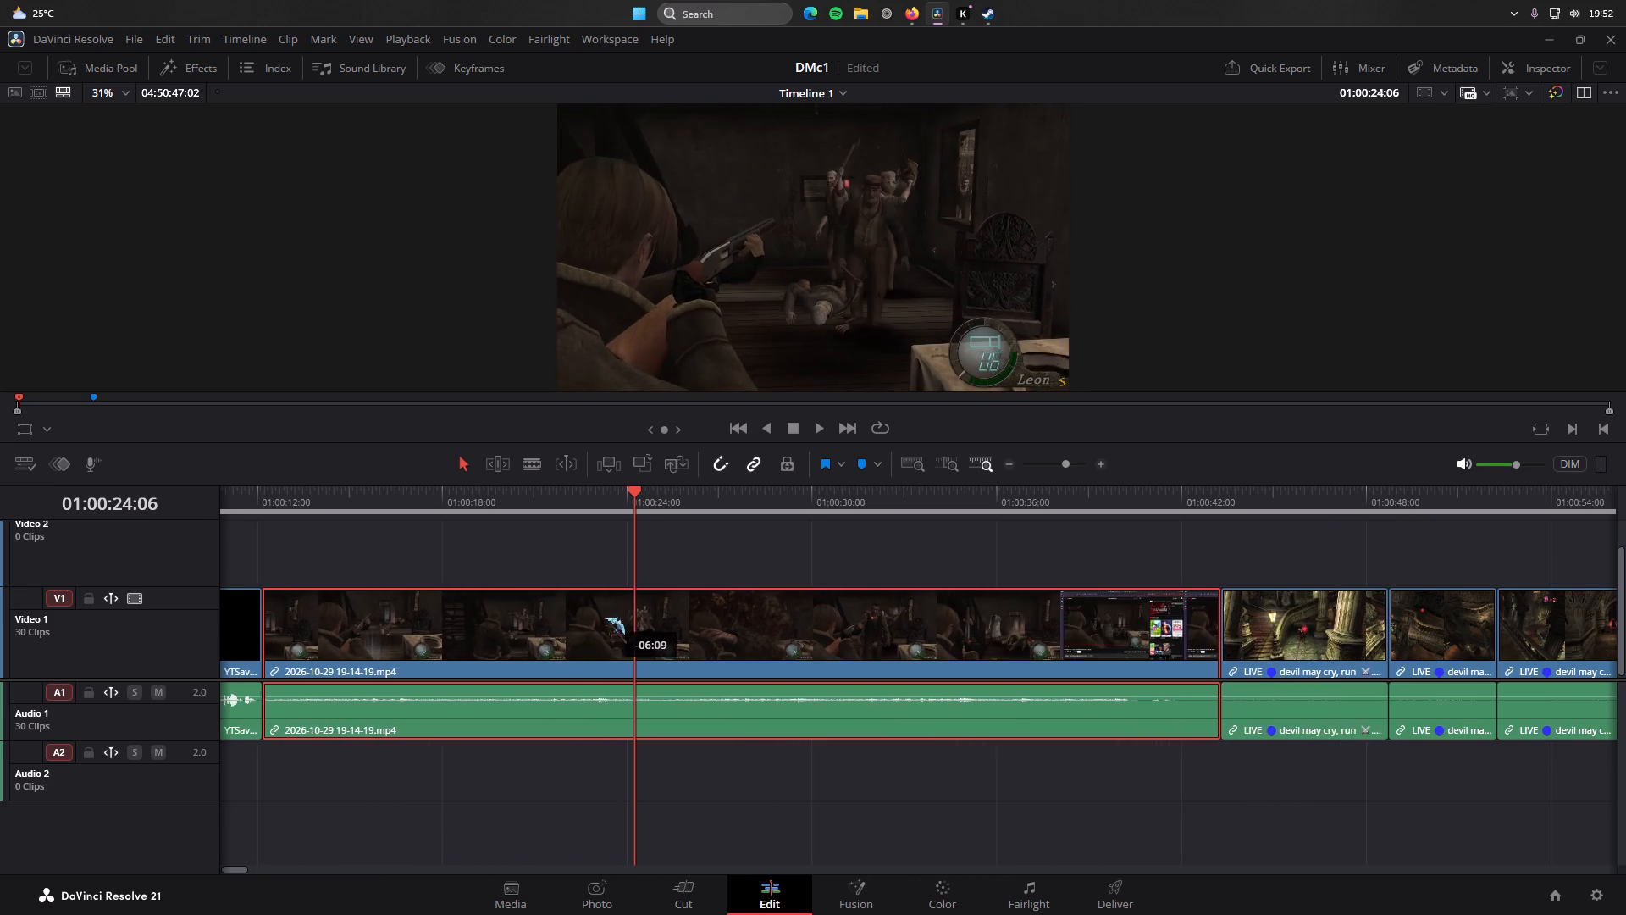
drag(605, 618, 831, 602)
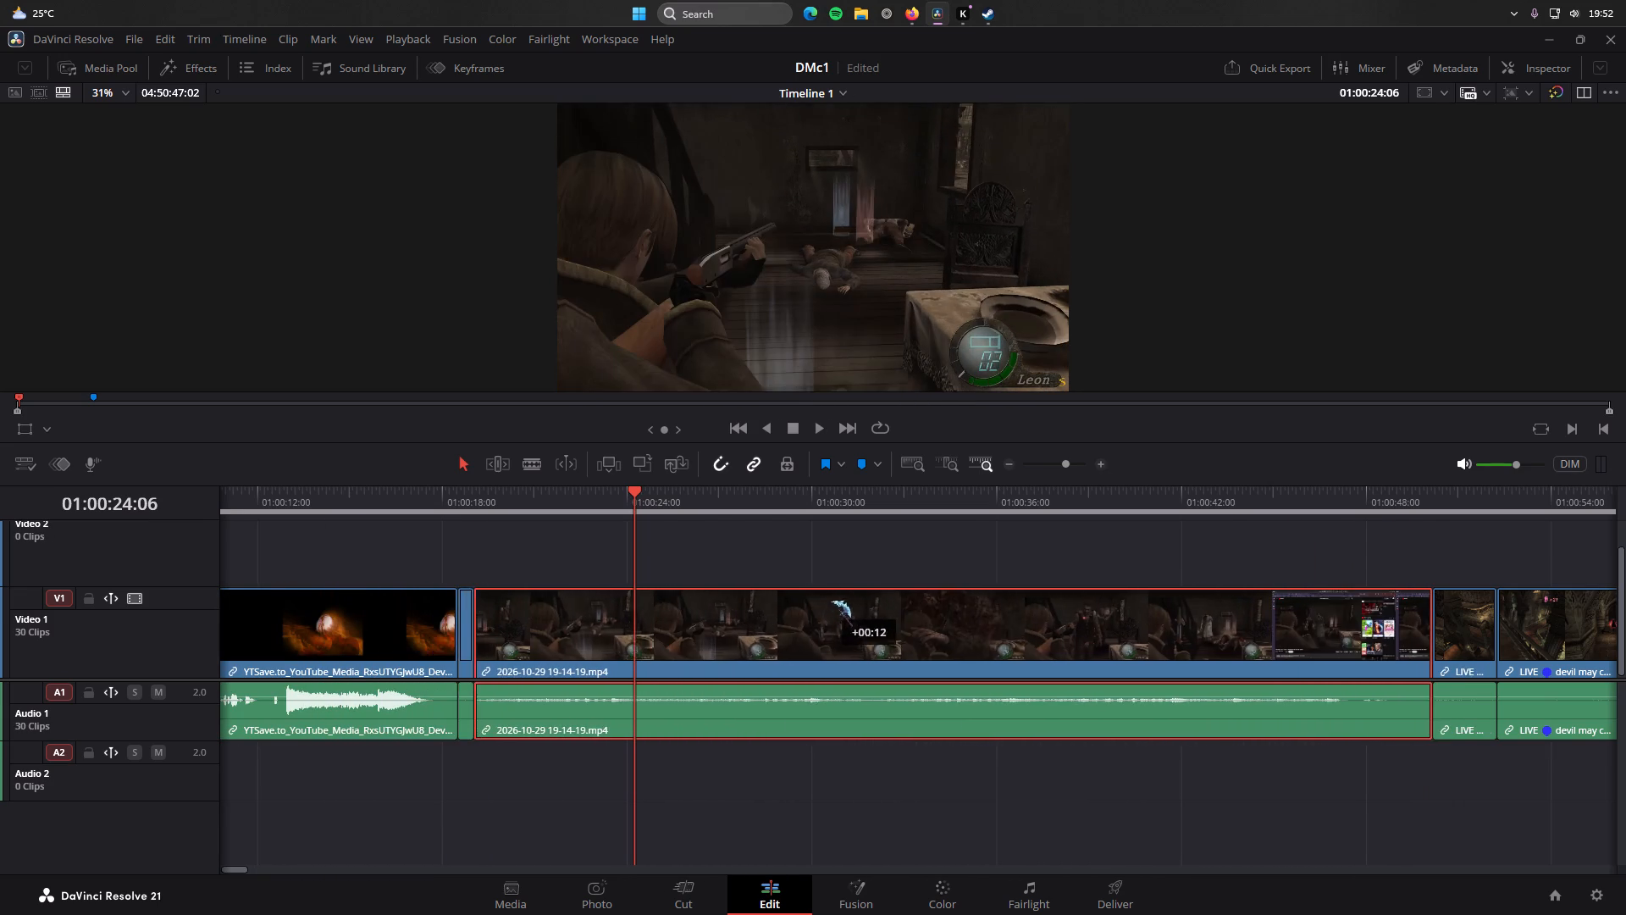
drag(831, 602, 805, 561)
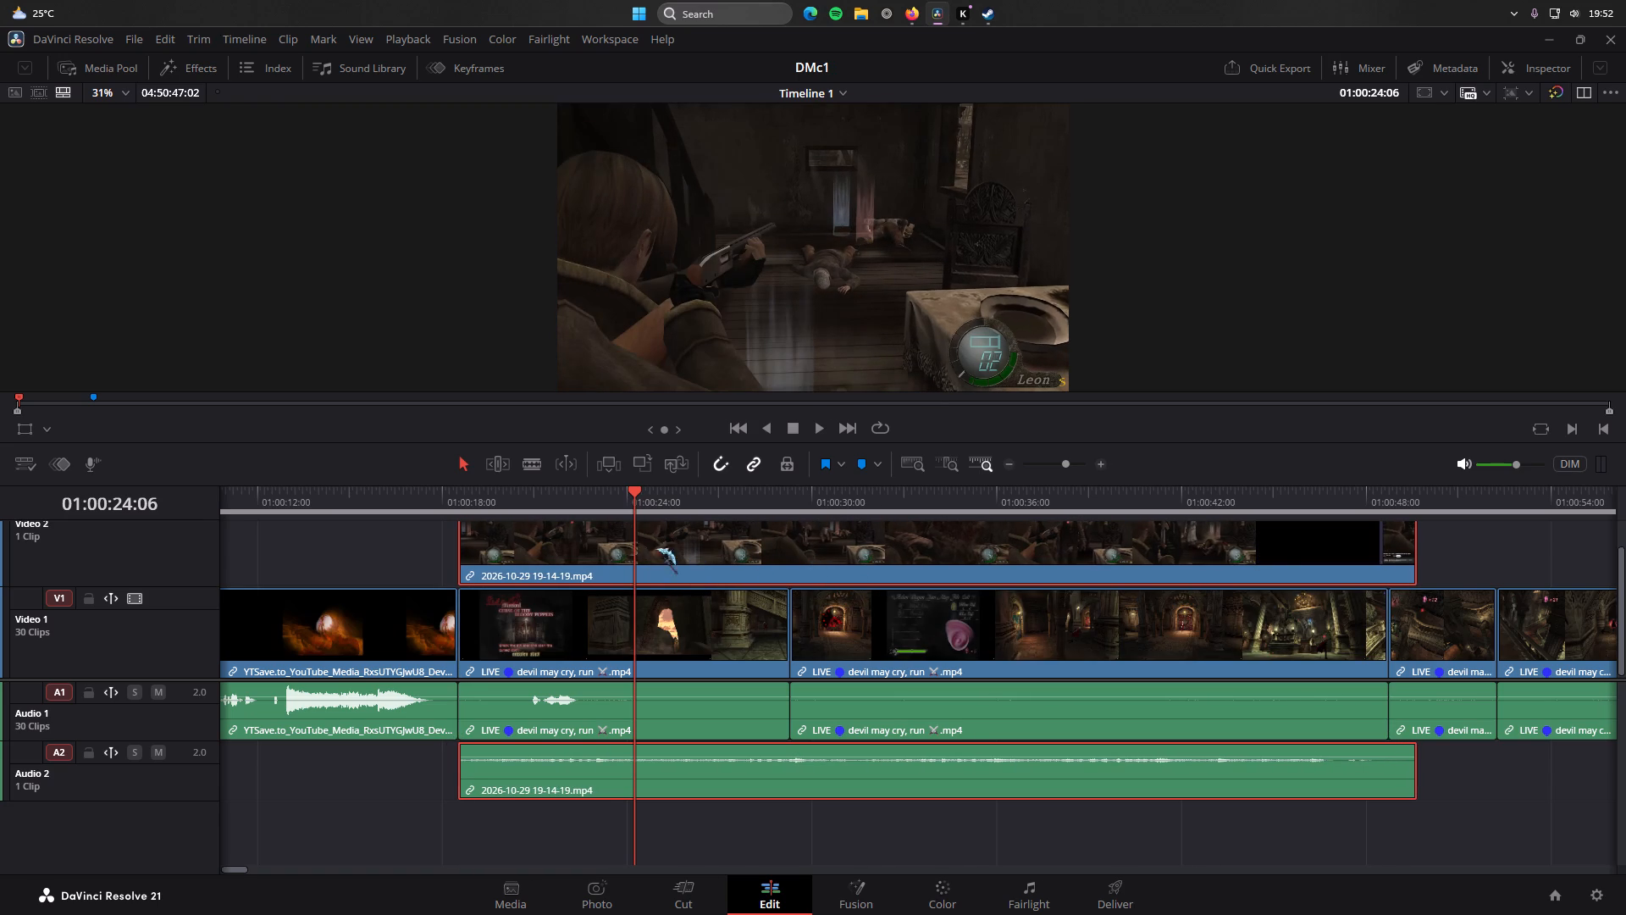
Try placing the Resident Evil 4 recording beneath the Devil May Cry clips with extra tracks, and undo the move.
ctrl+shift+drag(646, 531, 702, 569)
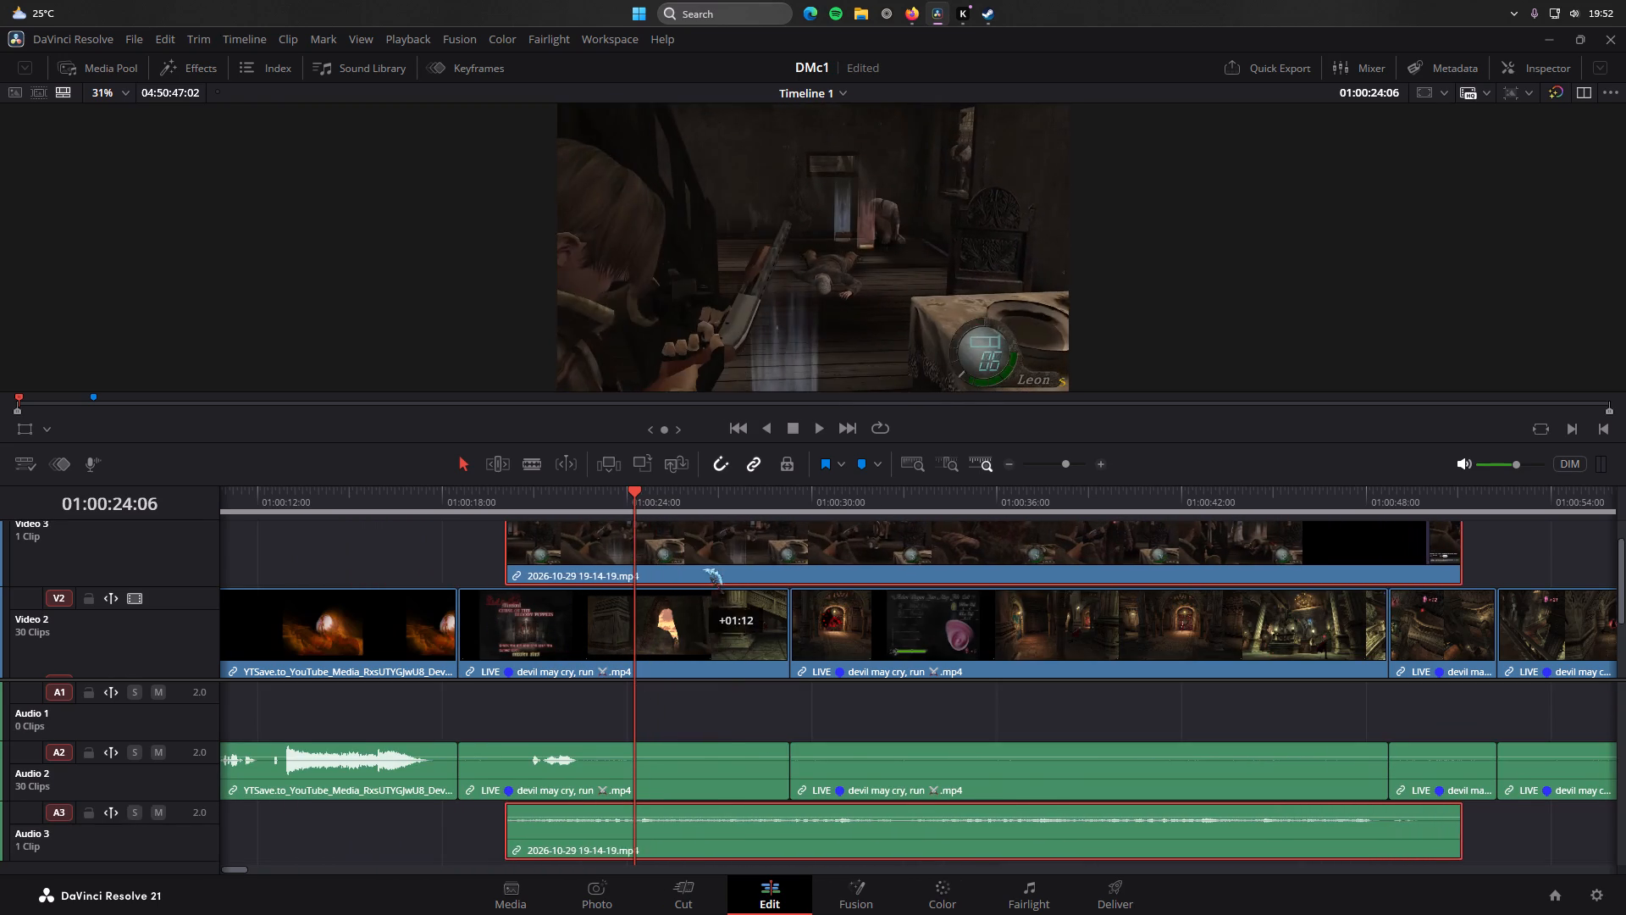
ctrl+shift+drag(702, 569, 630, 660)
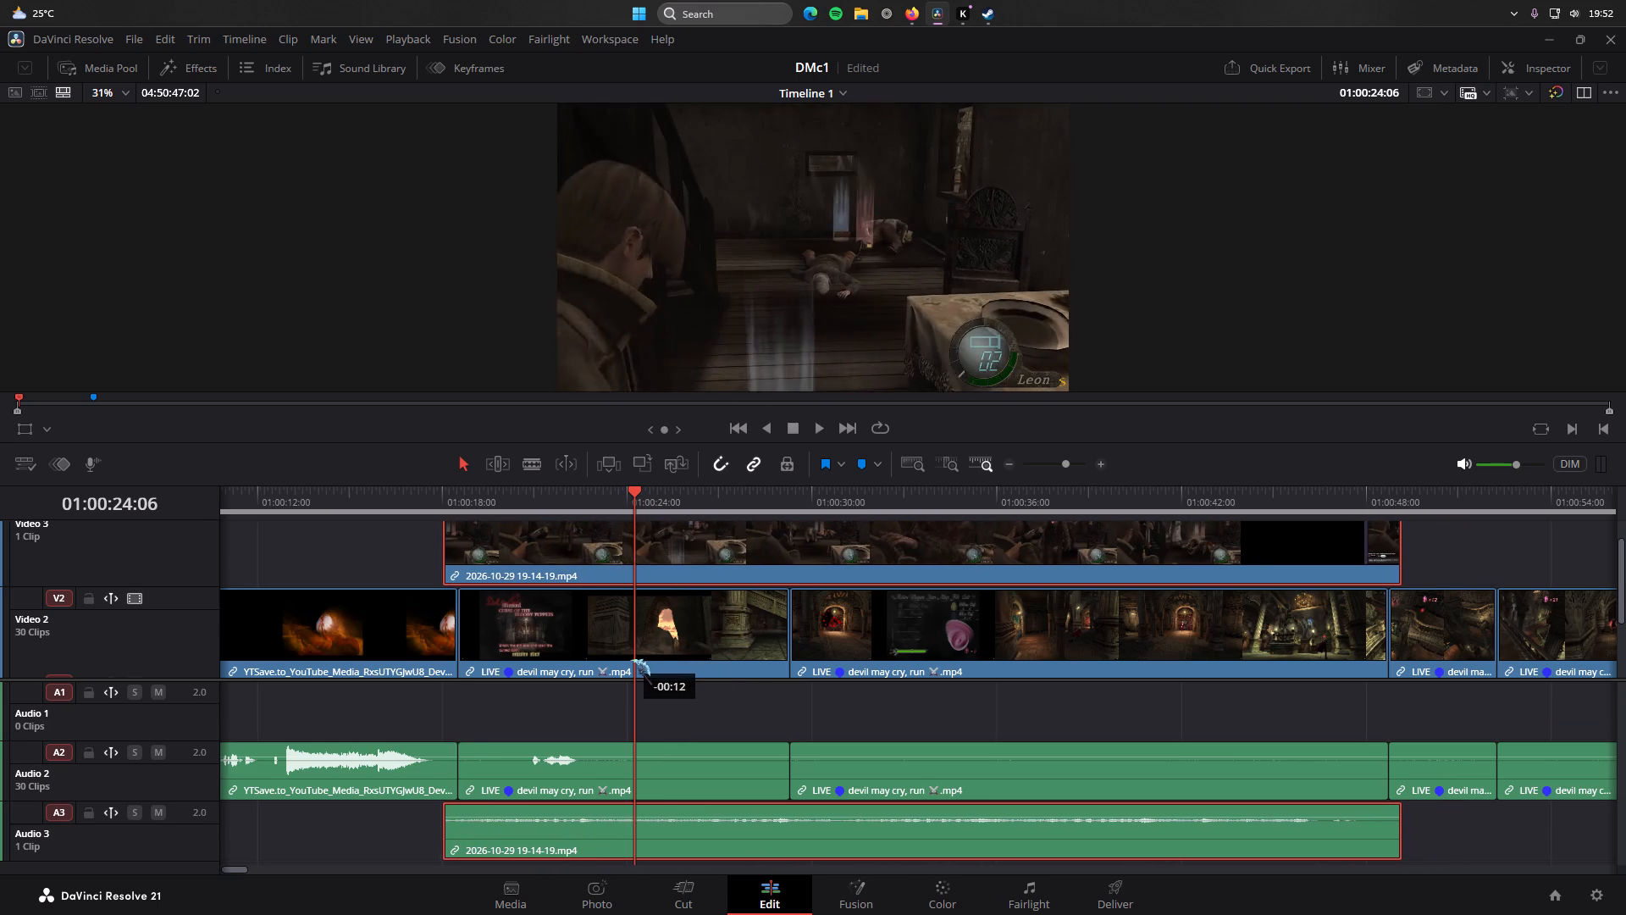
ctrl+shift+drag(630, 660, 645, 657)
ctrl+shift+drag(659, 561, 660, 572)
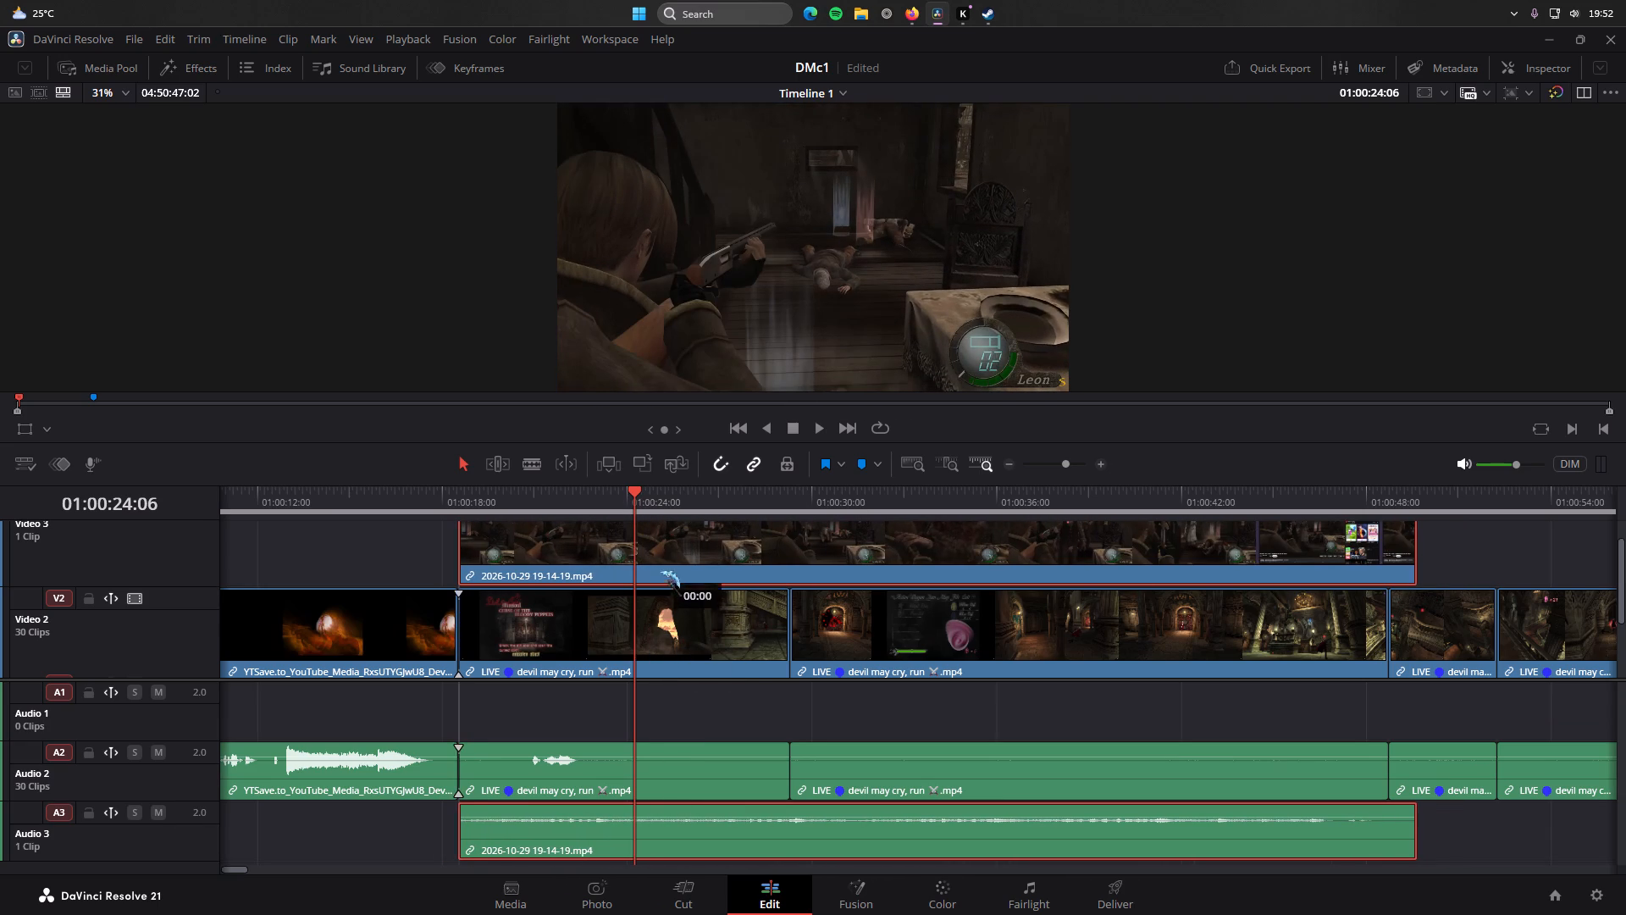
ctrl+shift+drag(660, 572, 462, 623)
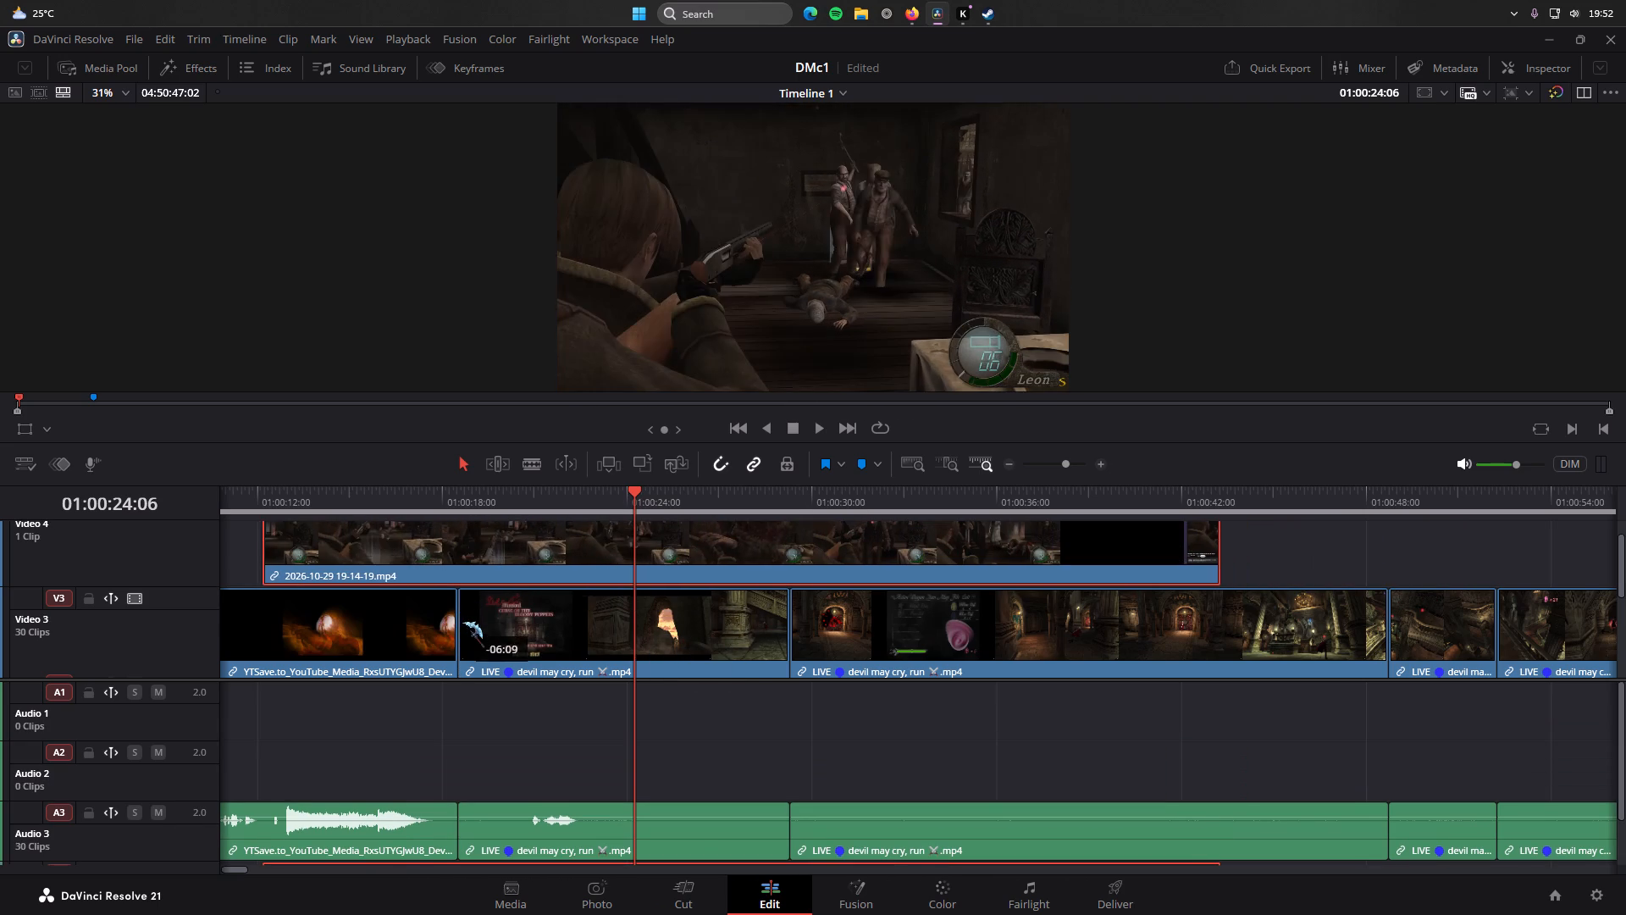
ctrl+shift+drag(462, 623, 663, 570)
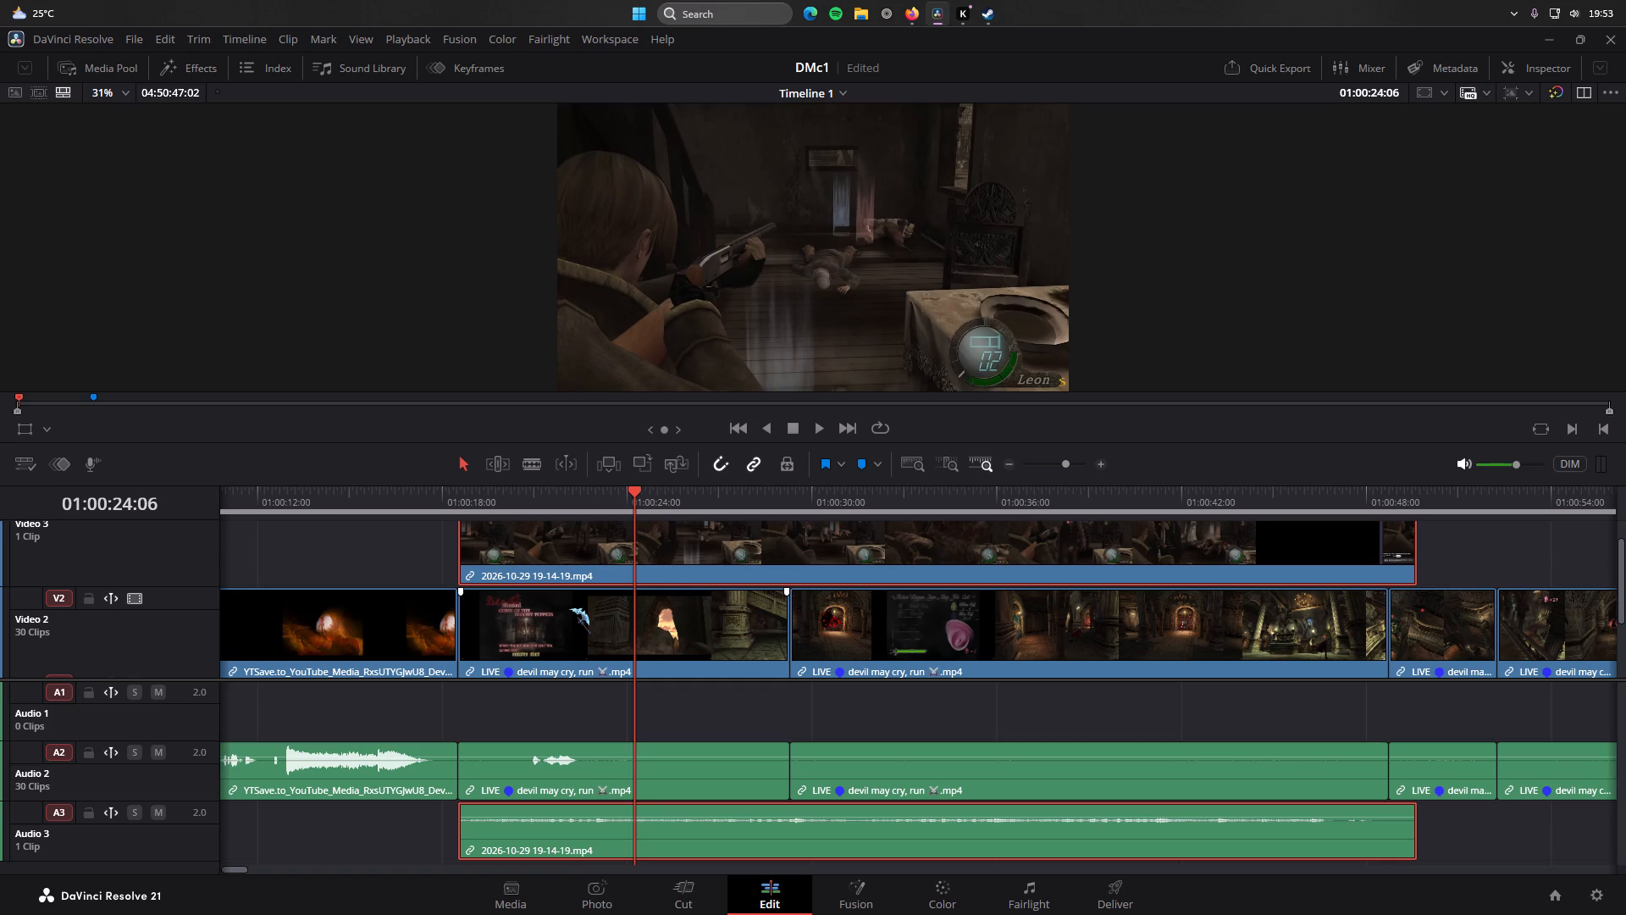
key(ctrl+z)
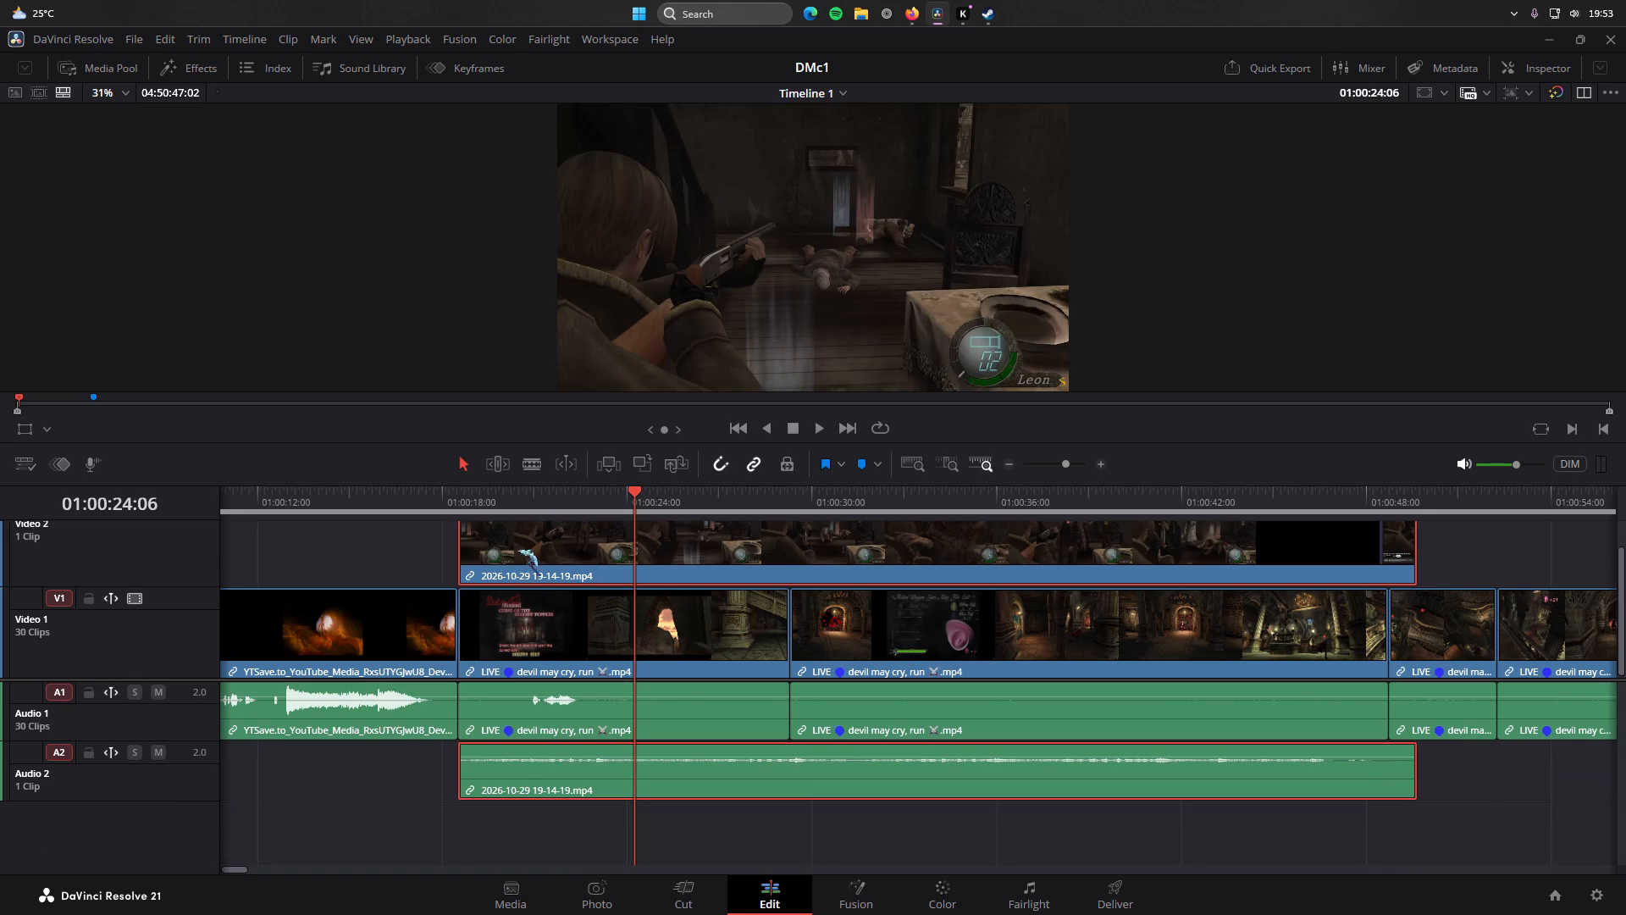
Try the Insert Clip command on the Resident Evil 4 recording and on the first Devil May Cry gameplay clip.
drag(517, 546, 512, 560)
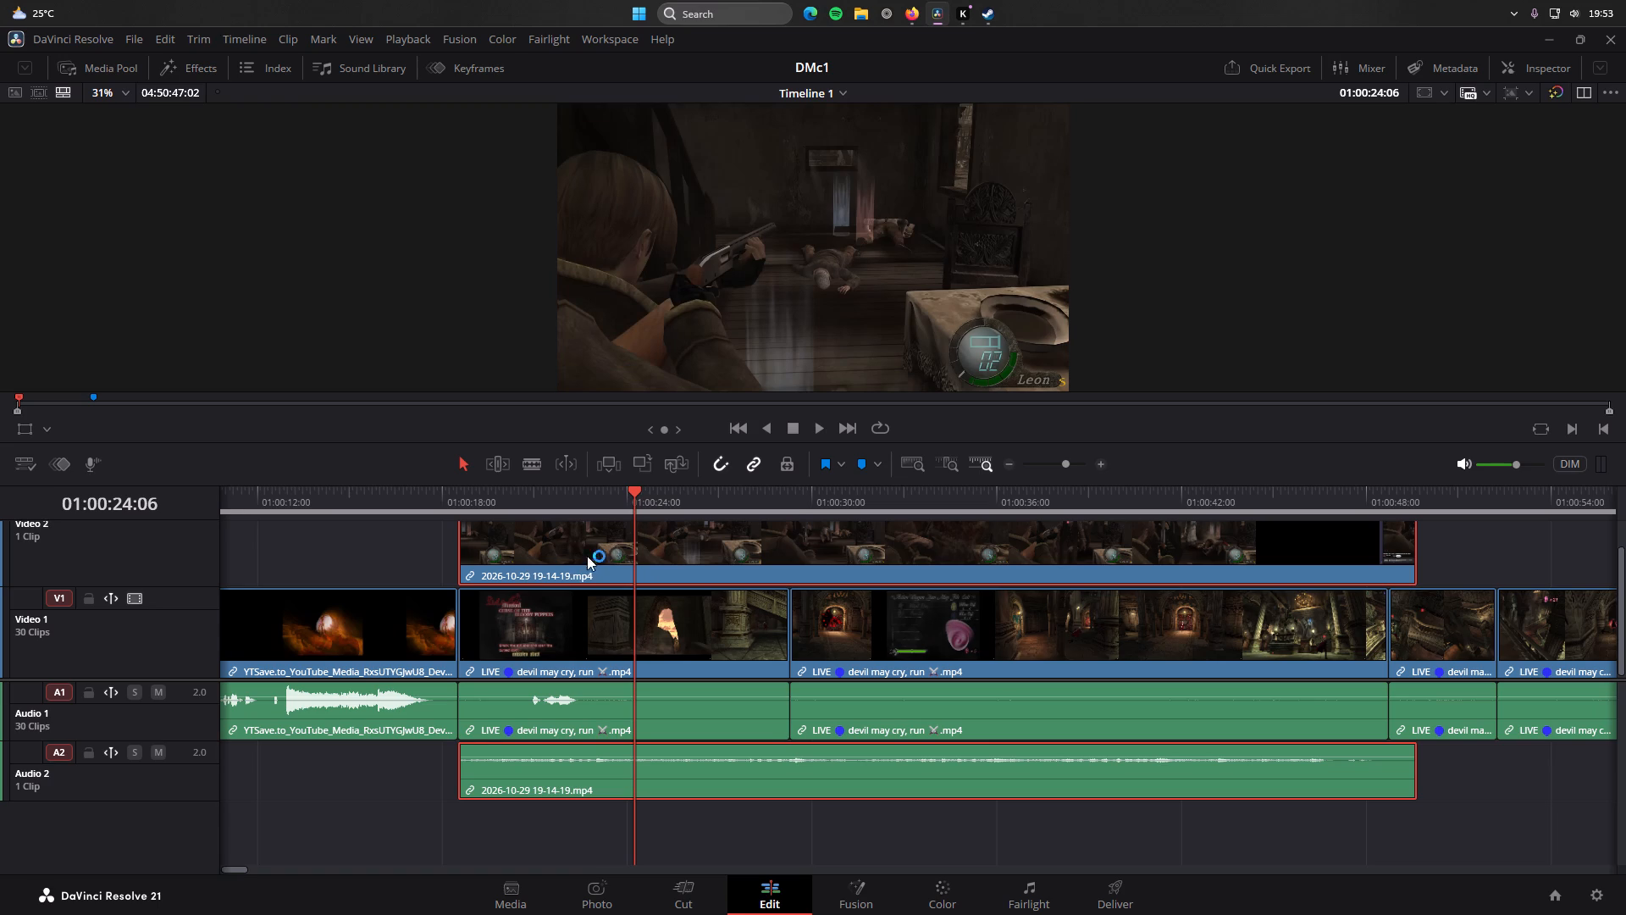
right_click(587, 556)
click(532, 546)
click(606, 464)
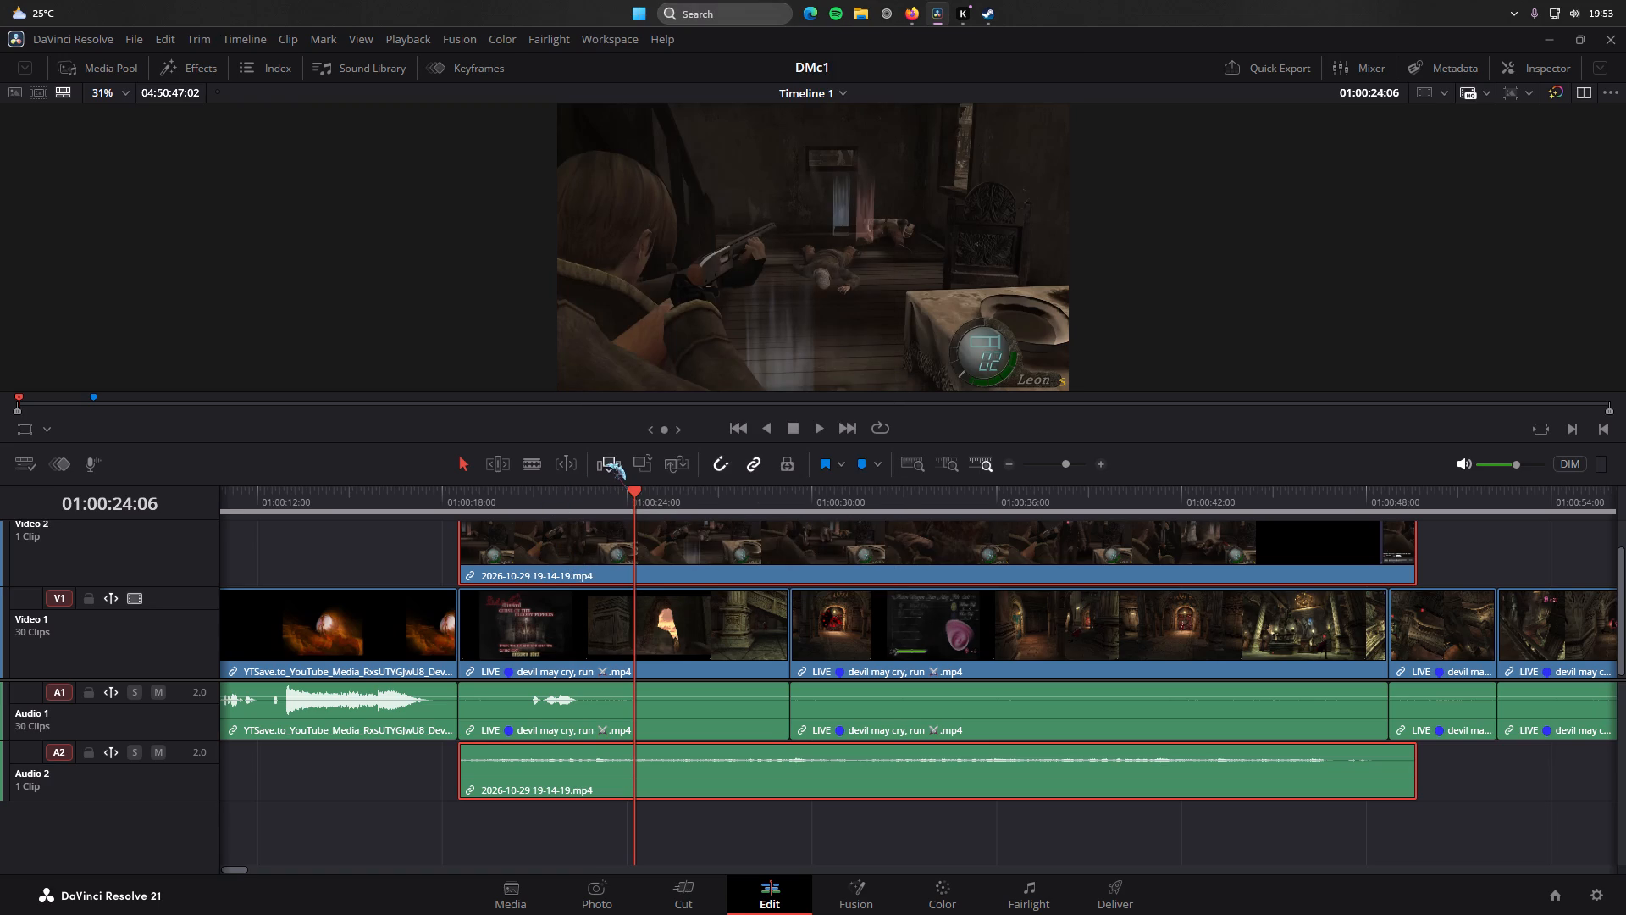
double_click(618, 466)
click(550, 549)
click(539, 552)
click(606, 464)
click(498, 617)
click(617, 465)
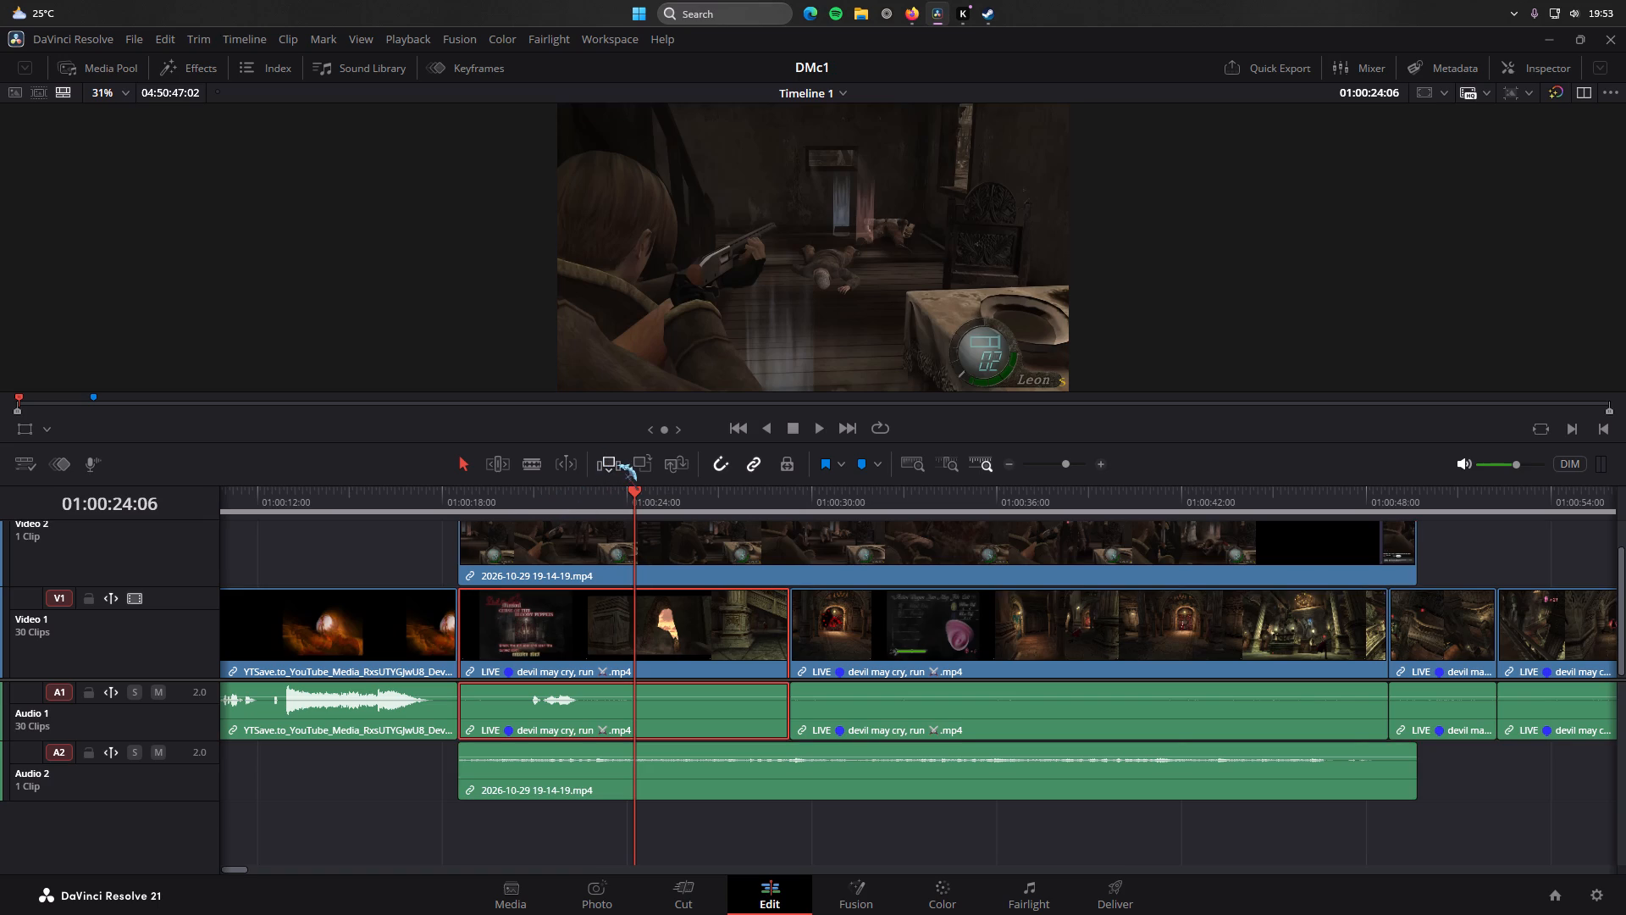
Check the clip options of the Resident Evil 4 recording and look at it in the source viewer.
click(582, 540)
right_click(581, 540)
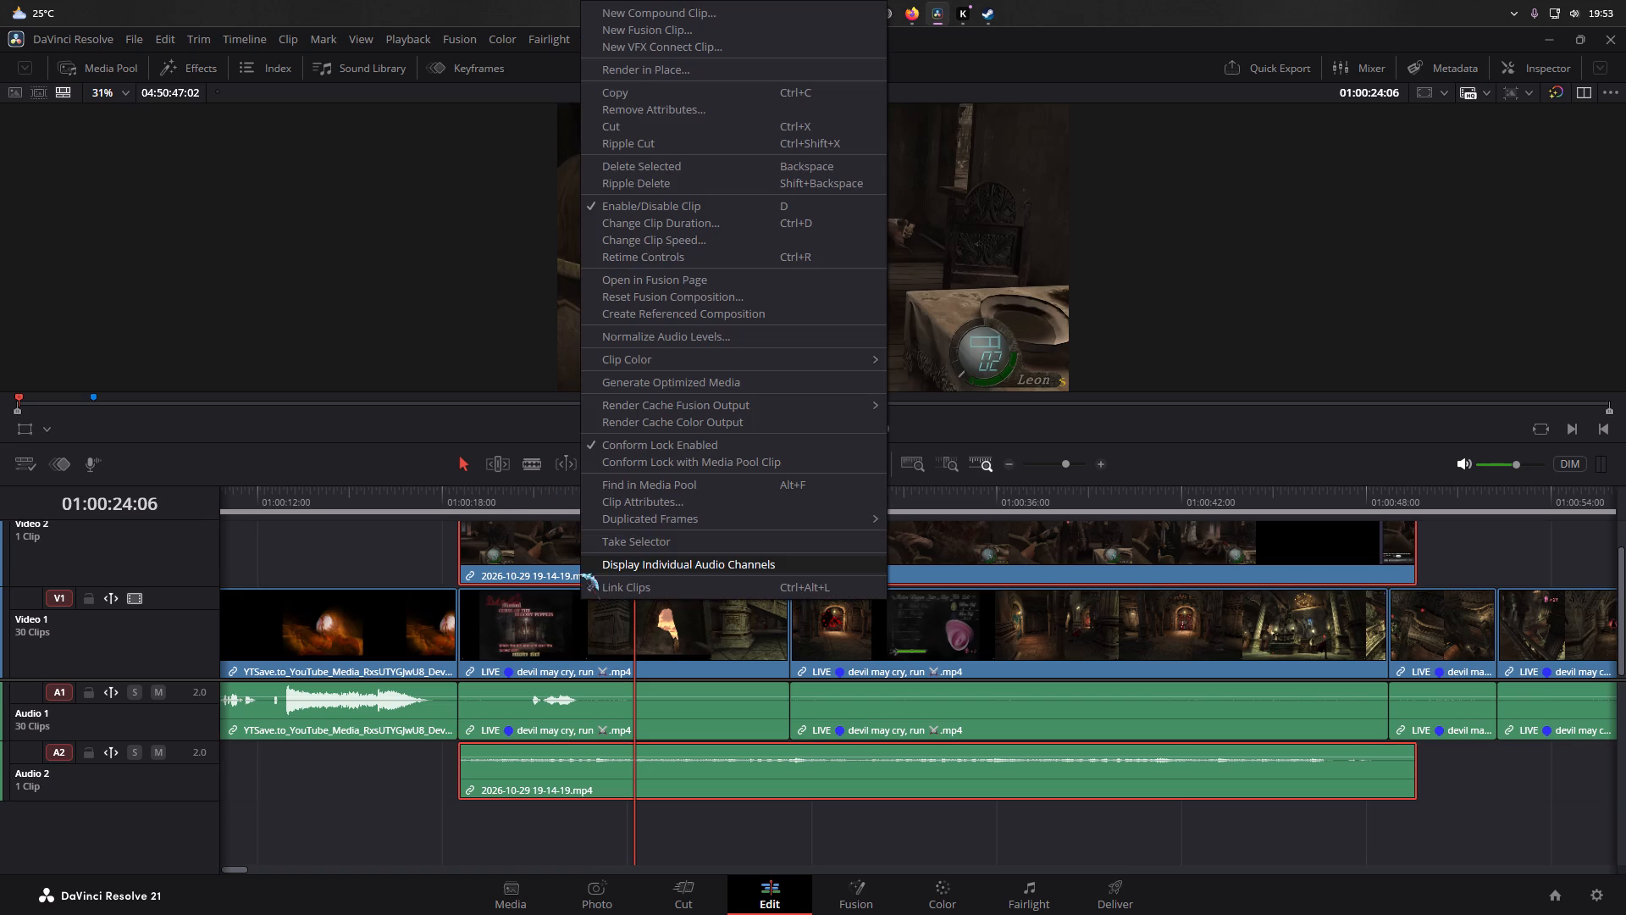
double_click(528, 557)
right_click(523, 557)
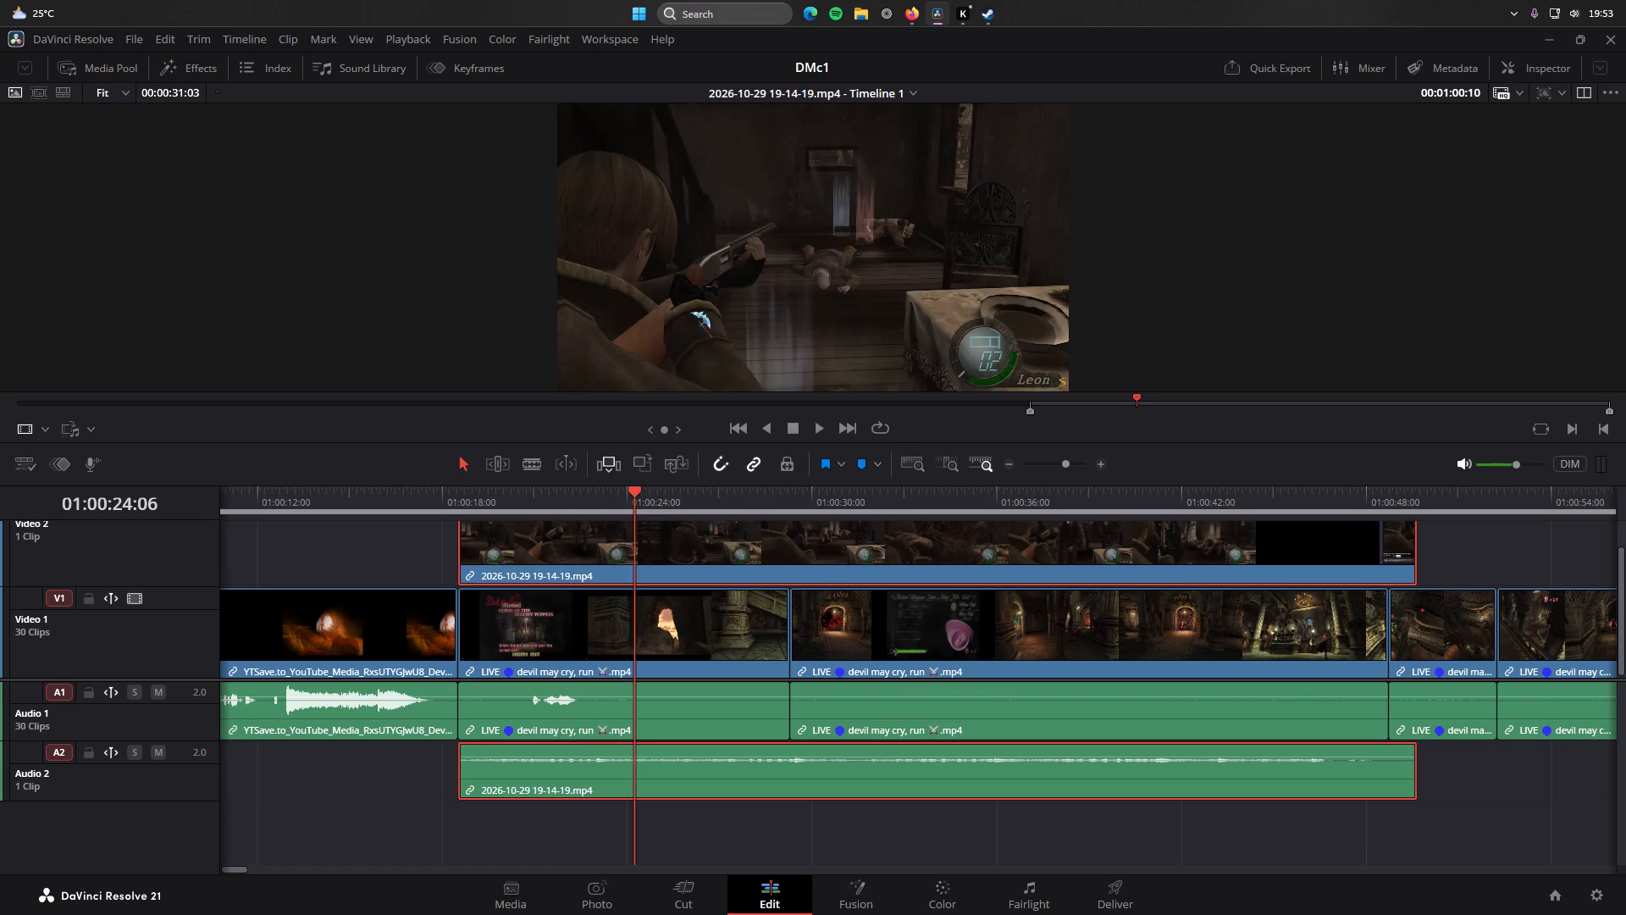
drag(583, 535, 581, 560)
click(501, 618)
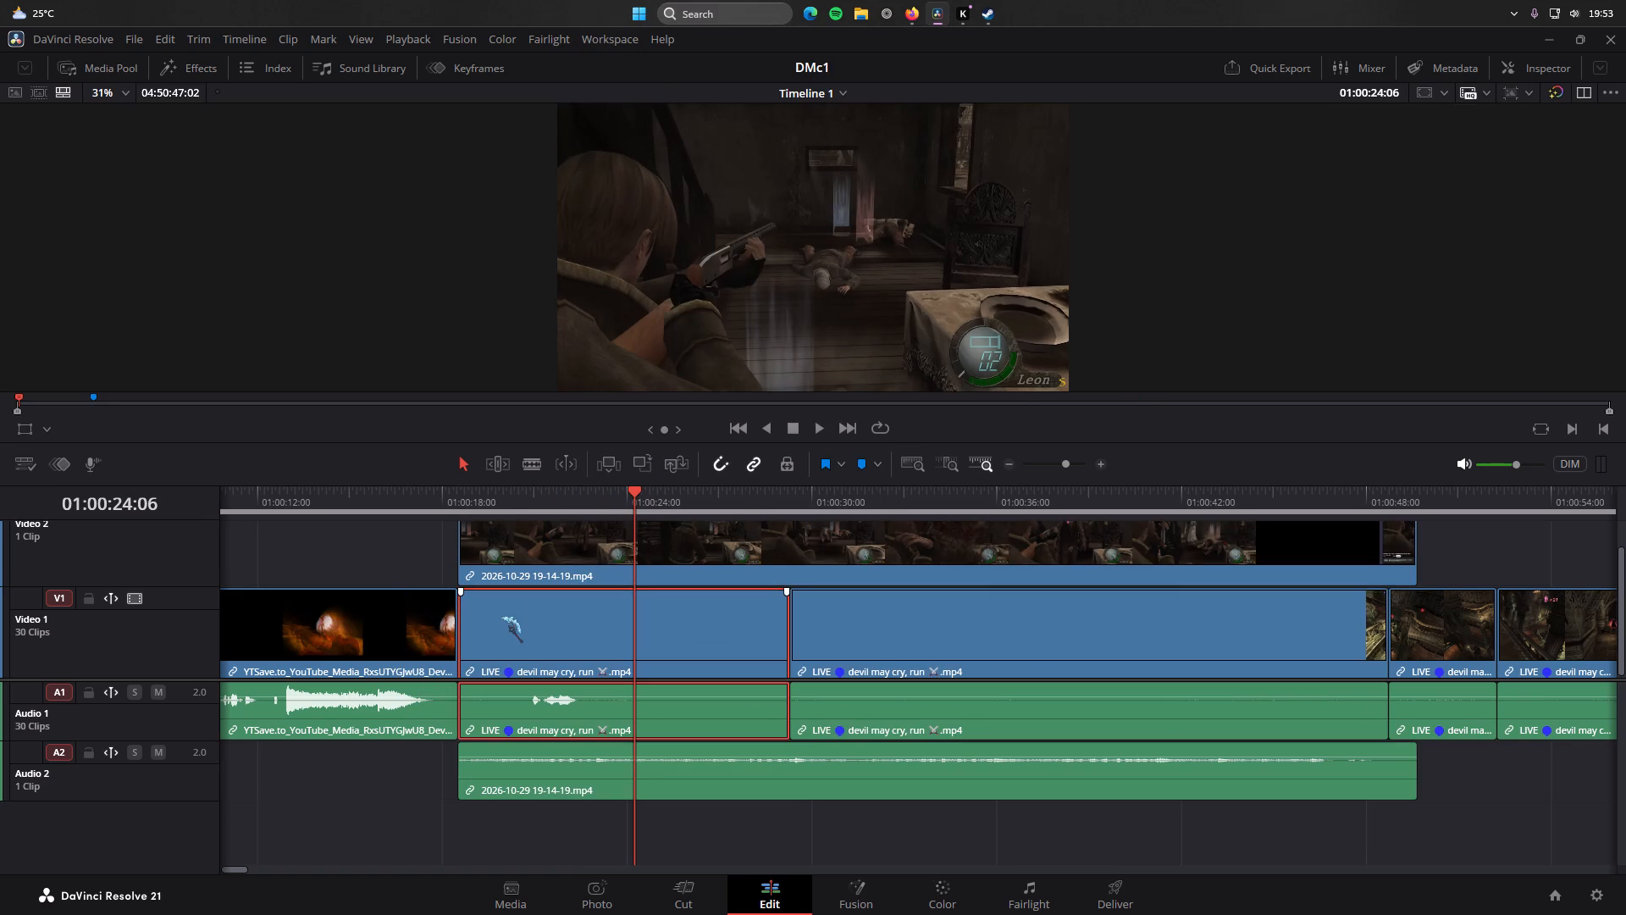
Park the playhead at 01:00:24:02 and open the Resident Evil 4 recording from Video 2 in the source viewer.
drag(626, 499, 485, 512)
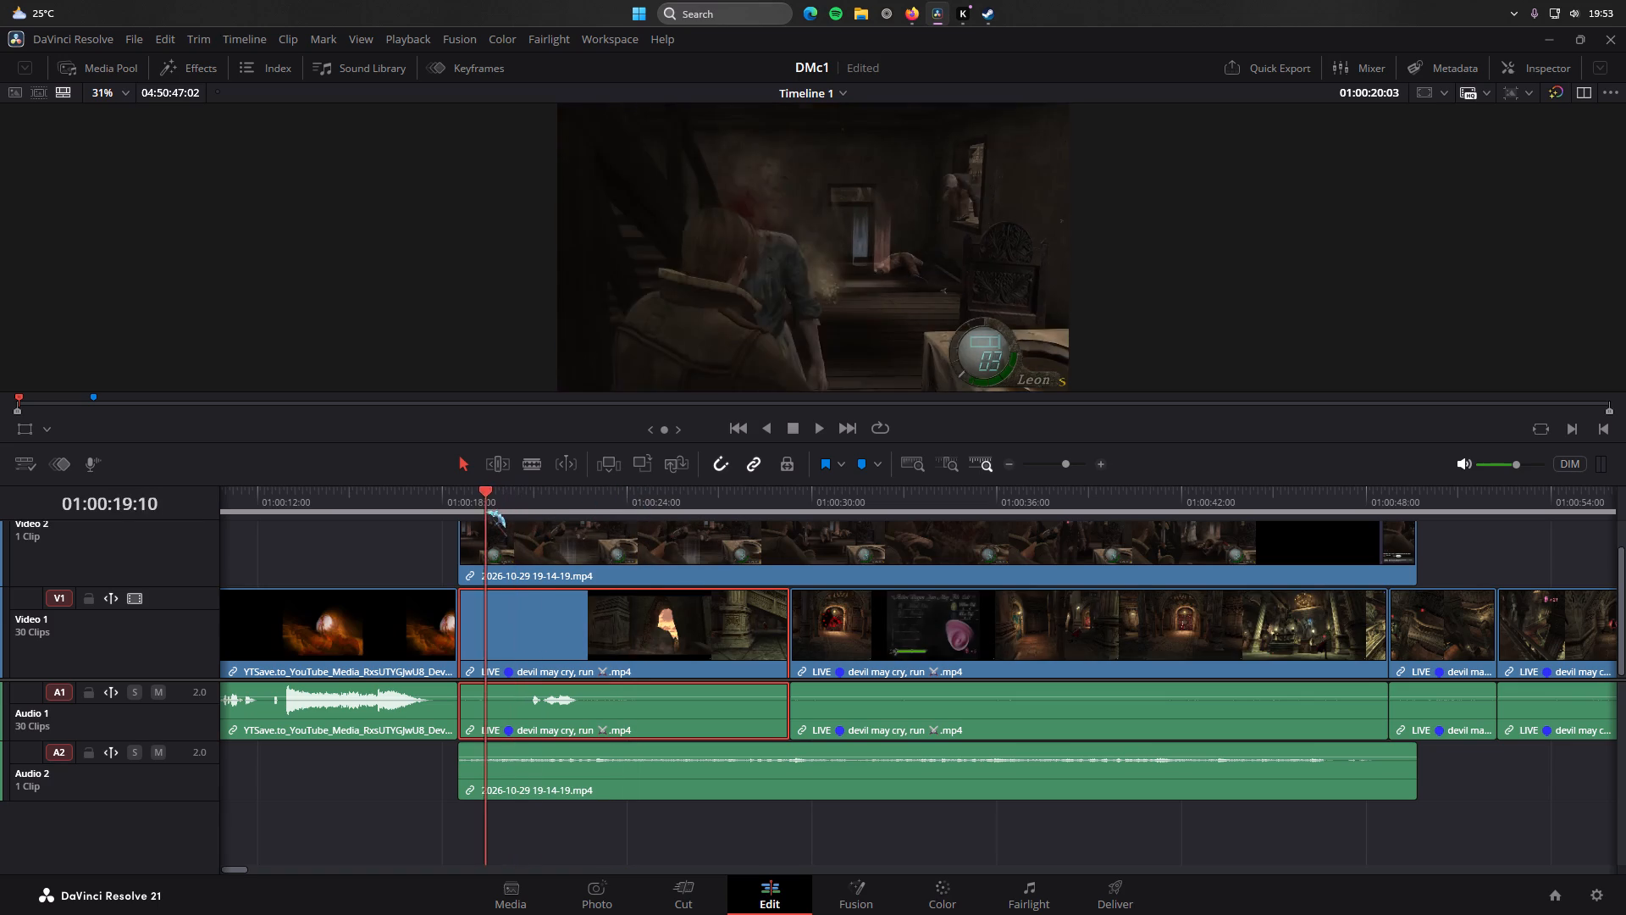
drag(485, 512, 637, 526)
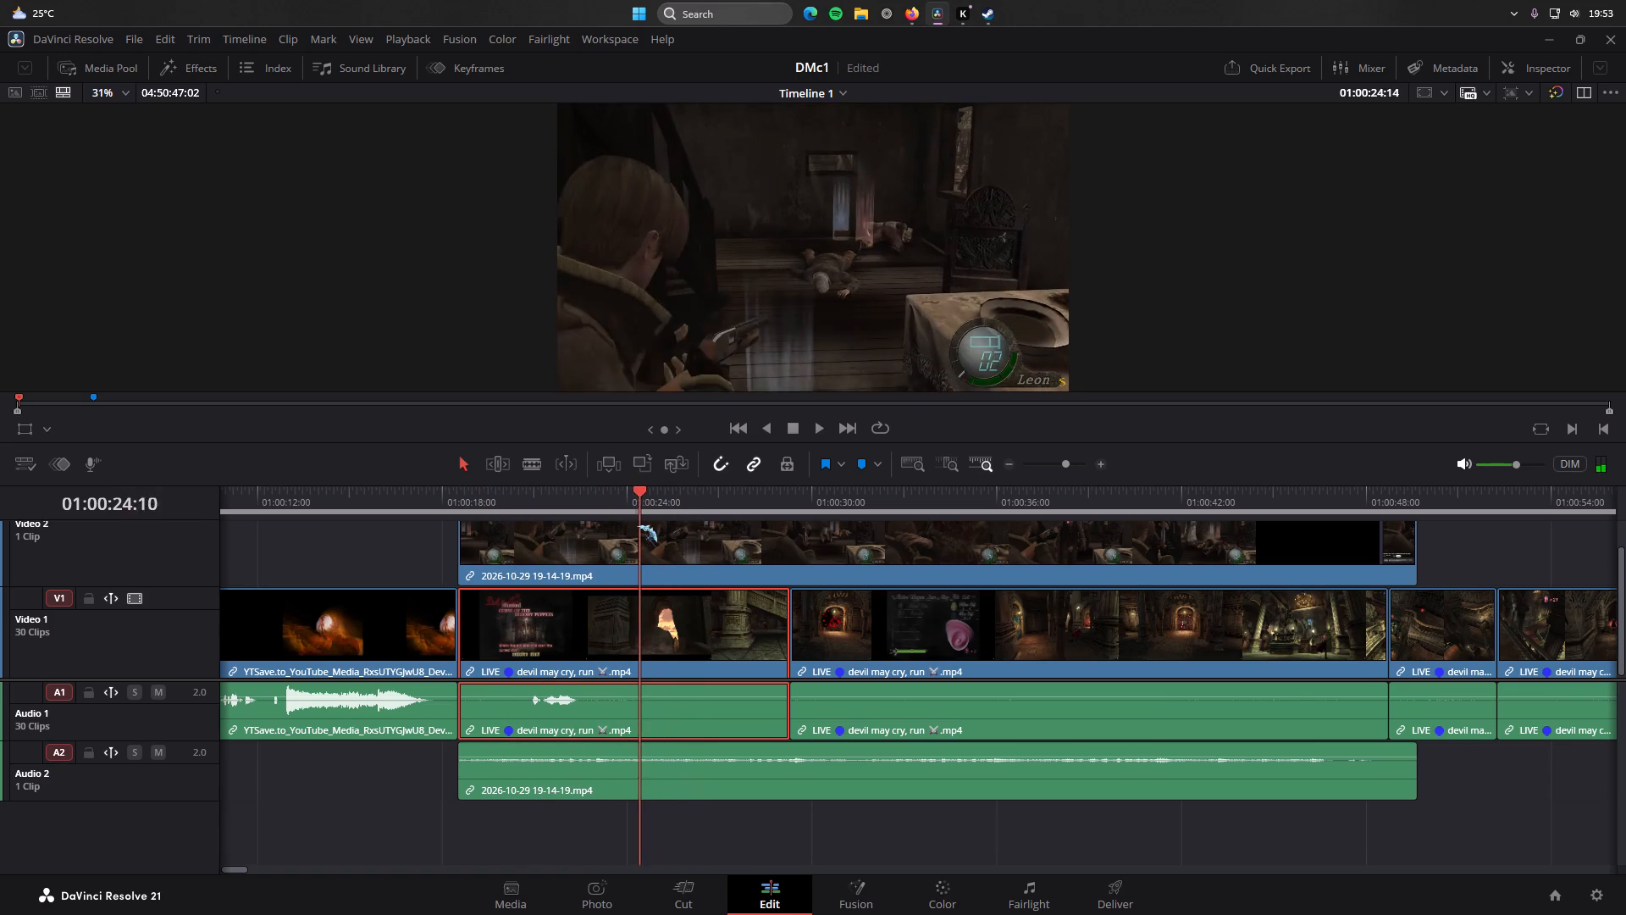
drag(637, 526, 630, 528)
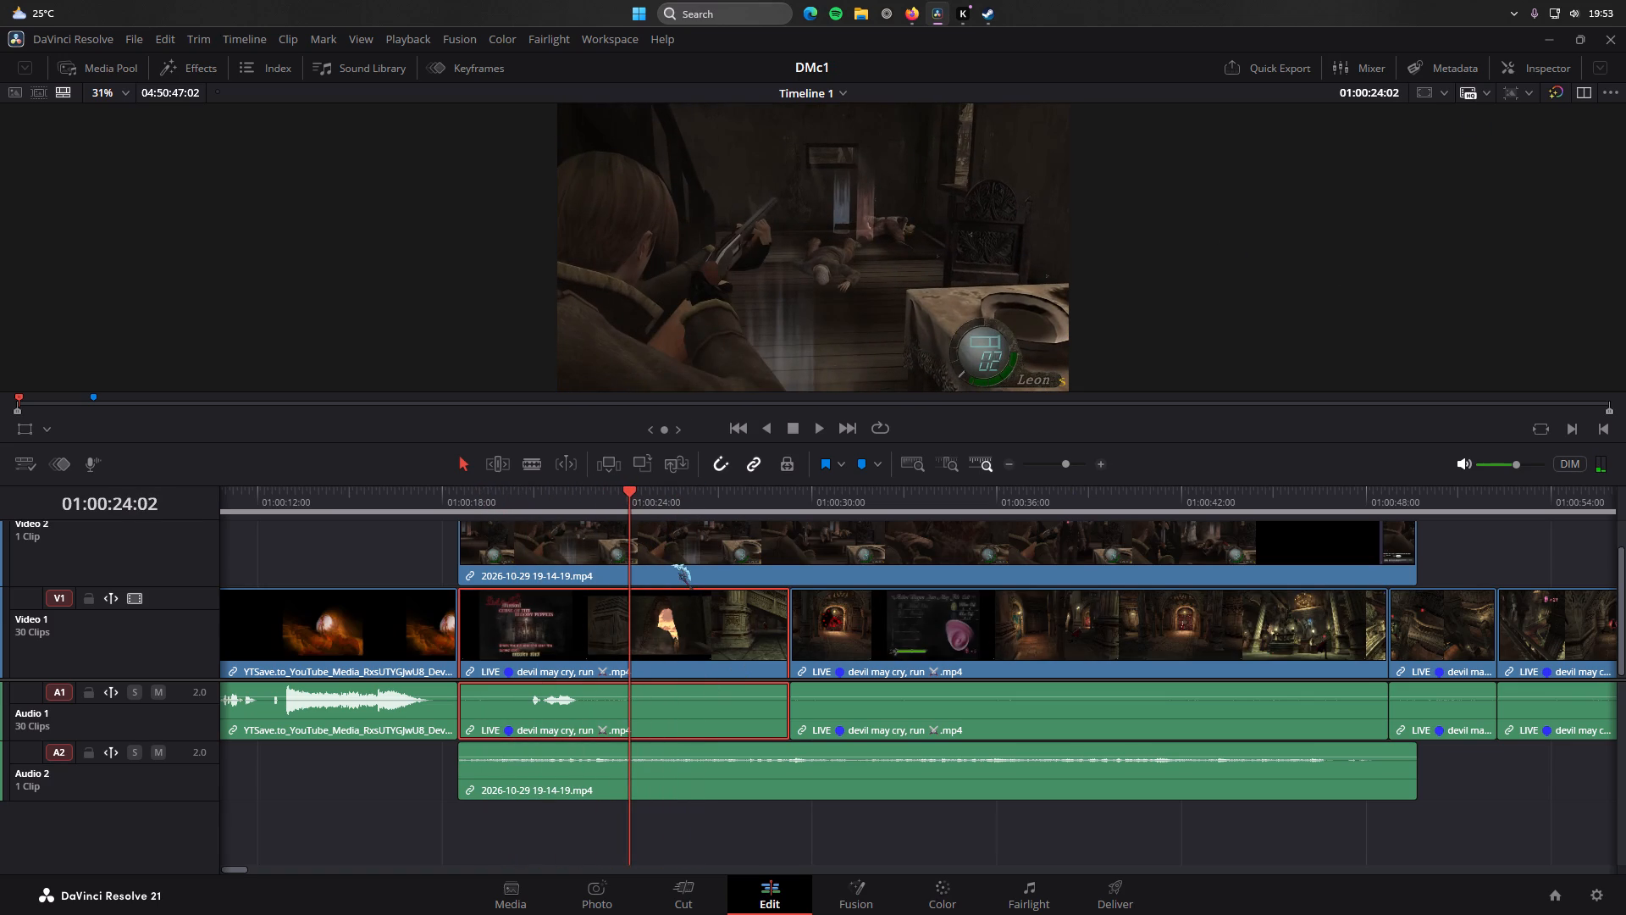
click(673, 534)
click(832, 277)
double_click(832, 277)
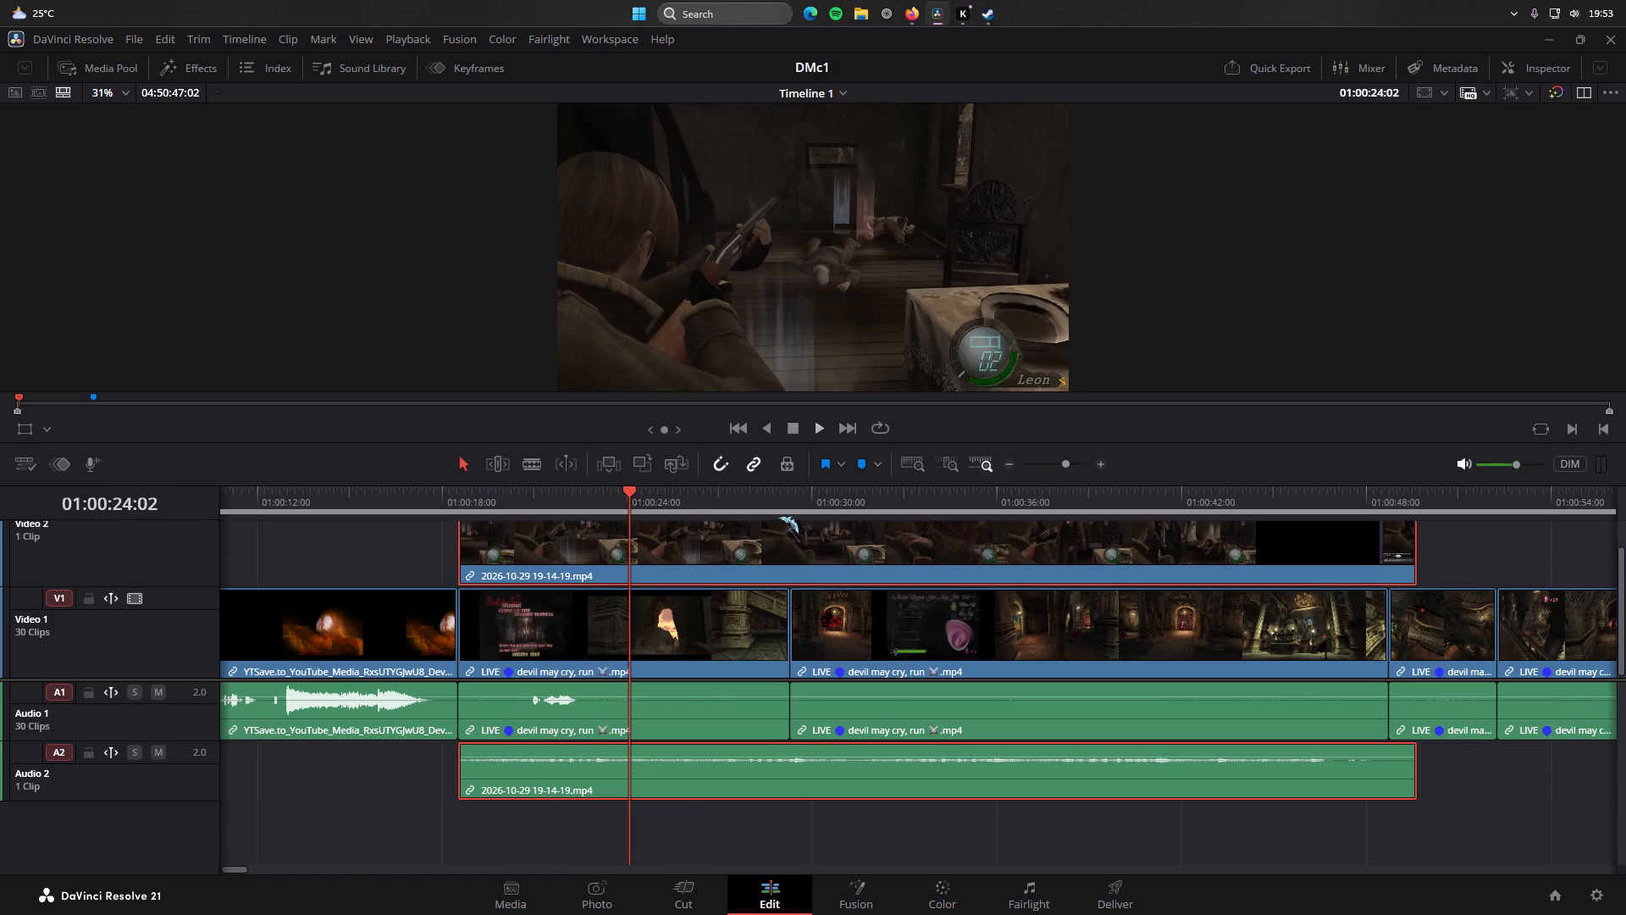
double_click(737, 552)
double_click(859, 228)
double_click(859, 228)
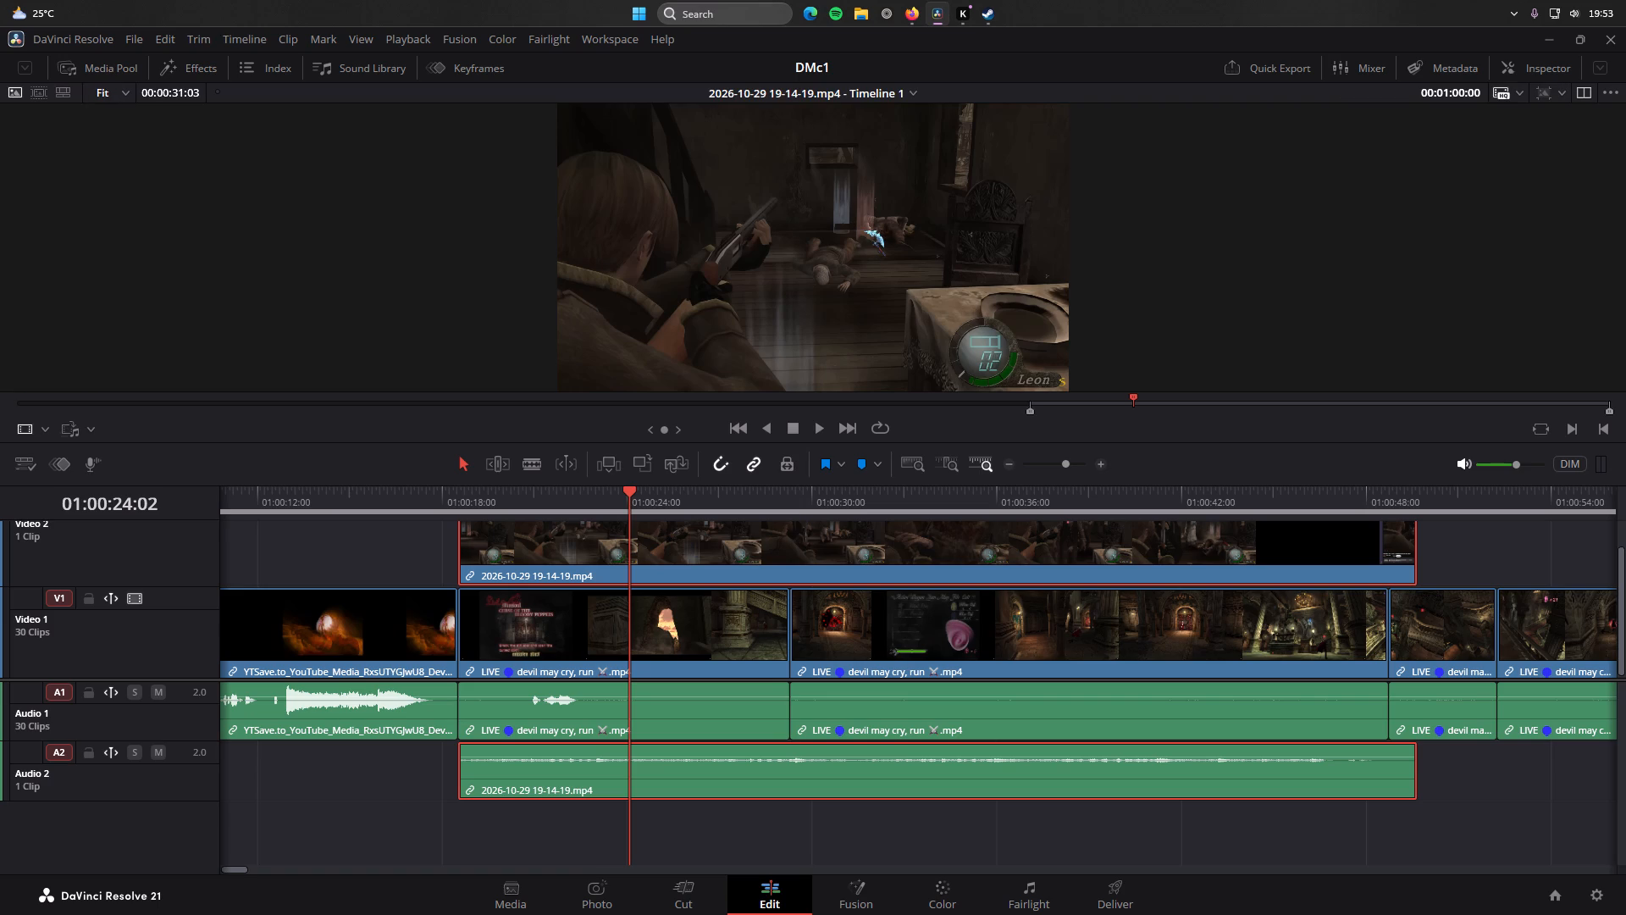
Scale the Resident Evil 4 recording on Video 2 down to a linked Zoom of 0.800.
drag(960, 268, 947, 289)
click(1529, 64)
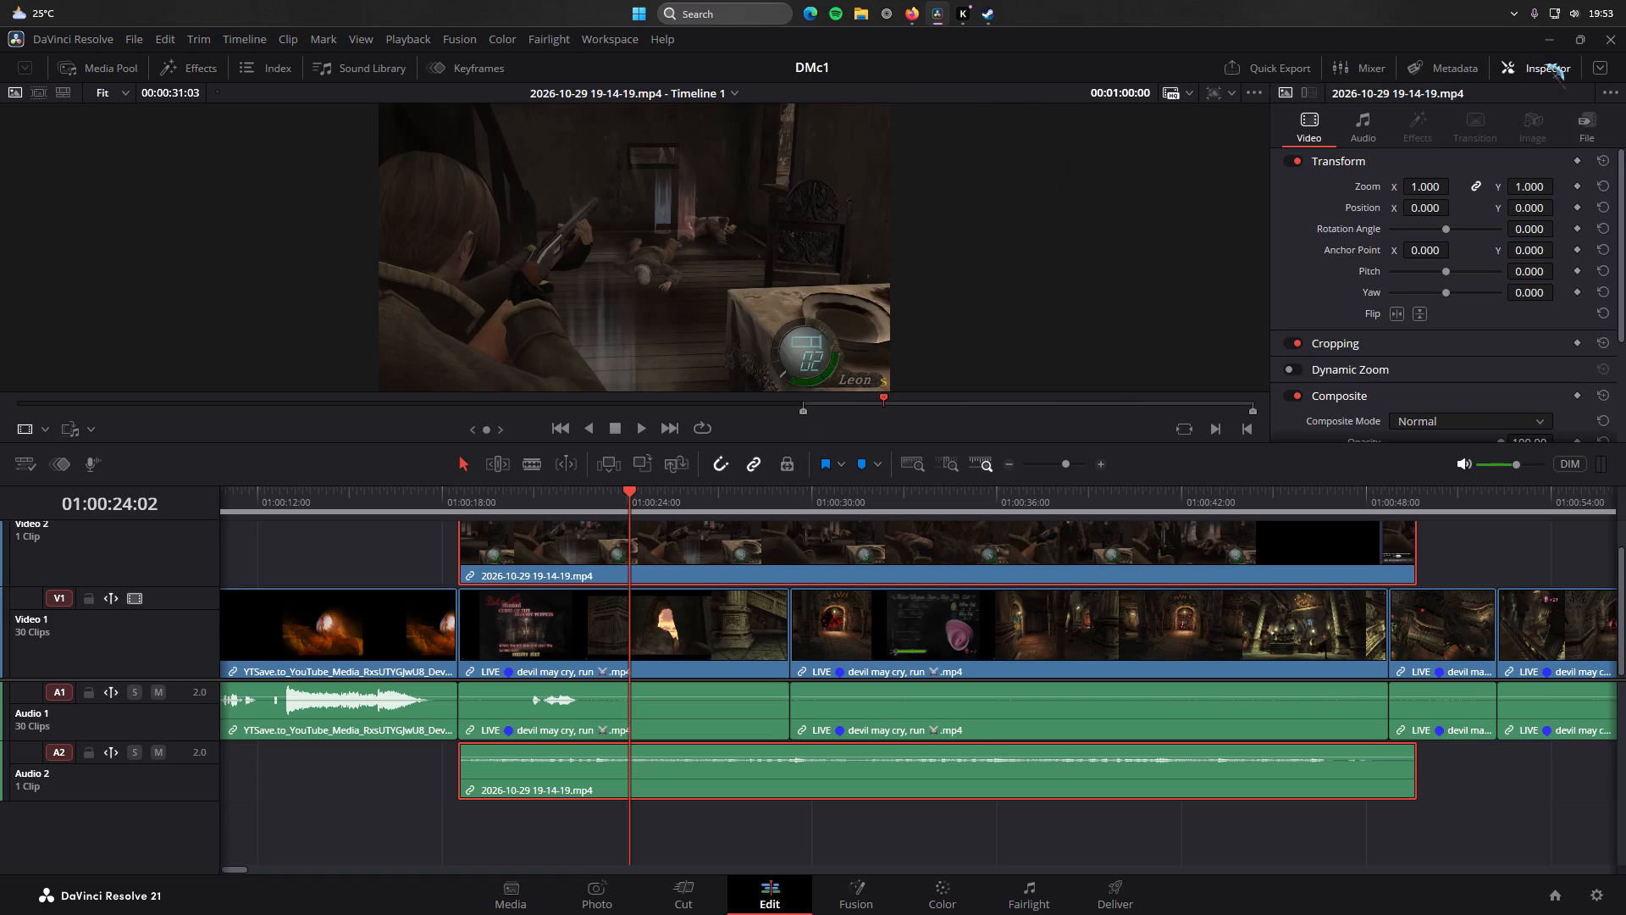
click(648, 267)
drag(1437, 188, 1432, 189)
drag(1432, 189, 1420, 190)
click(728, 275)
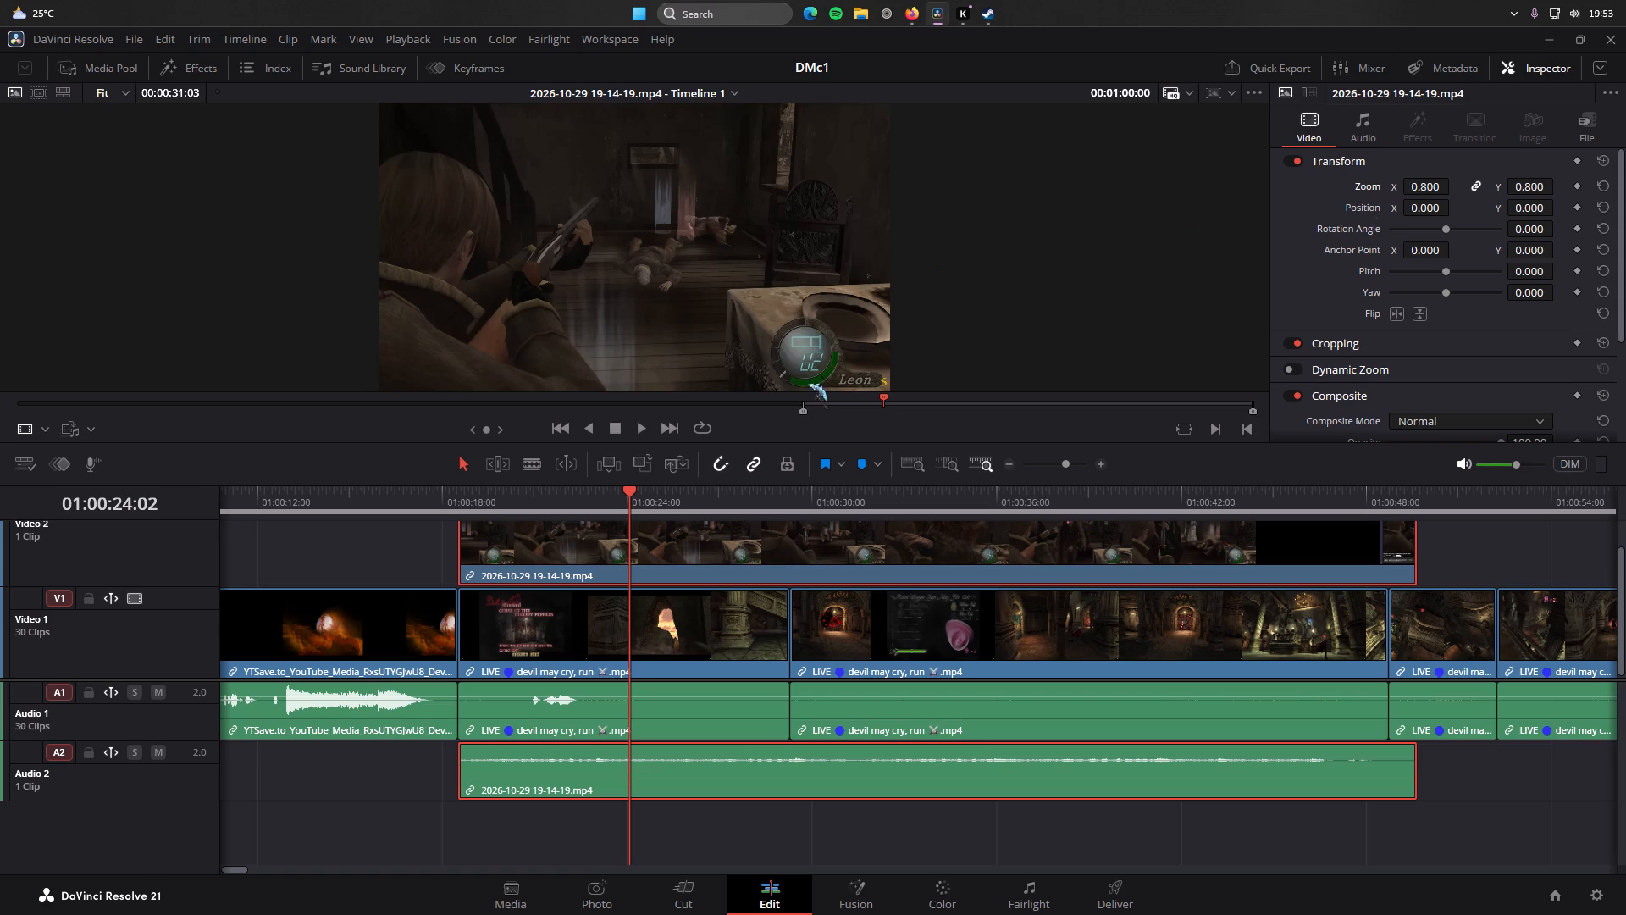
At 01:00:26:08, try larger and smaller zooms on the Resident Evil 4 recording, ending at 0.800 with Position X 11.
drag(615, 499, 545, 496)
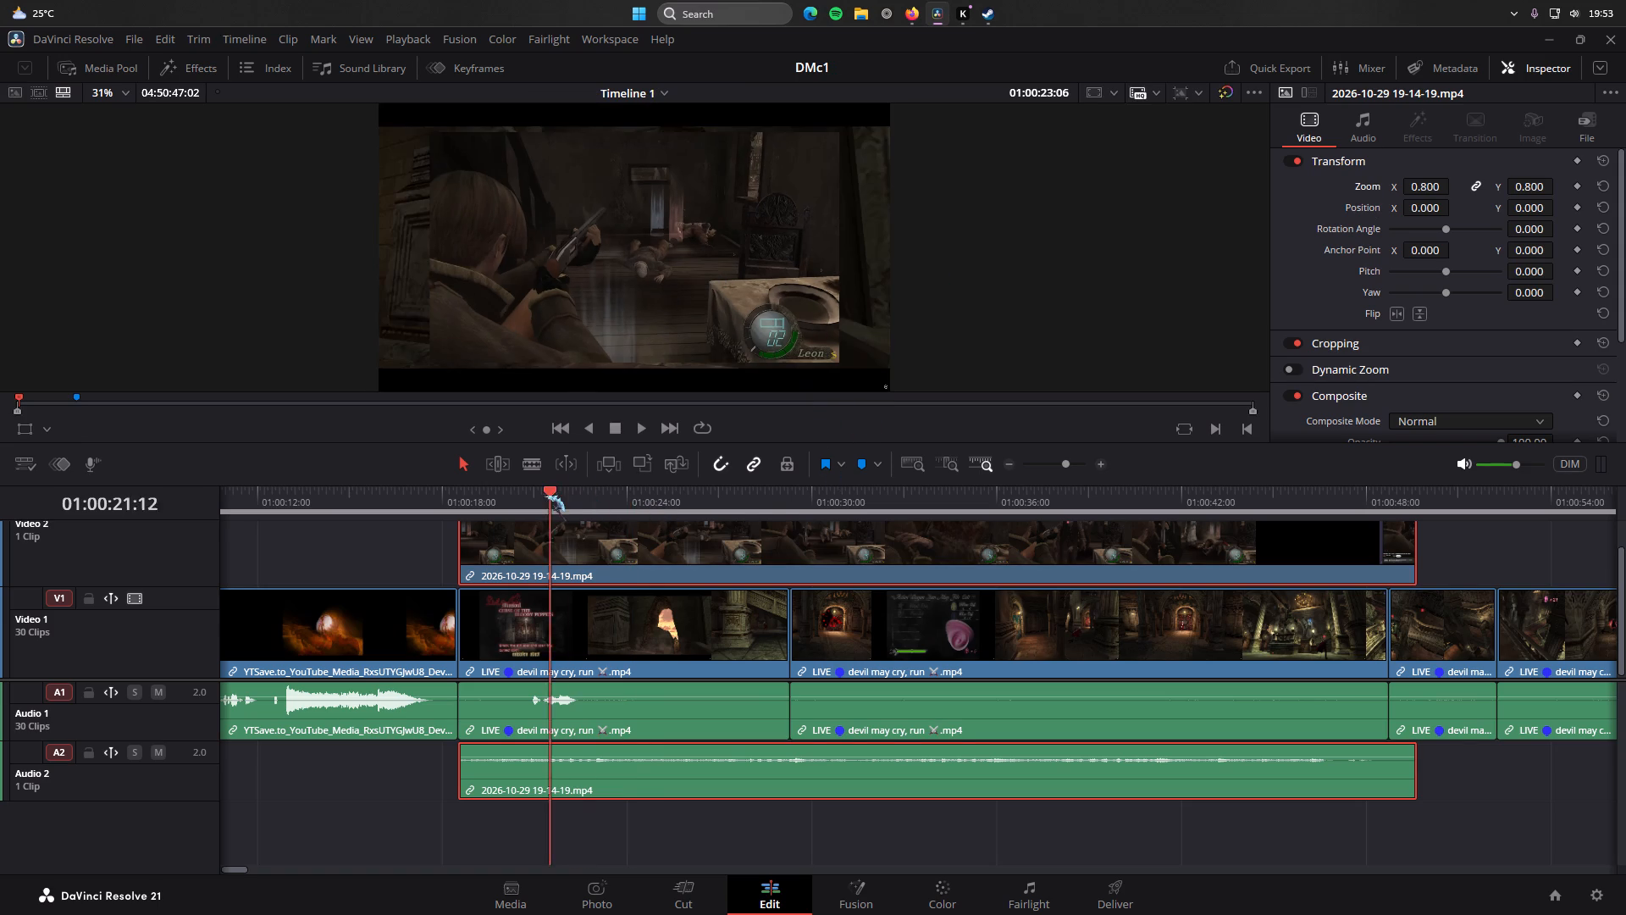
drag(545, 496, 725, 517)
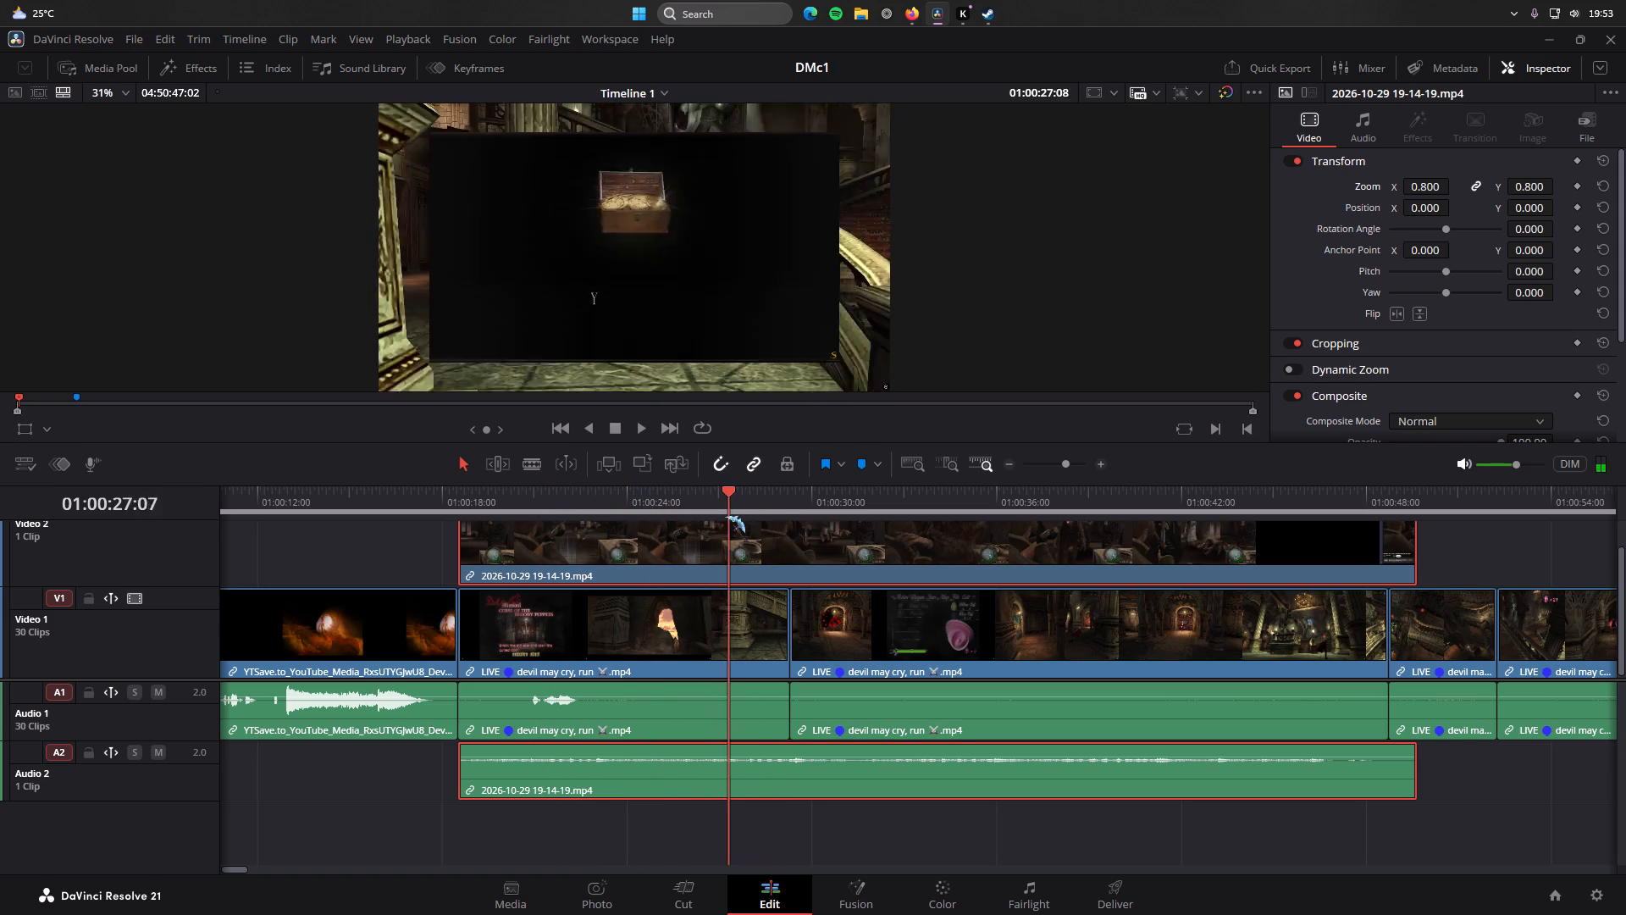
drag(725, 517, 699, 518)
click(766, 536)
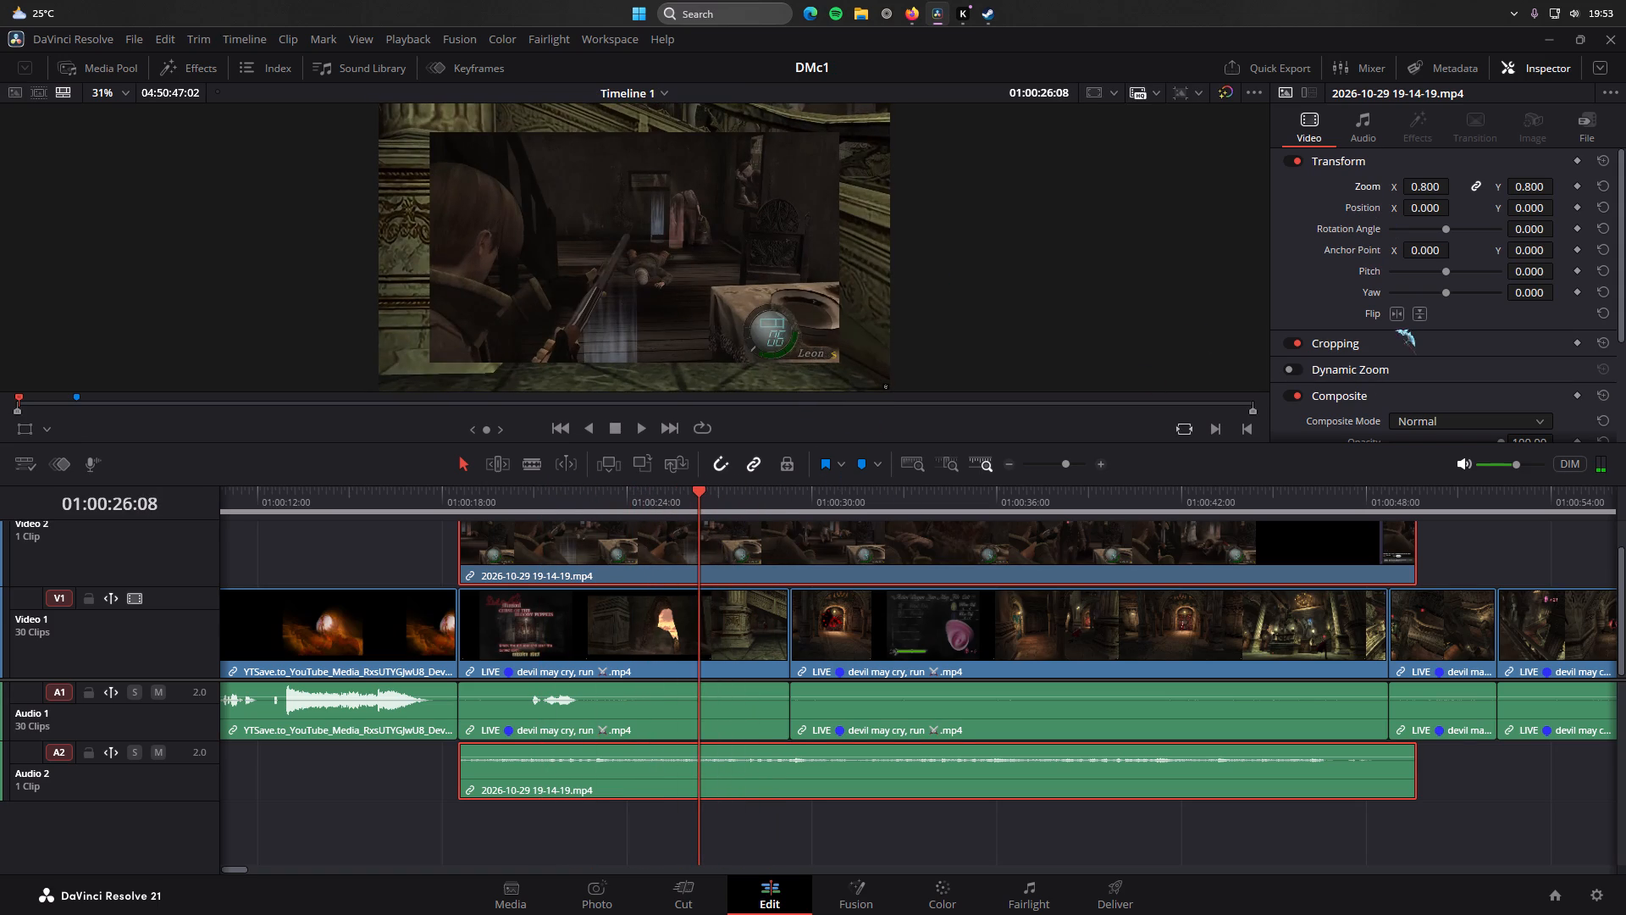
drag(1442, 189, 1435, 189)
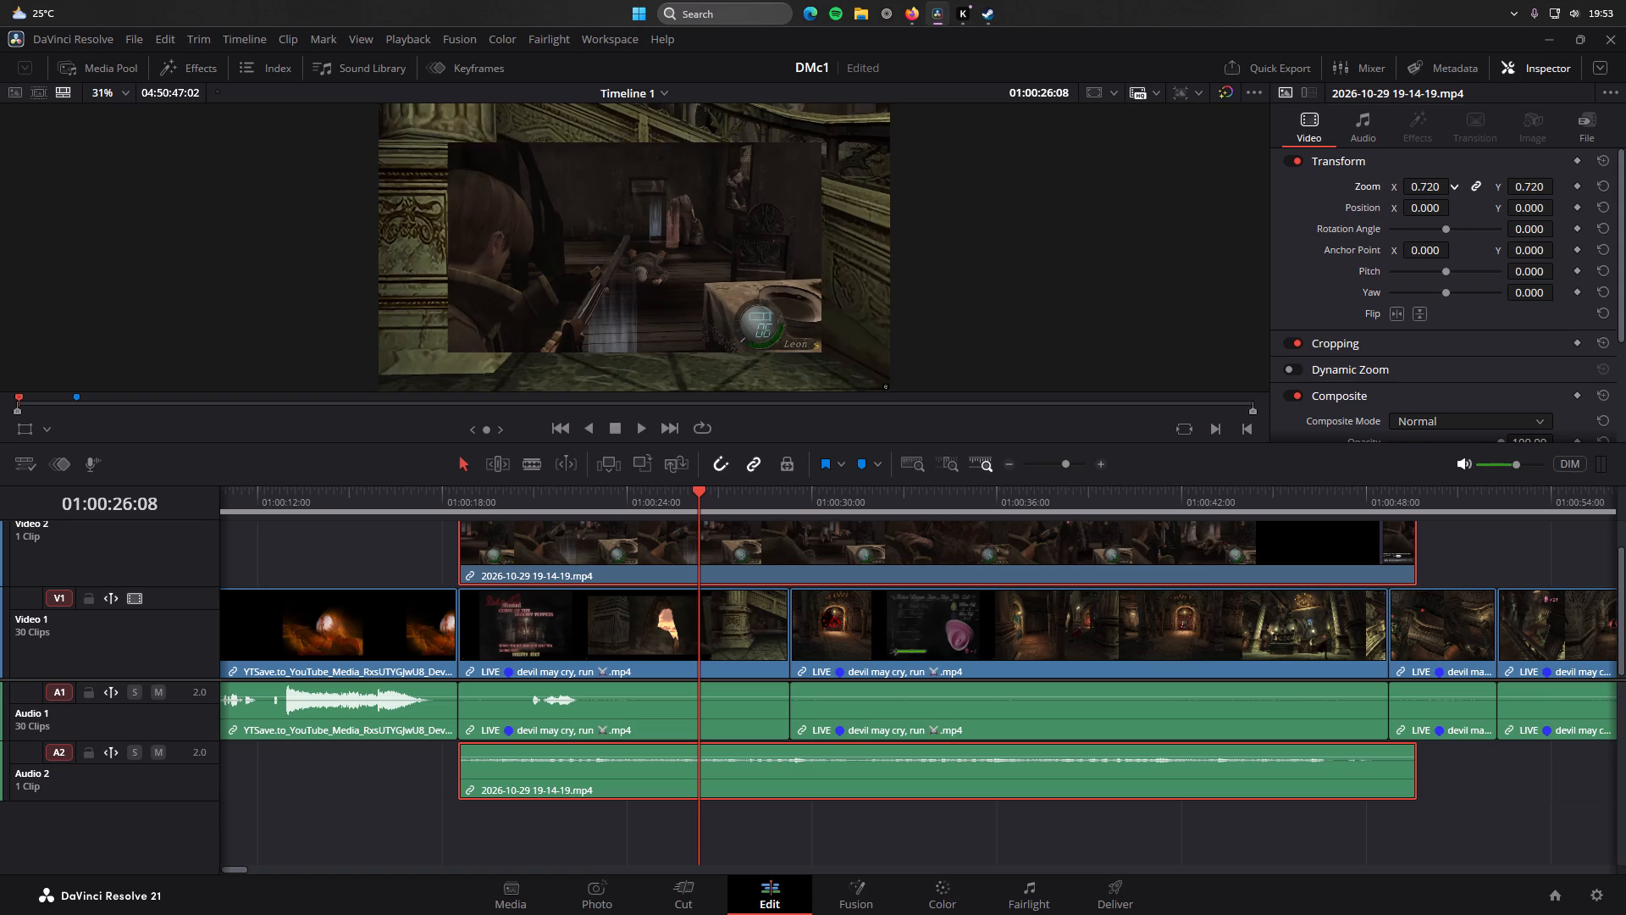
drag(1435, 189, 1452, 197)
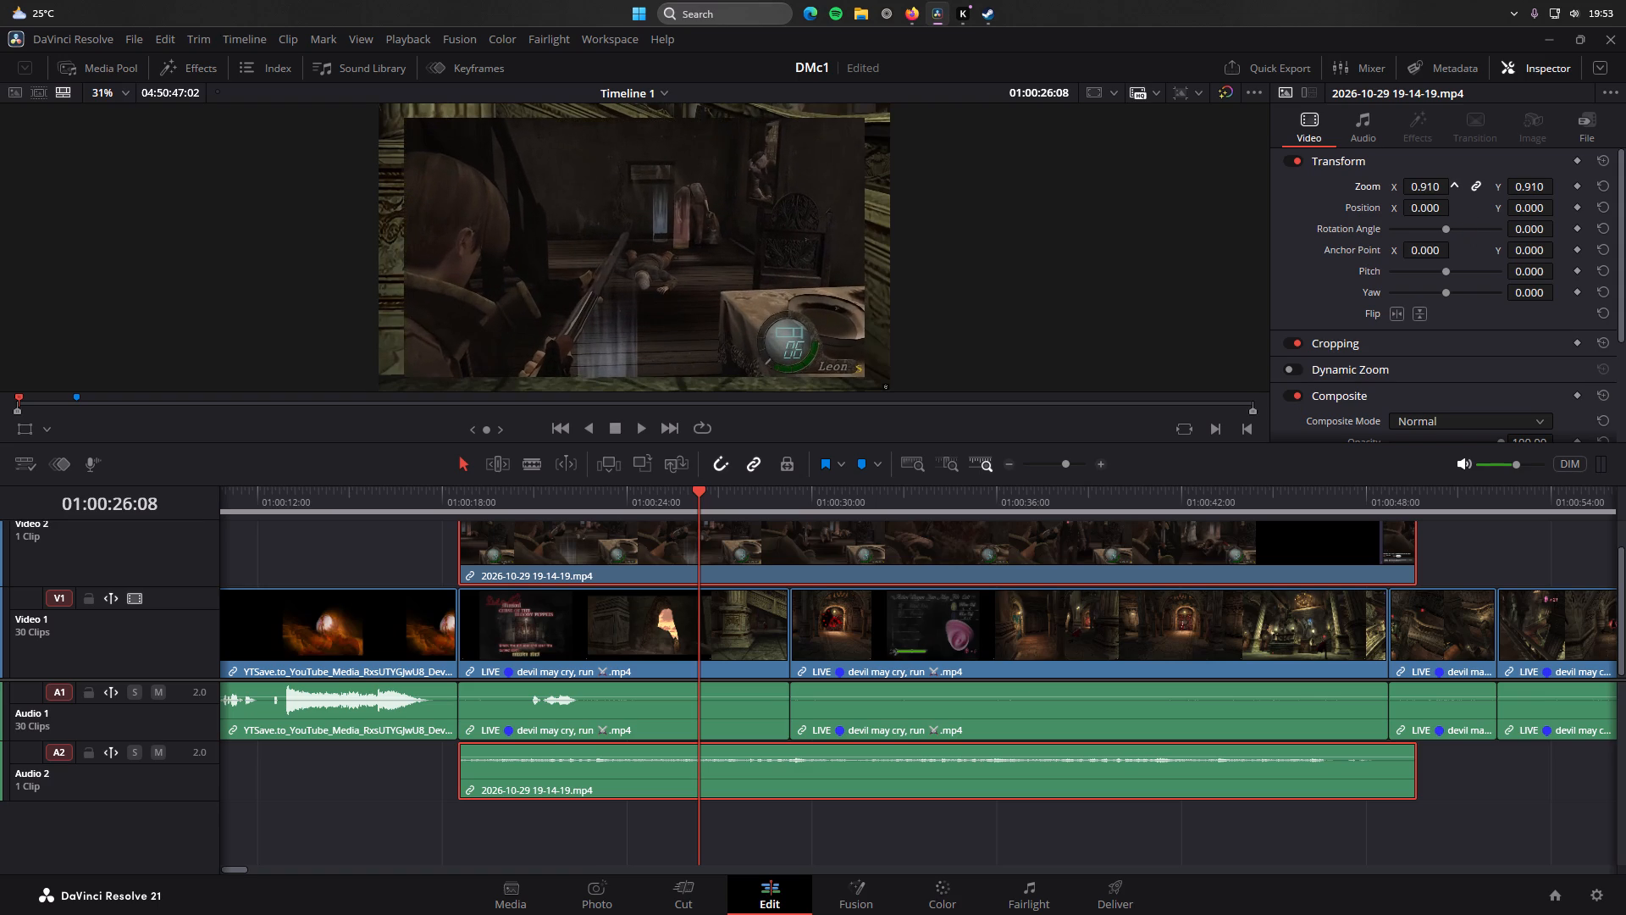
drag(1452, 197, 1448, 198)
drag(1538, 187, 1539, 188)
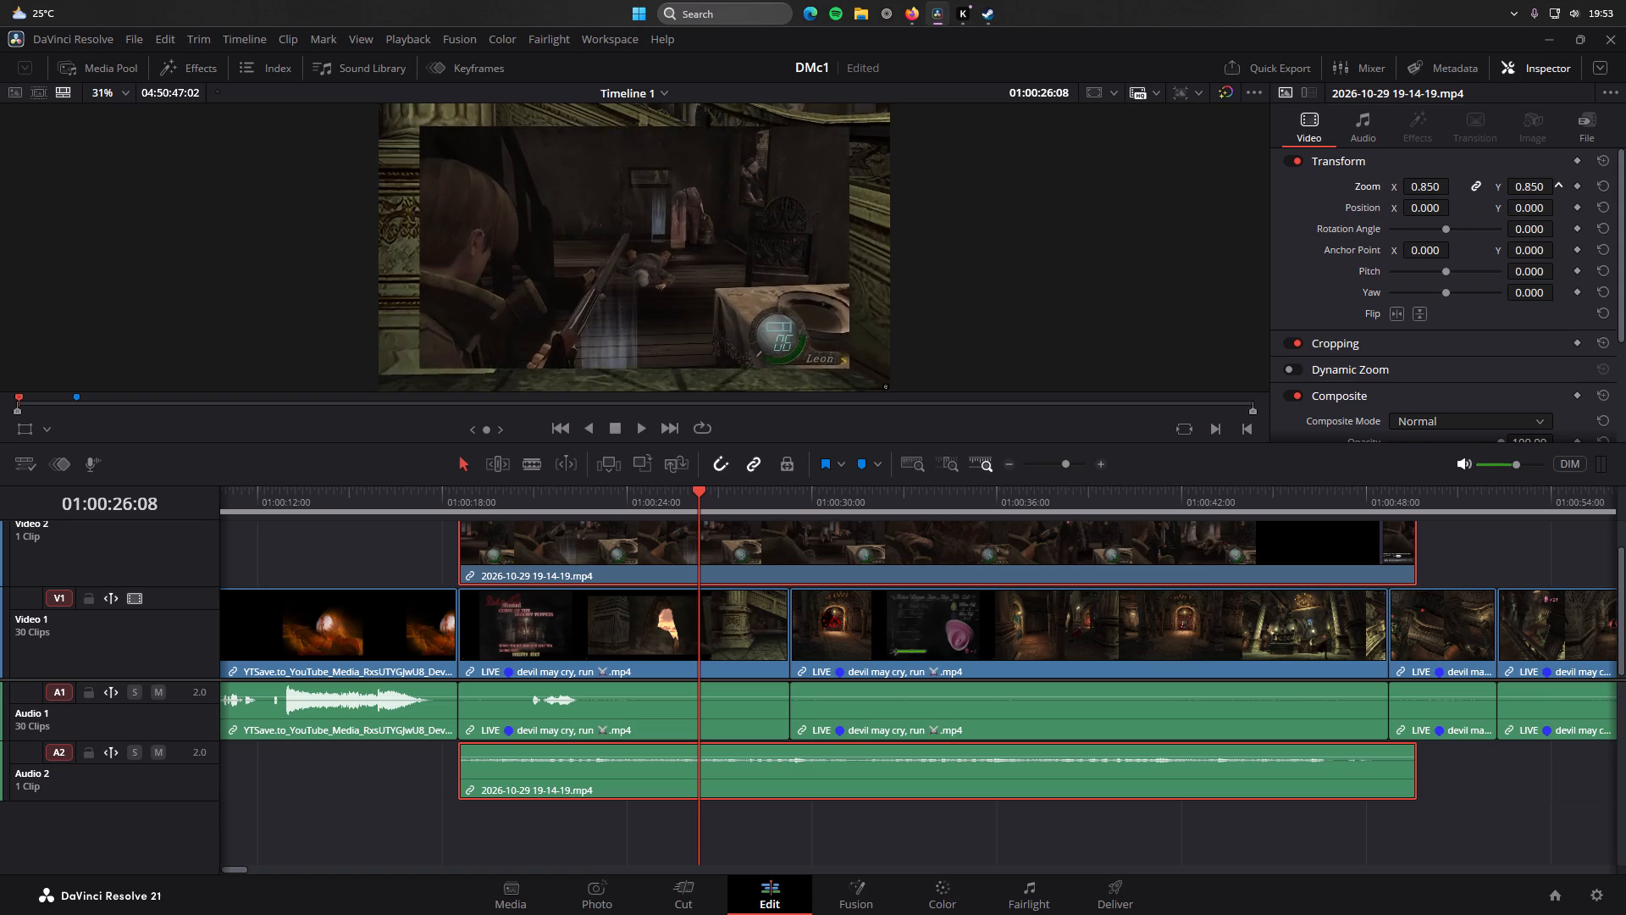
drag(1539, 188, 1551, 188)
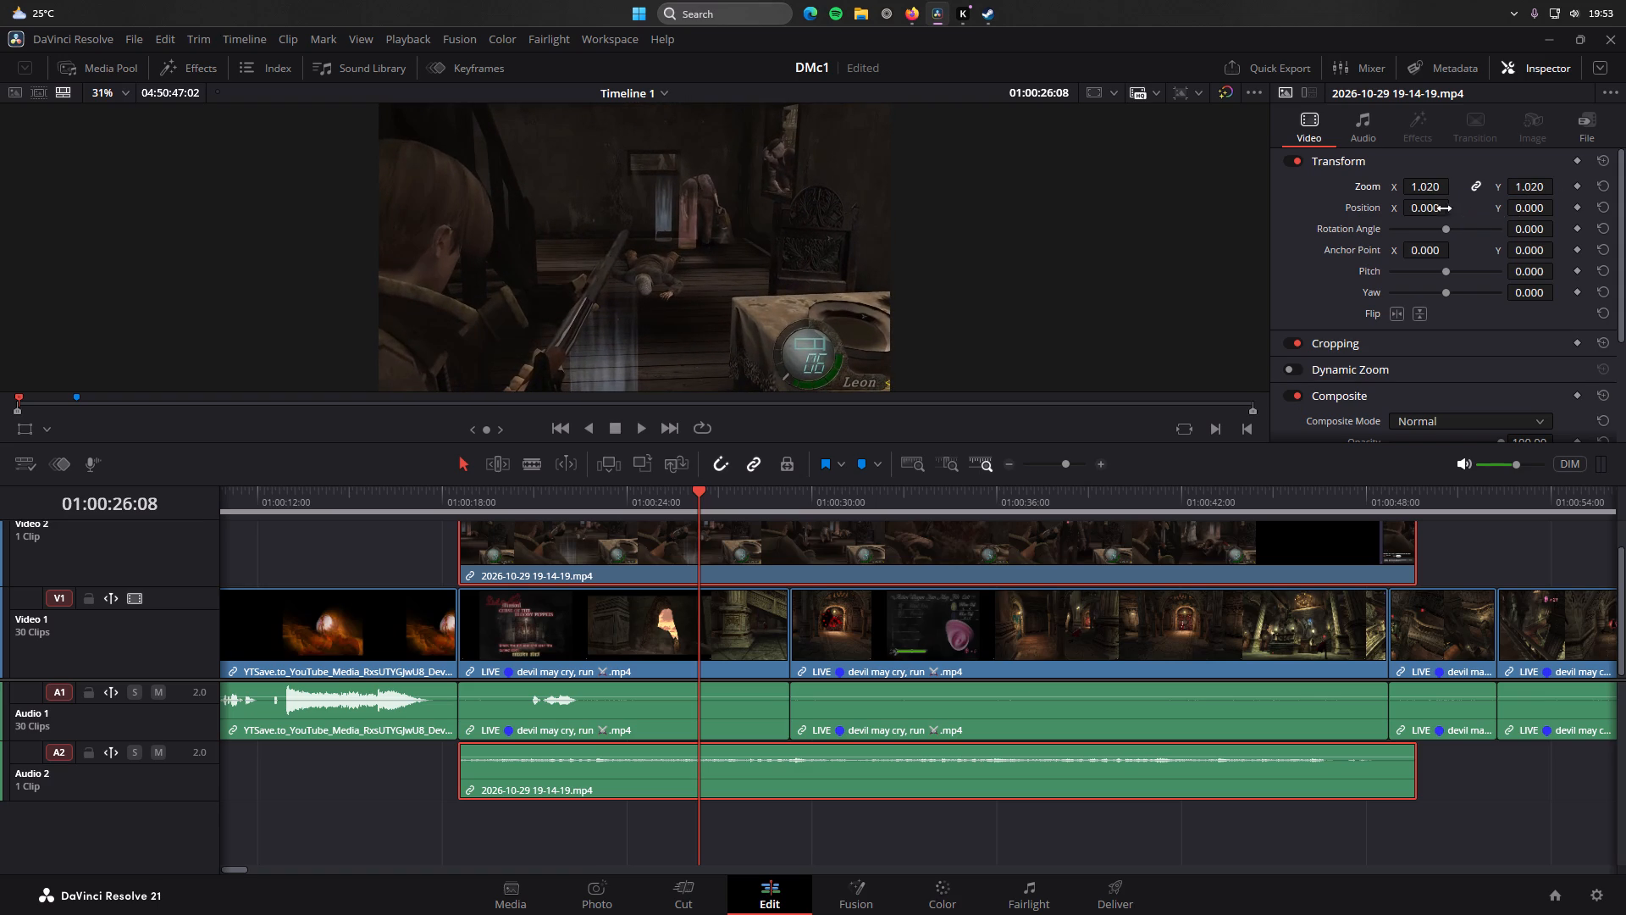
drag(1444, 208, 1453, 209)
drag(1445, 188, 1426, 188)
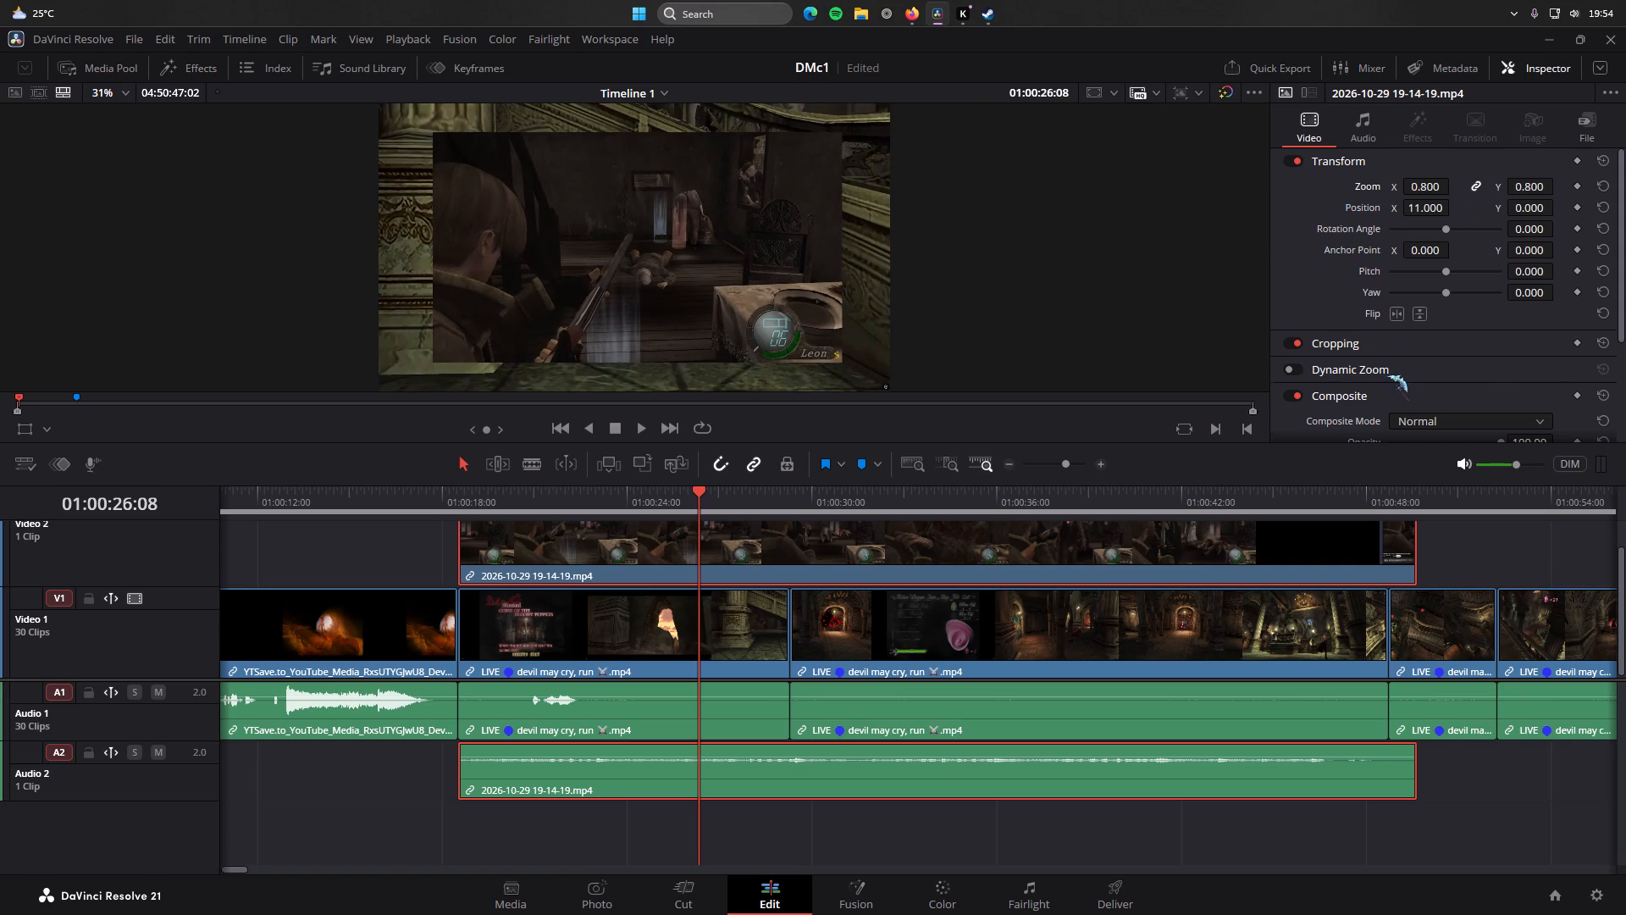
Crop the Resident Evil 4 recording with Crop Left about 351.36 and Crop Right about 263.04.
scroll(1387, 376, down, 1)
click(1441, 288)
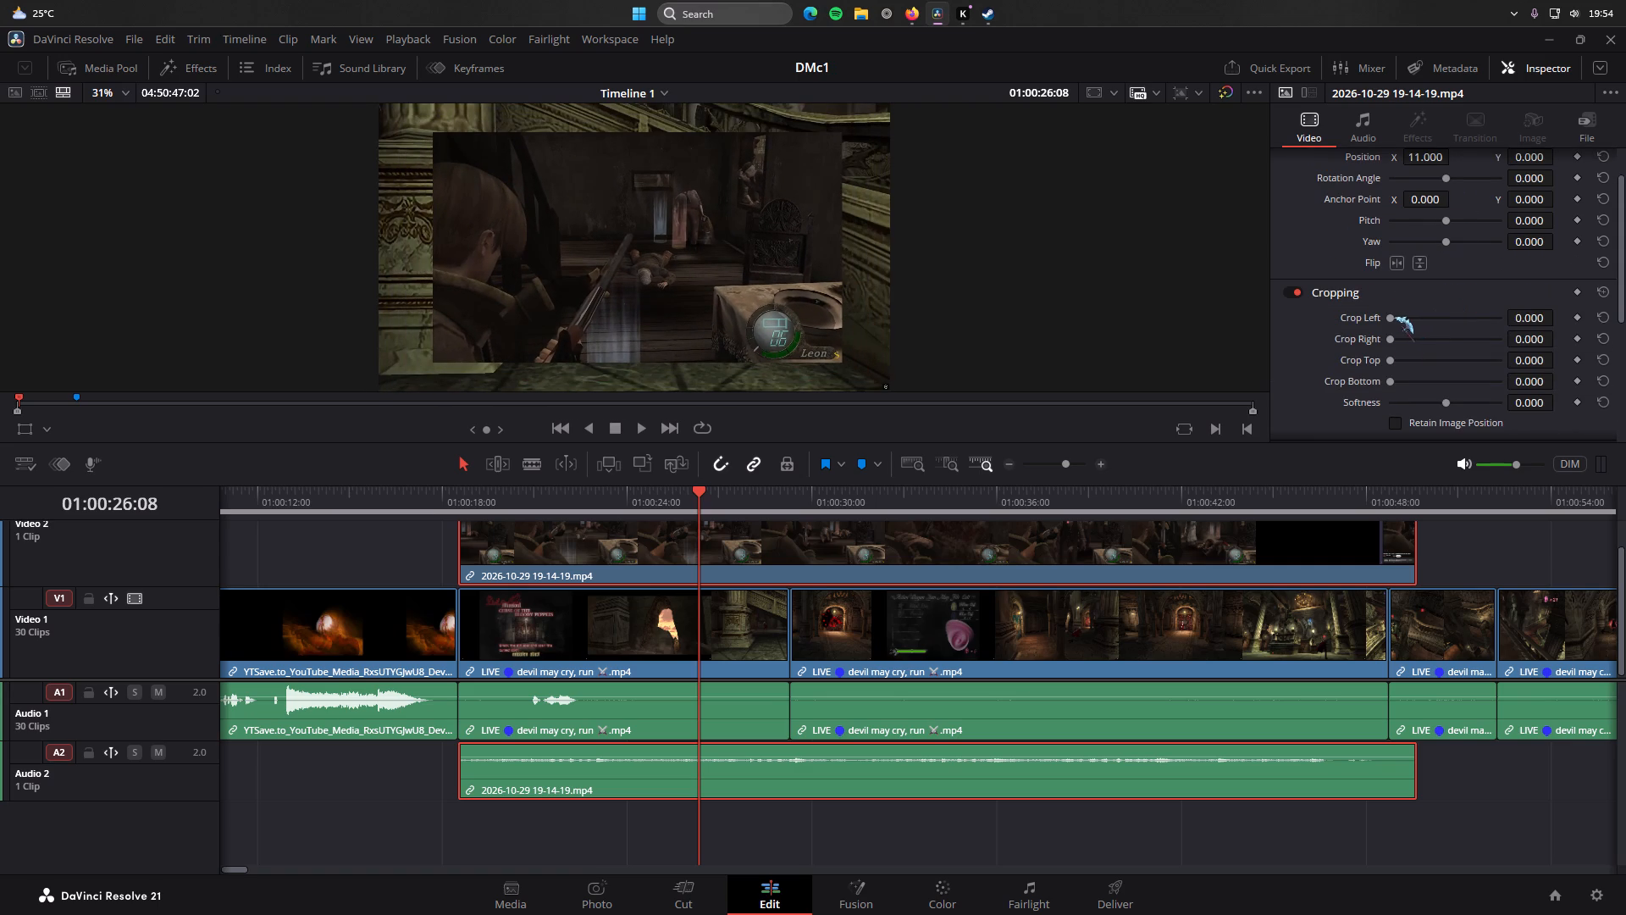
drag(1392, 317, 1413, 316)
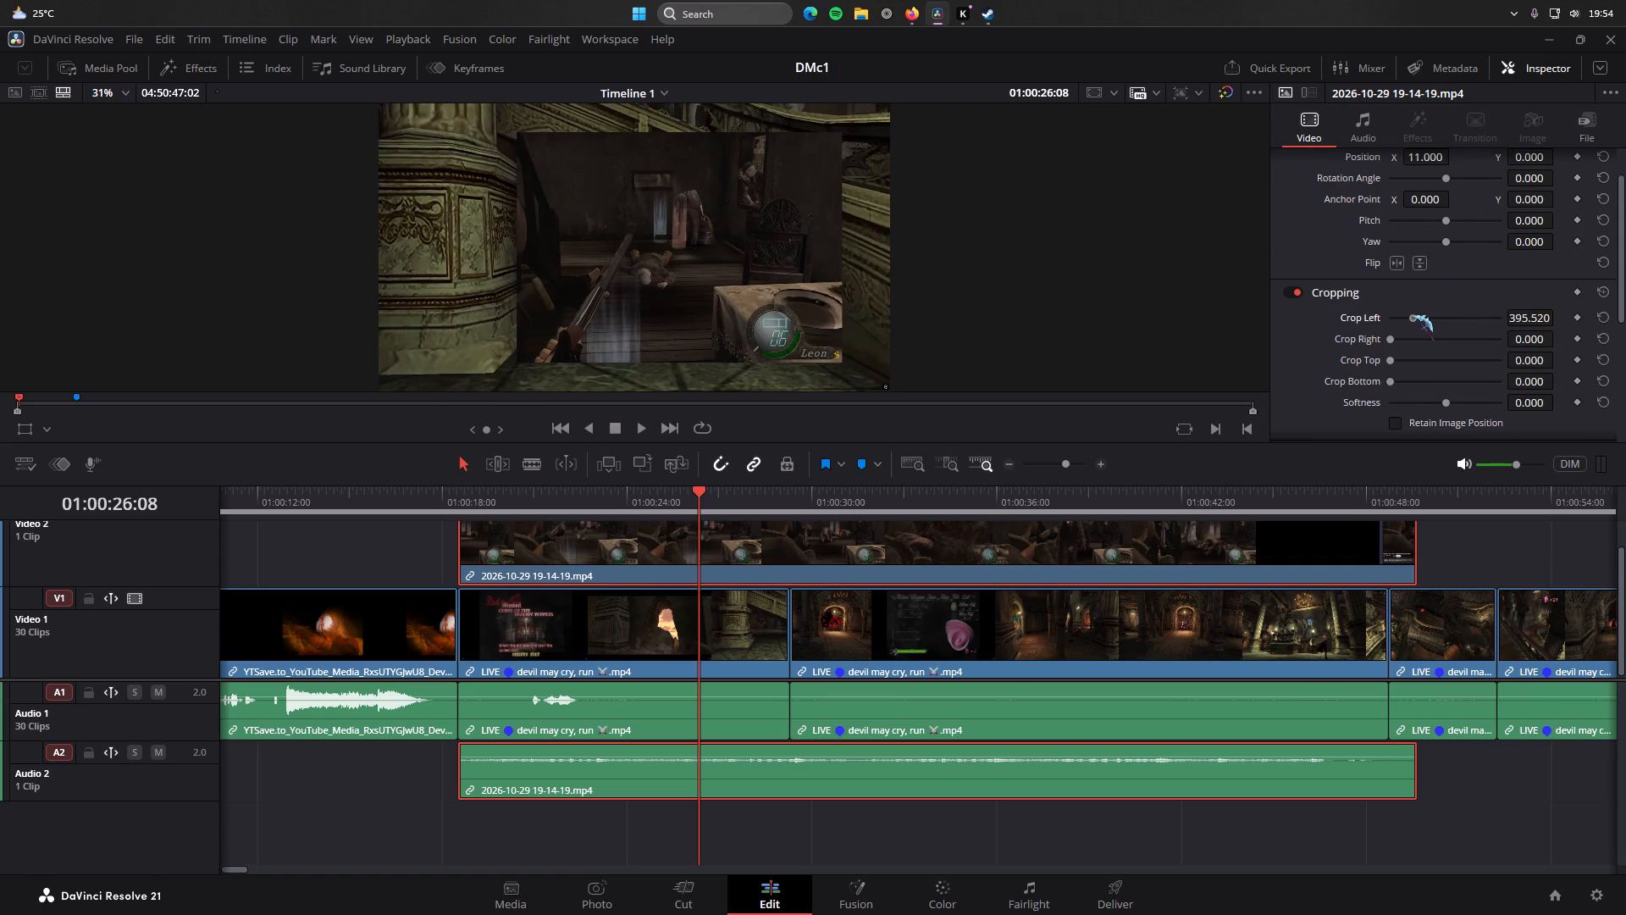
drag(1413, 316, 1410, 316)
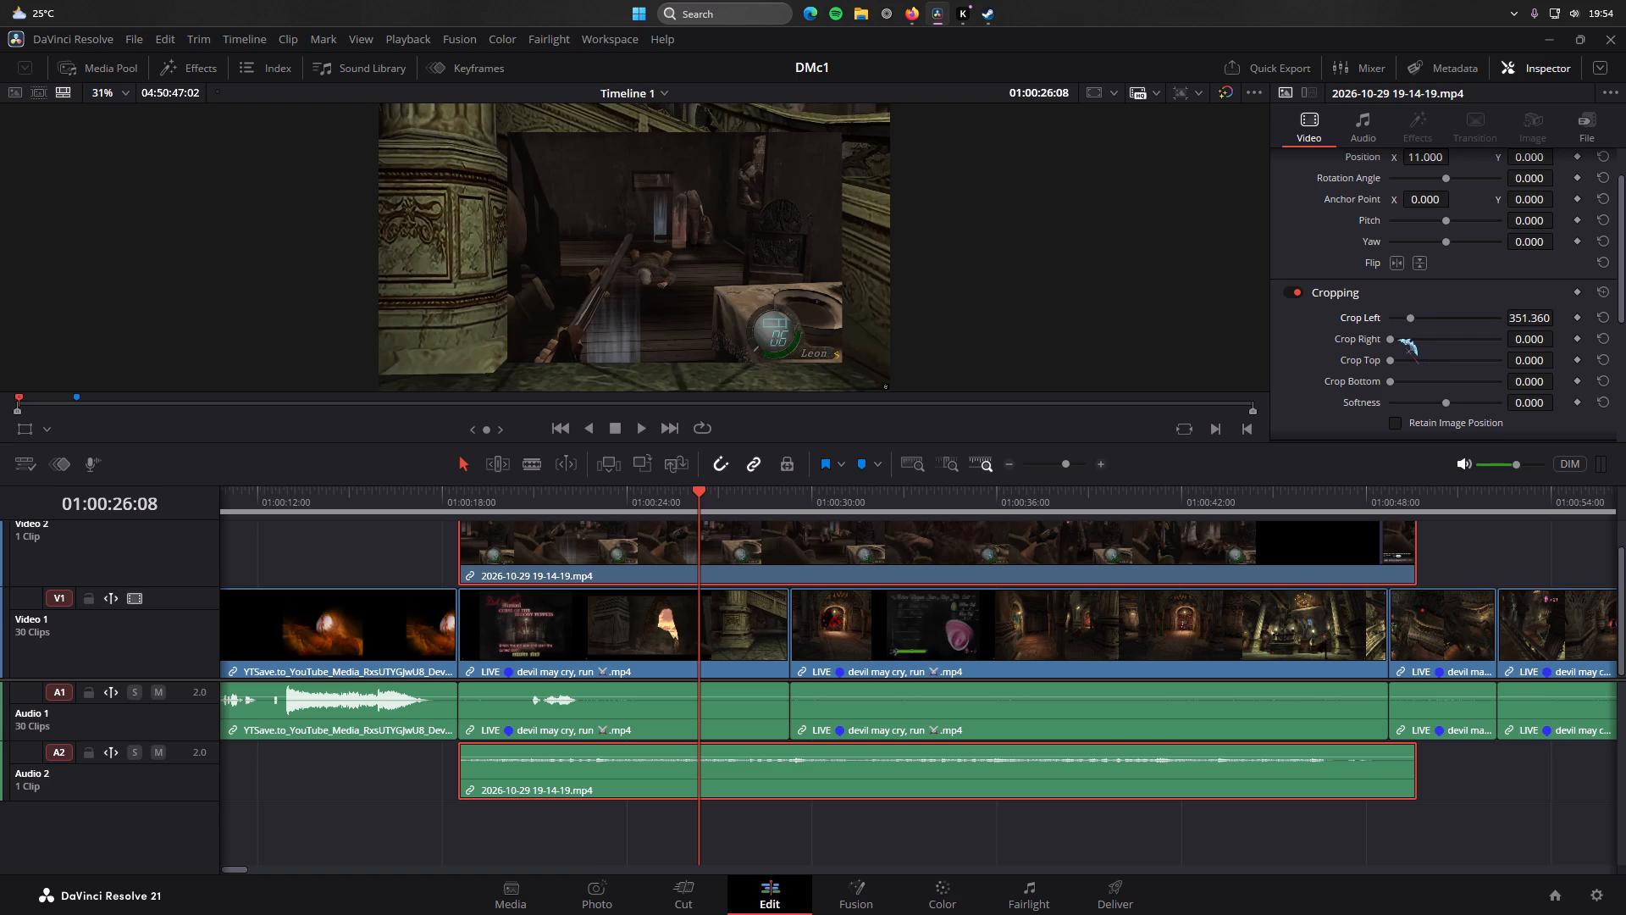
drag(1396, 339, 1405, 341)
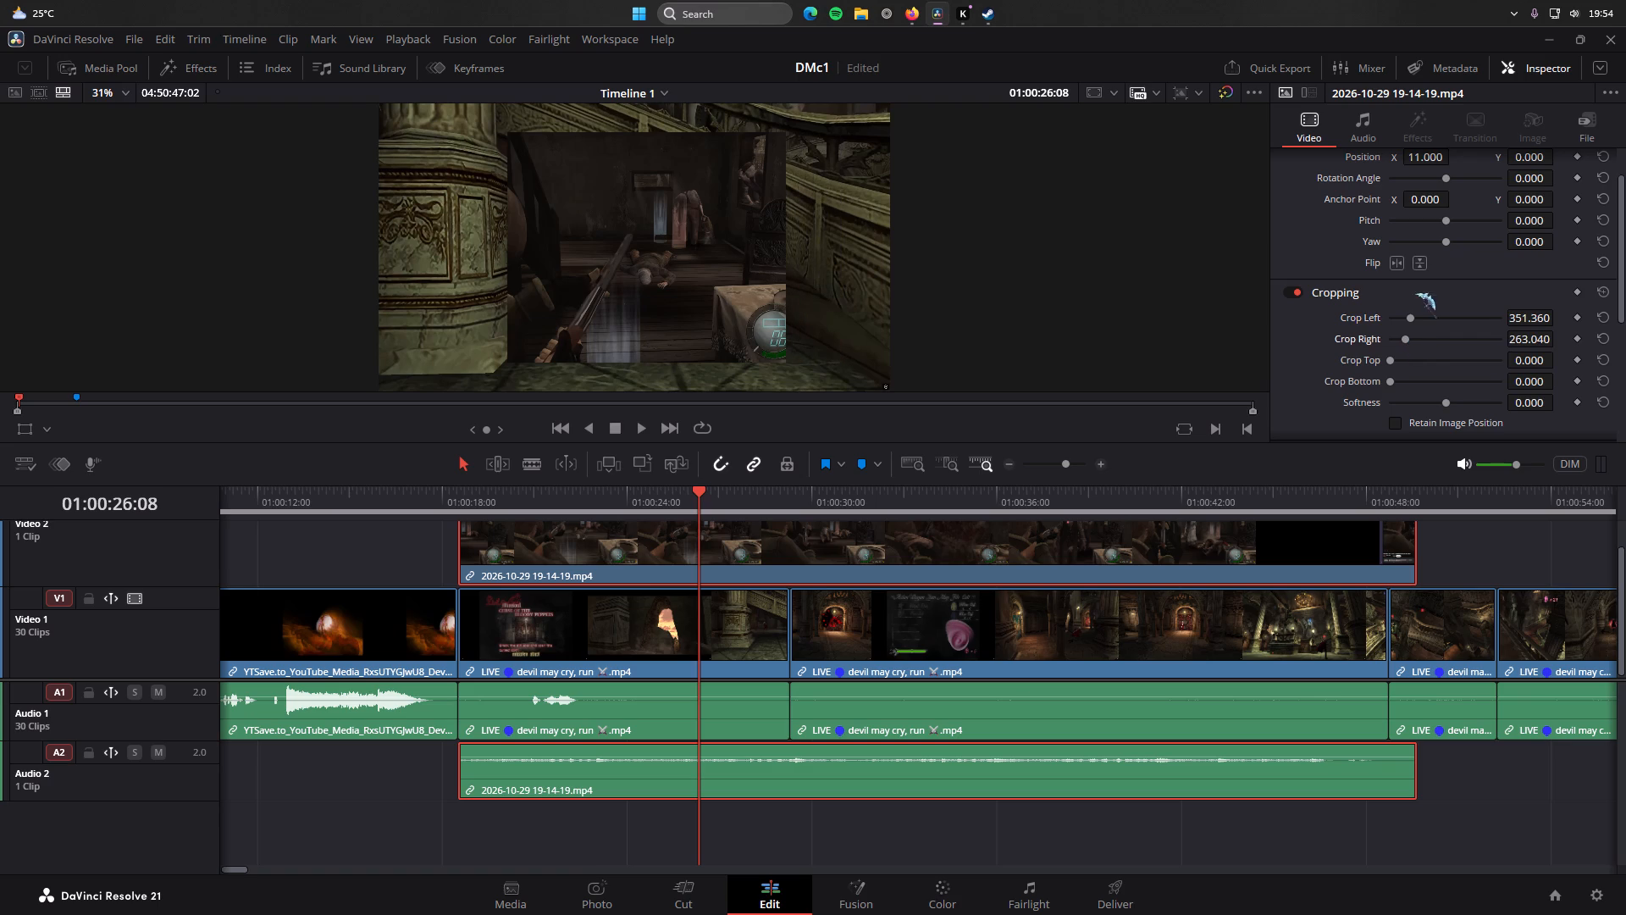
Enlarge the cropped Resident Evil 4 recording to Zoom 1.010 so it fills the frame height.
scroll(1421, 205, up, 2)
drag(1430, 187, 1438, 191)
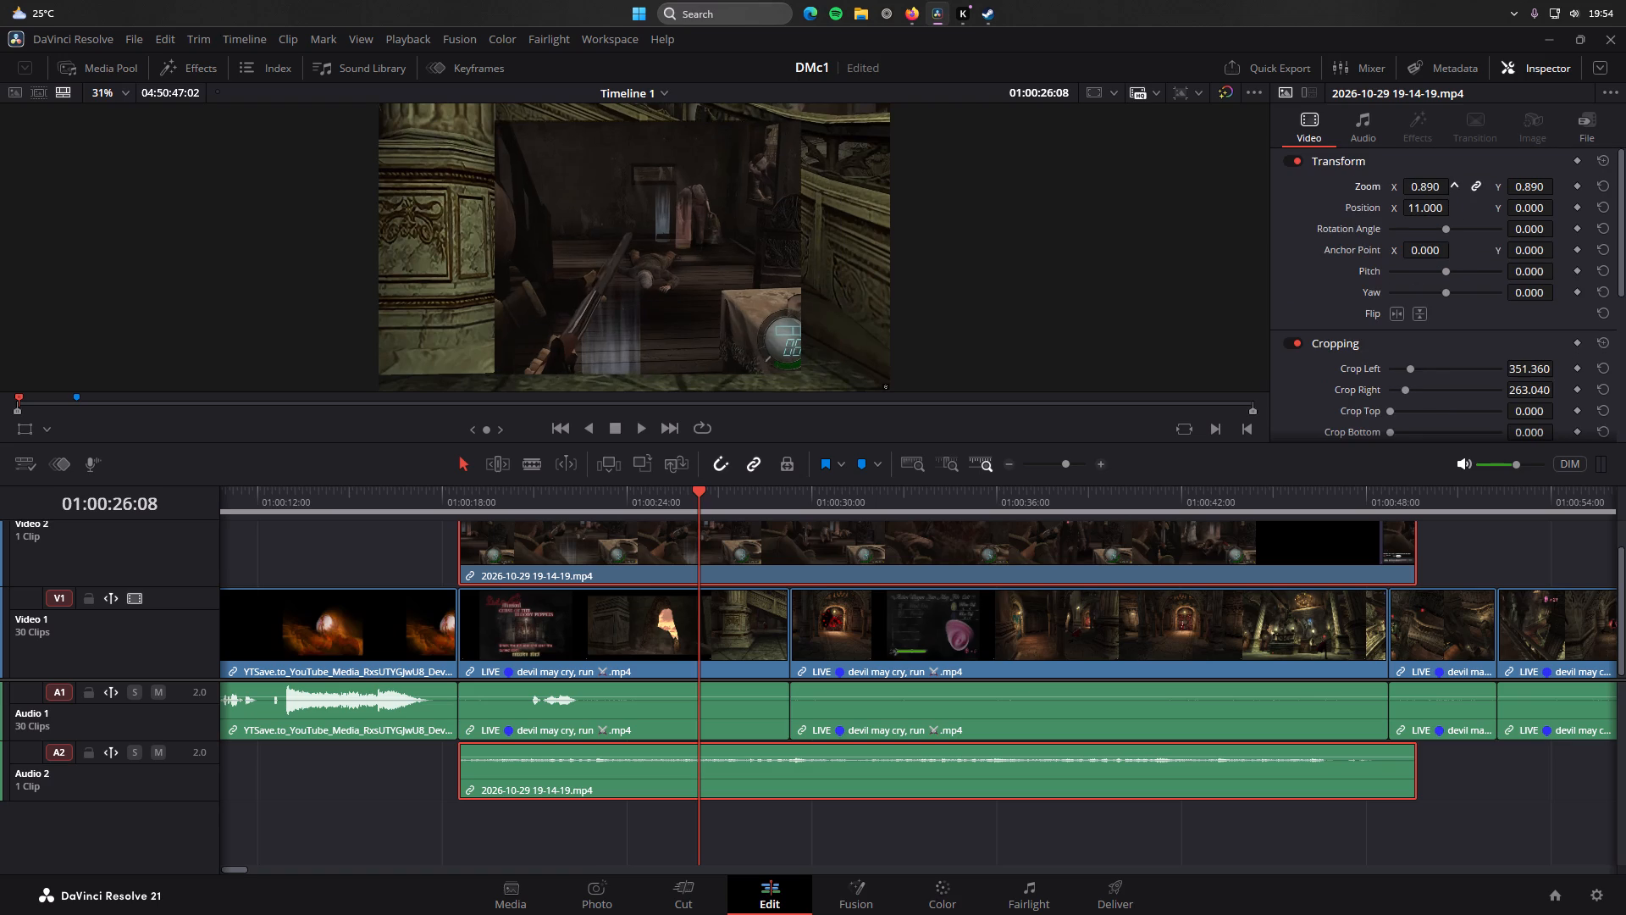
drag(1438, 191, 1451, 195)
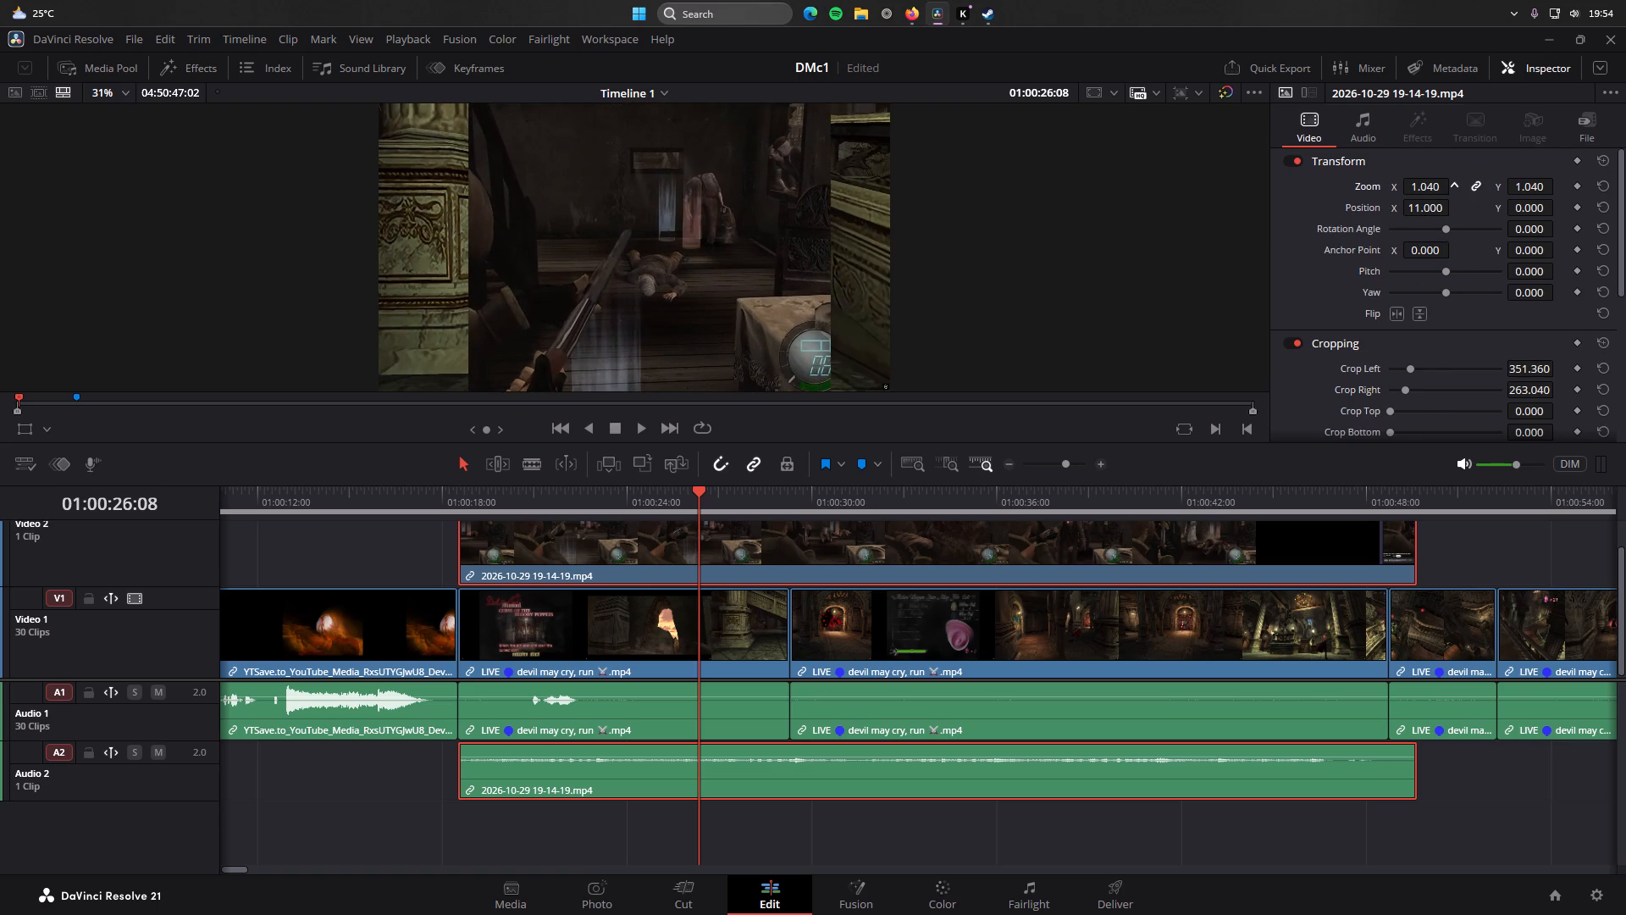
drag(1451, 195, 1448, 195)
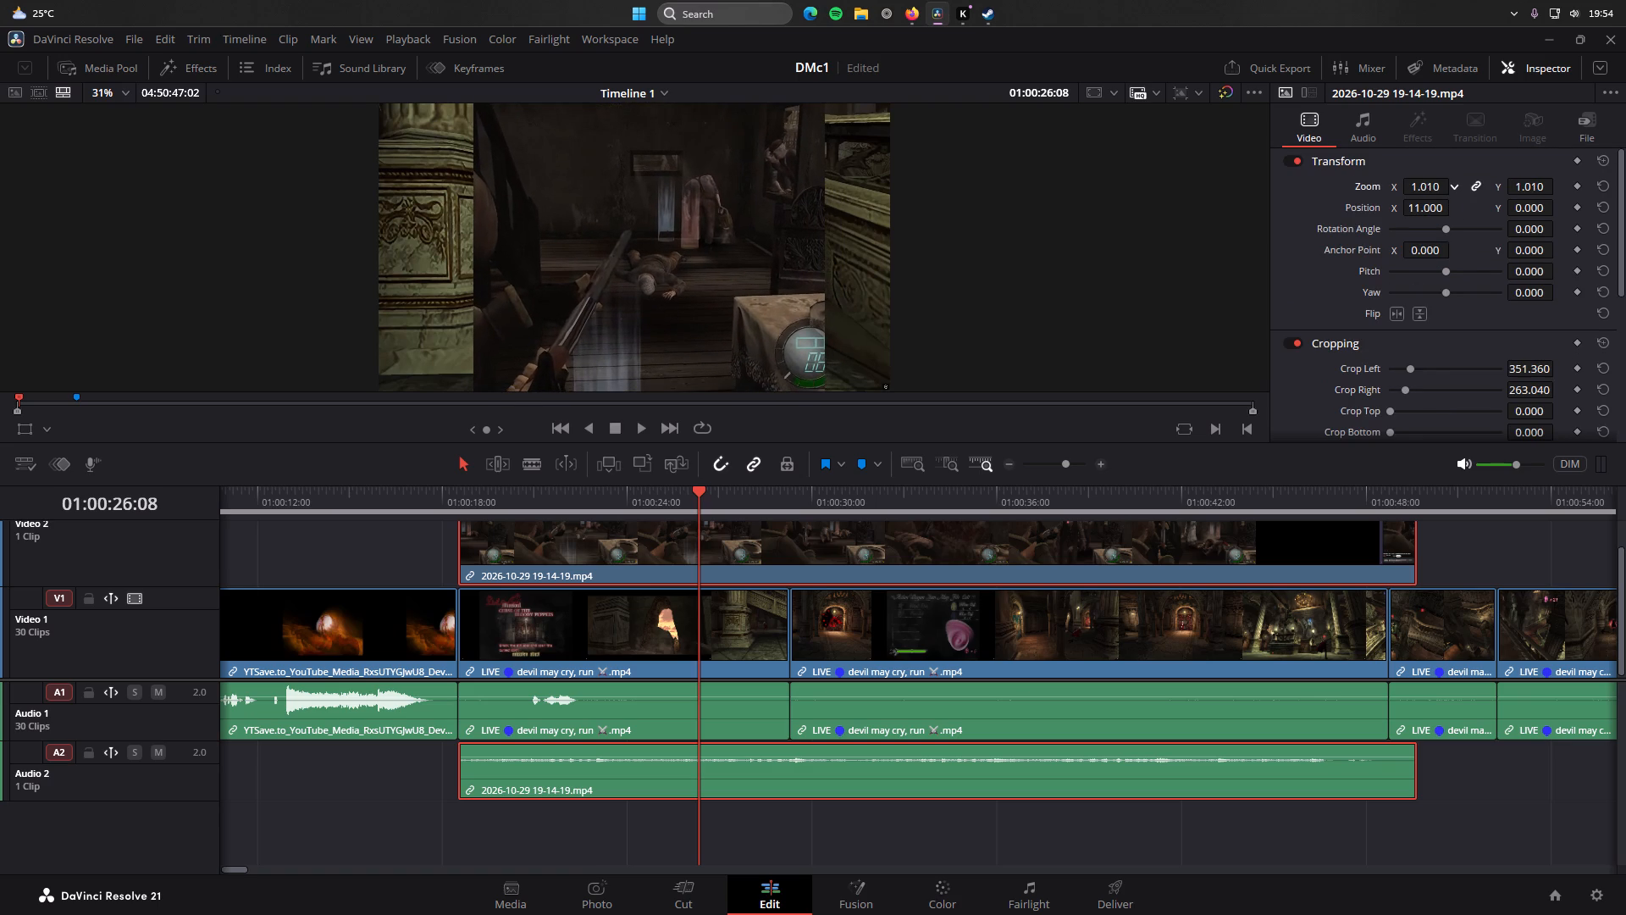
drag(1448, 195, 1446, 196)
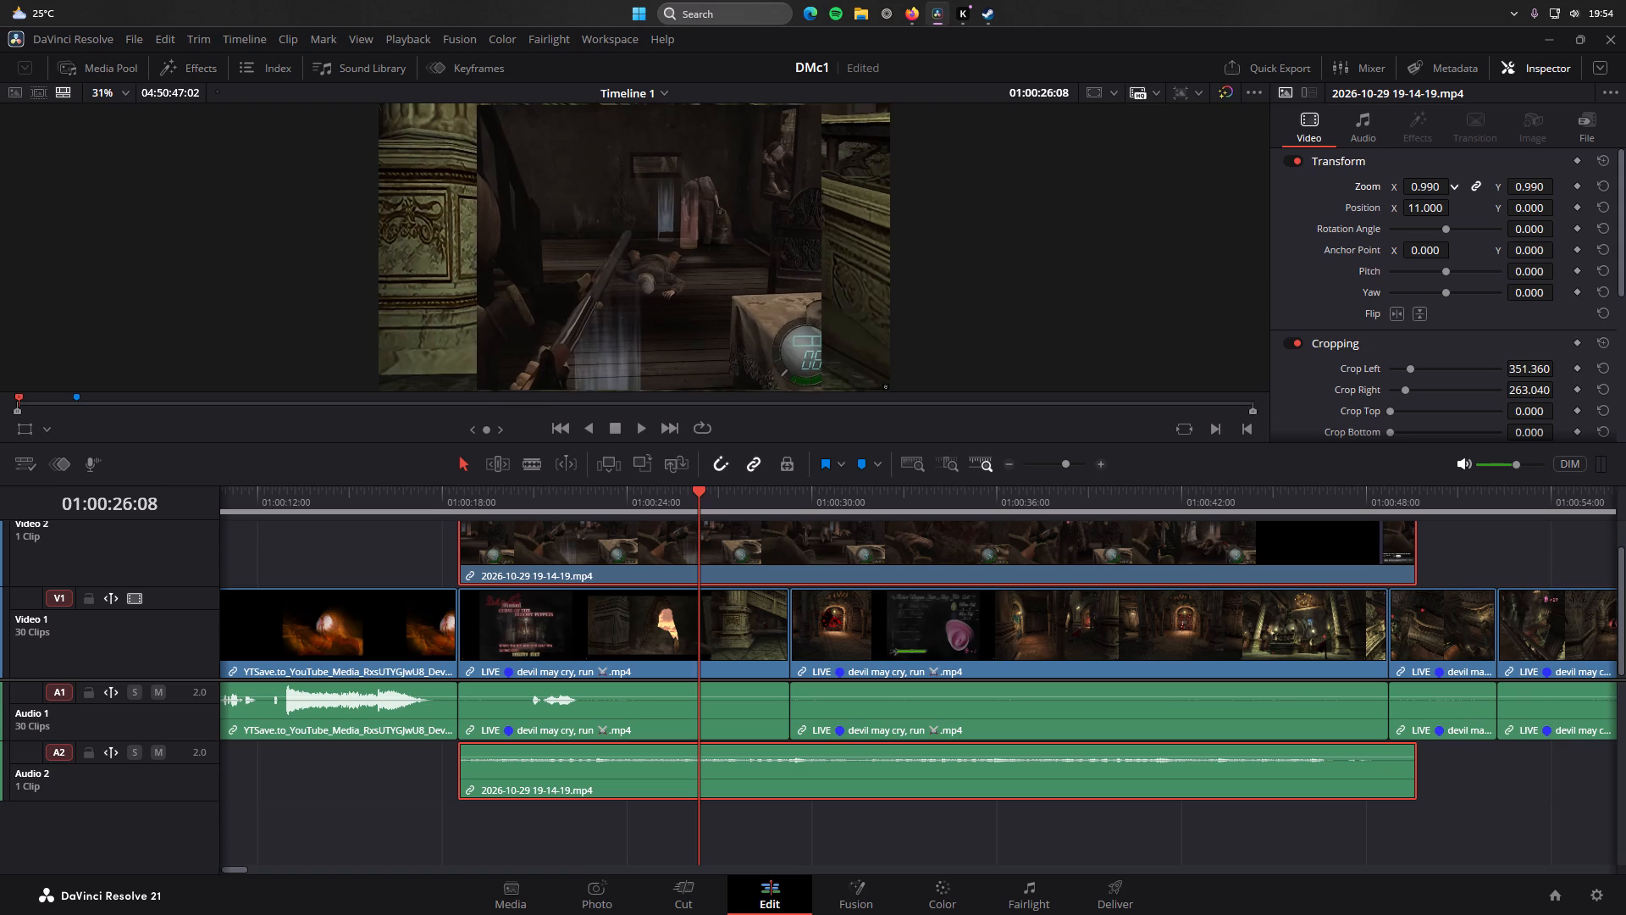
drag(1446, 196, 1448, 197)
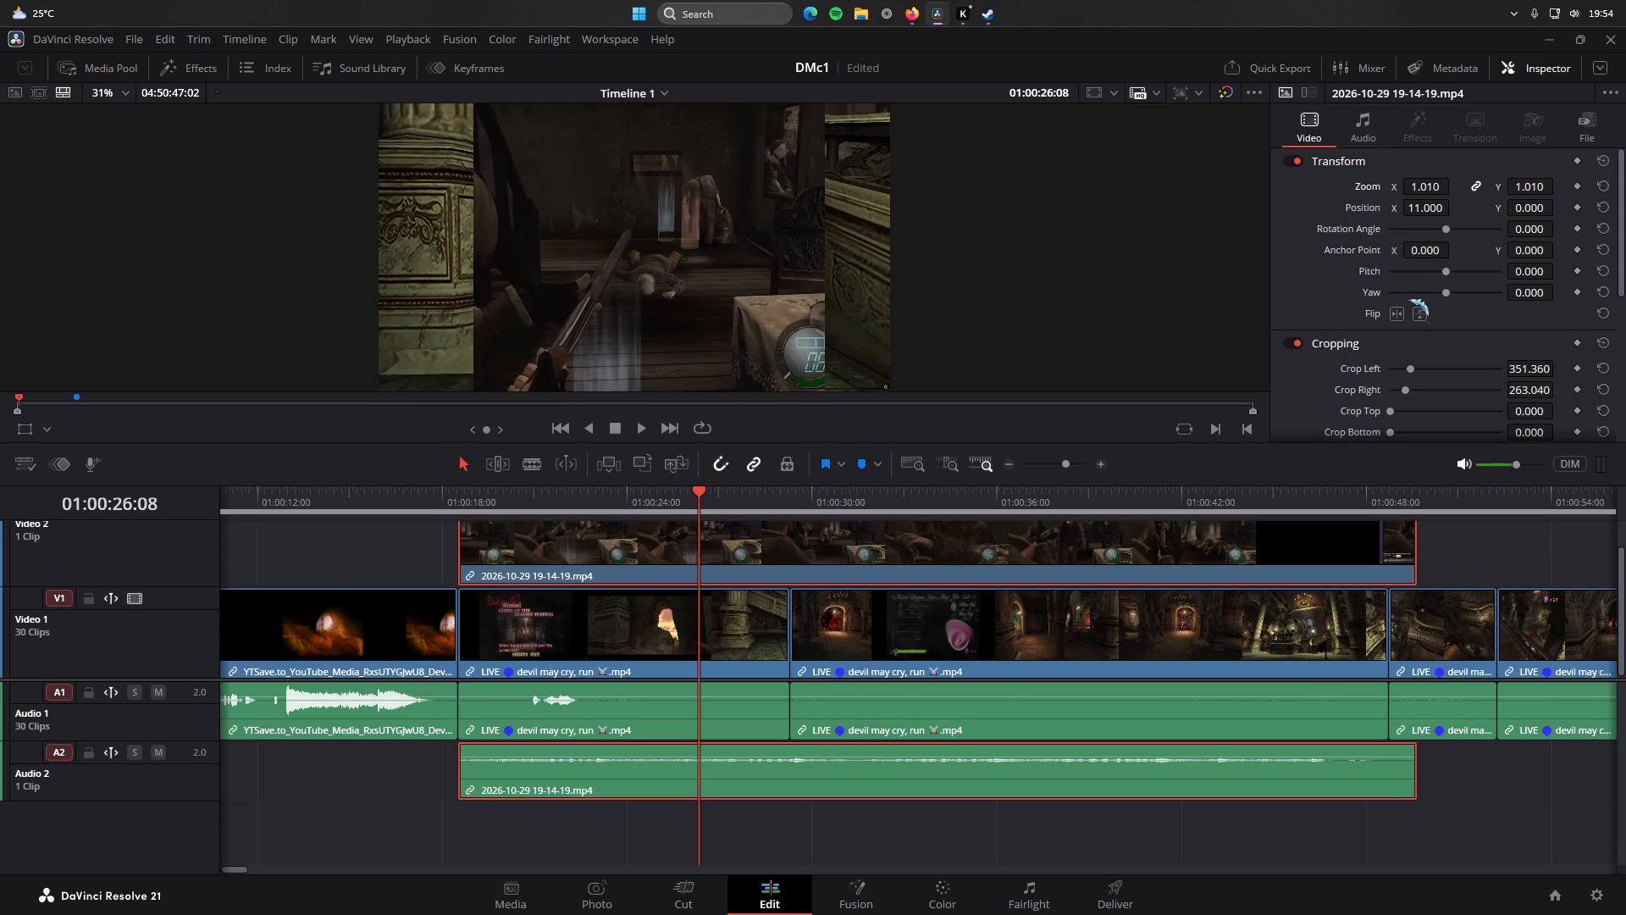
Increase the Resident Evil 4 recording's Crop Left to about 504.96.
scroll(1415, 351, down, 1)
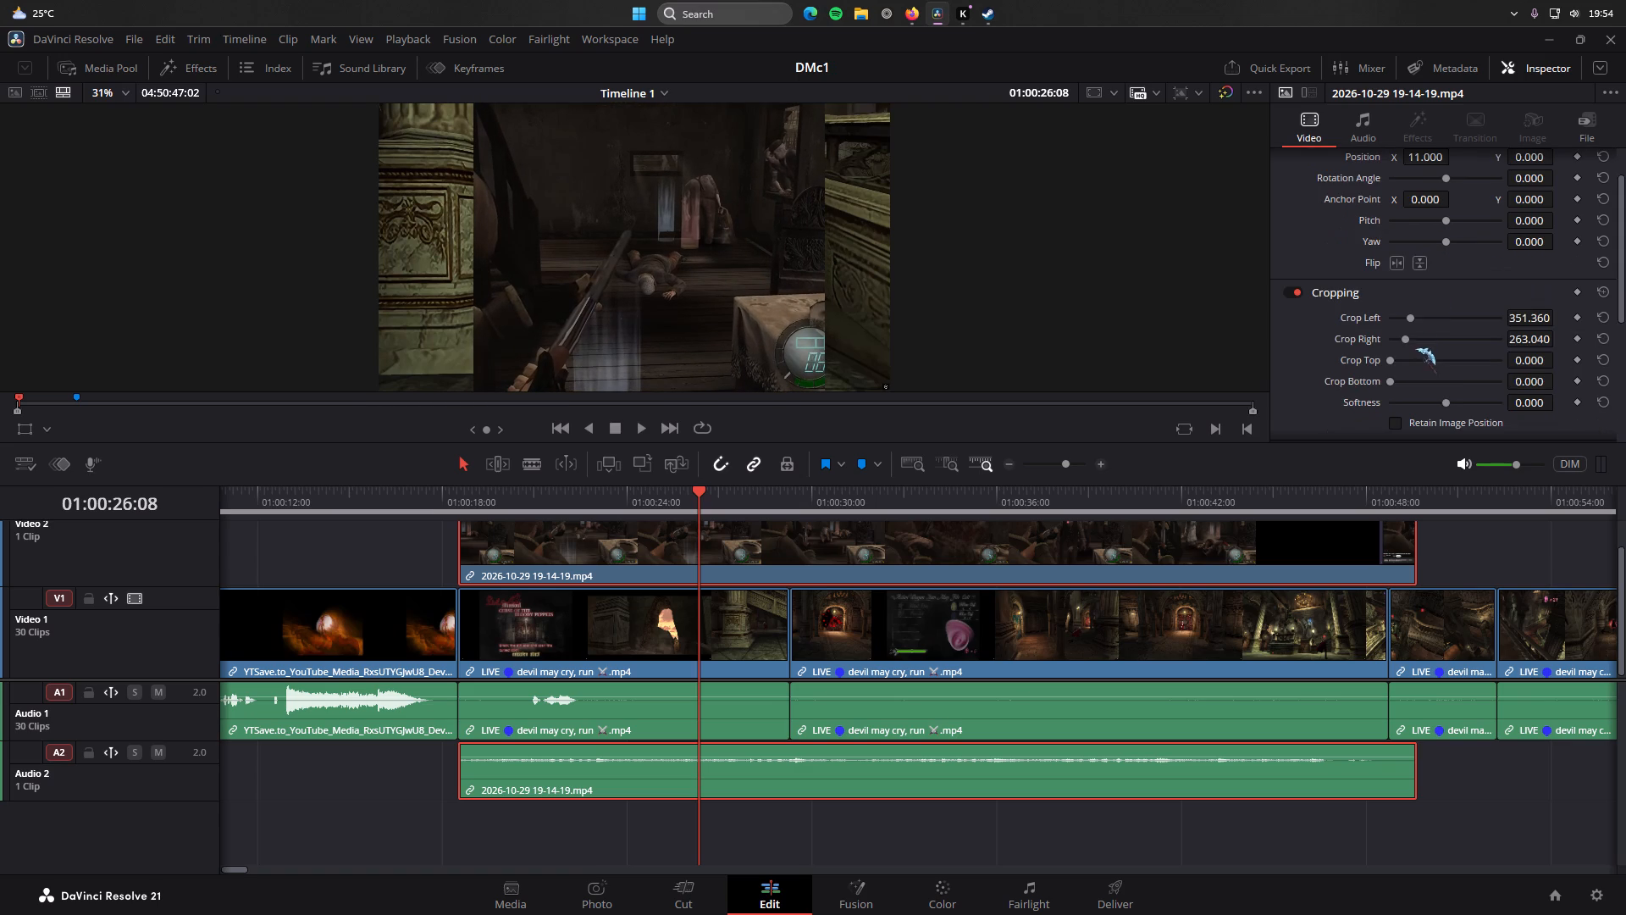
click(1413, 319)
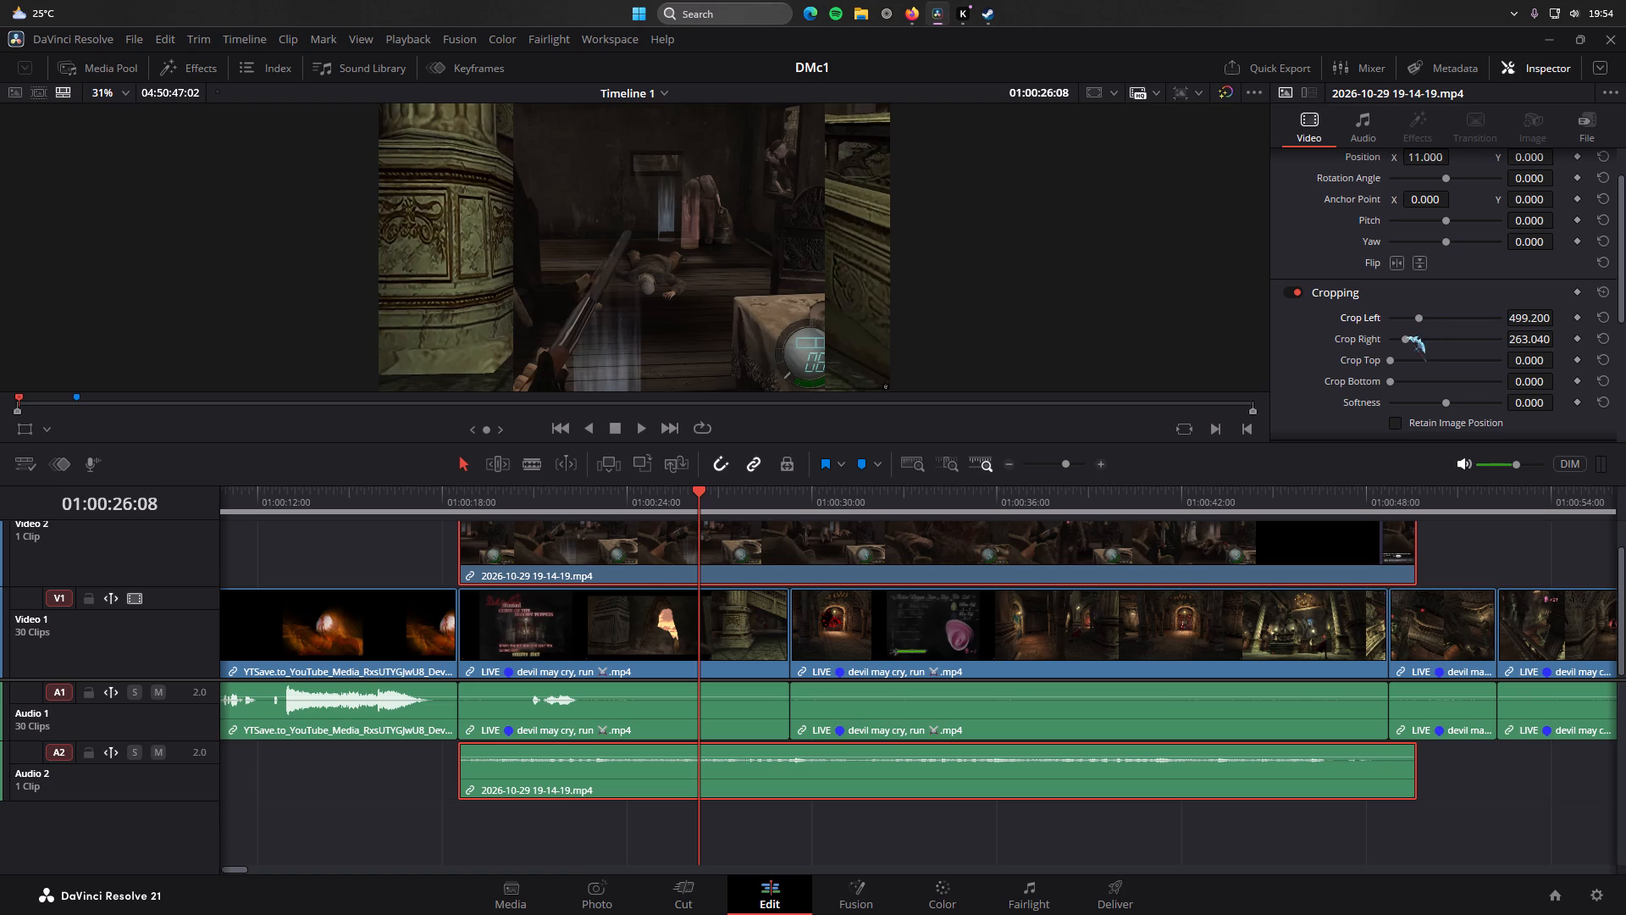
scroll(1385, 374, down, 1)
scroll(1387, 374, up, 3)
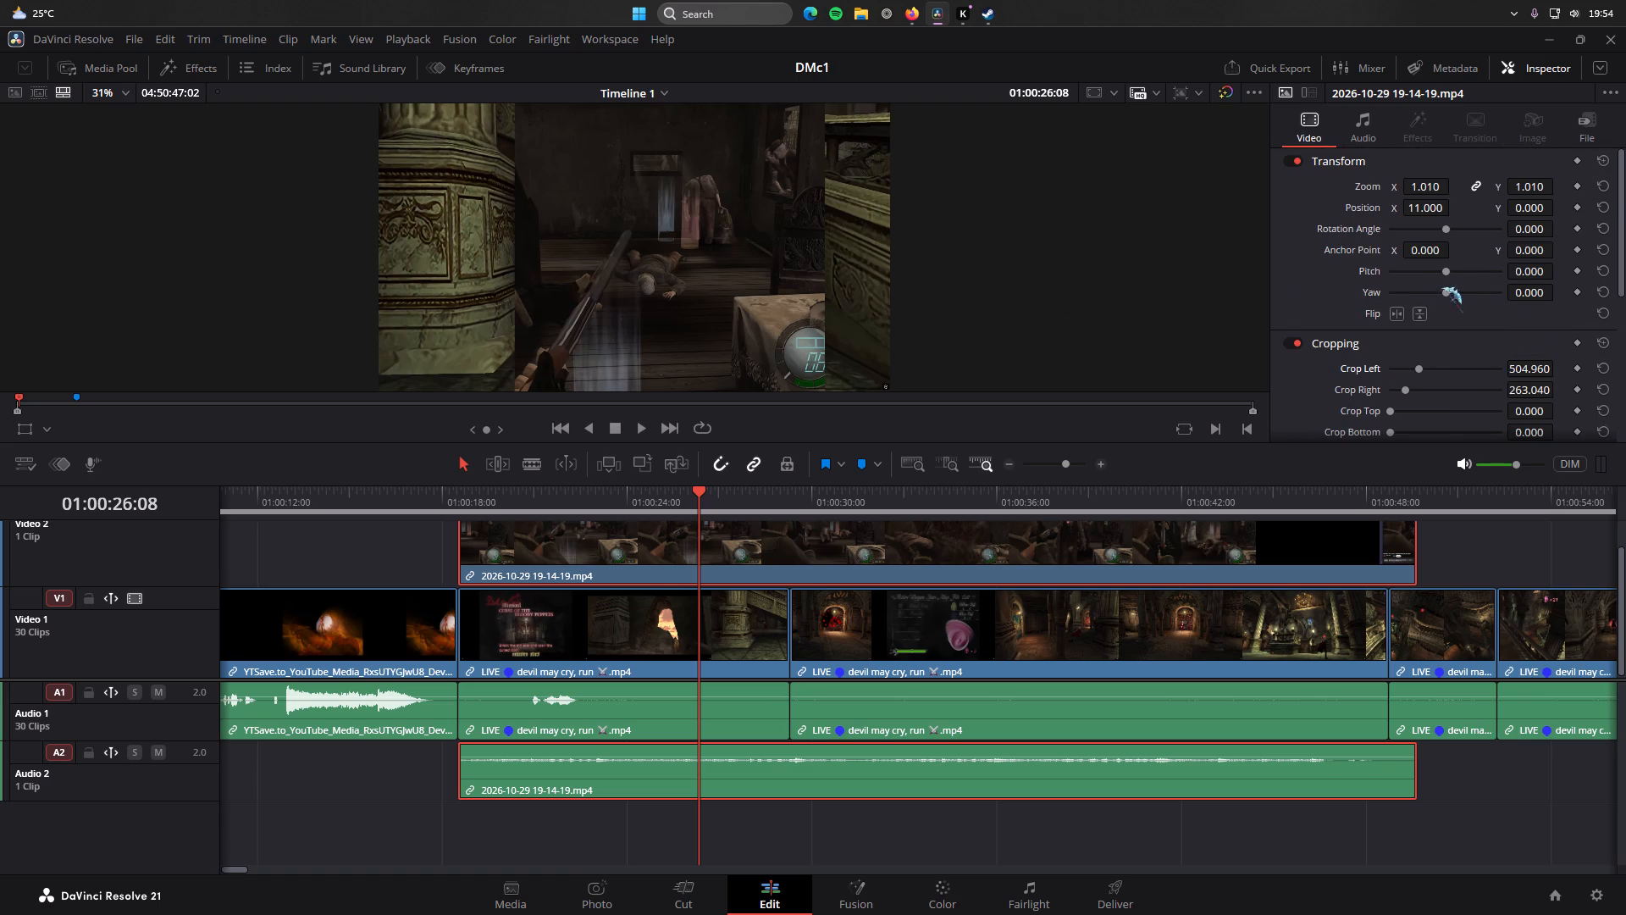
Shift the Resident Evil 4 recording to Position X -597 to form a split screen with the Devil May Cry clips.
drag(1443, 208, 1400, 212)
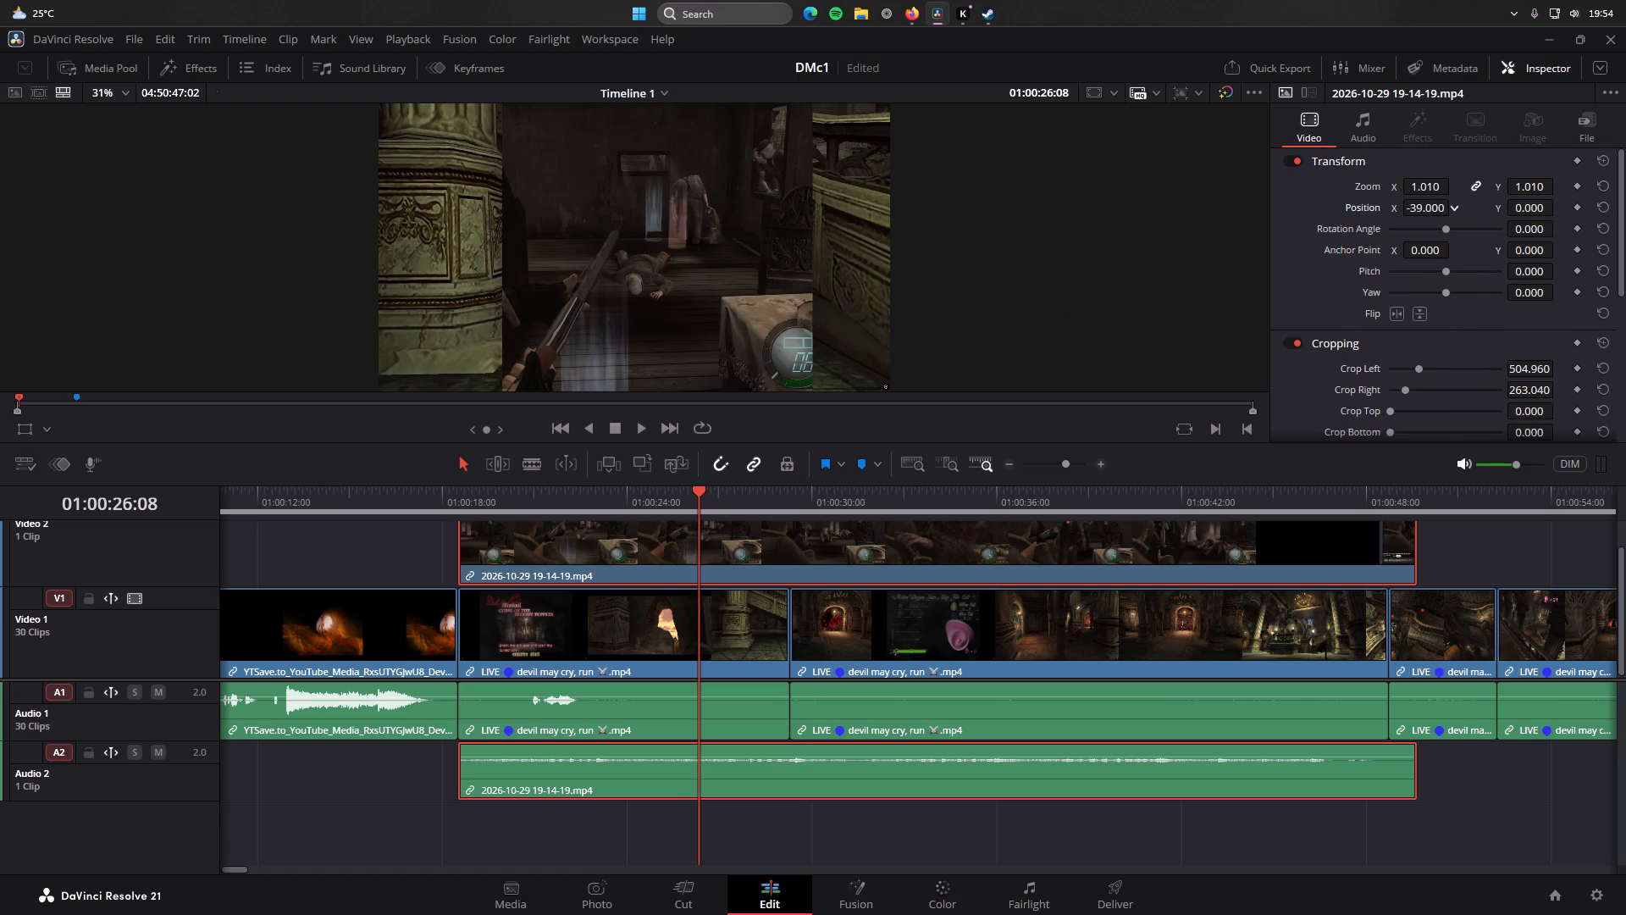
drag(1400, 212, 989, 252)
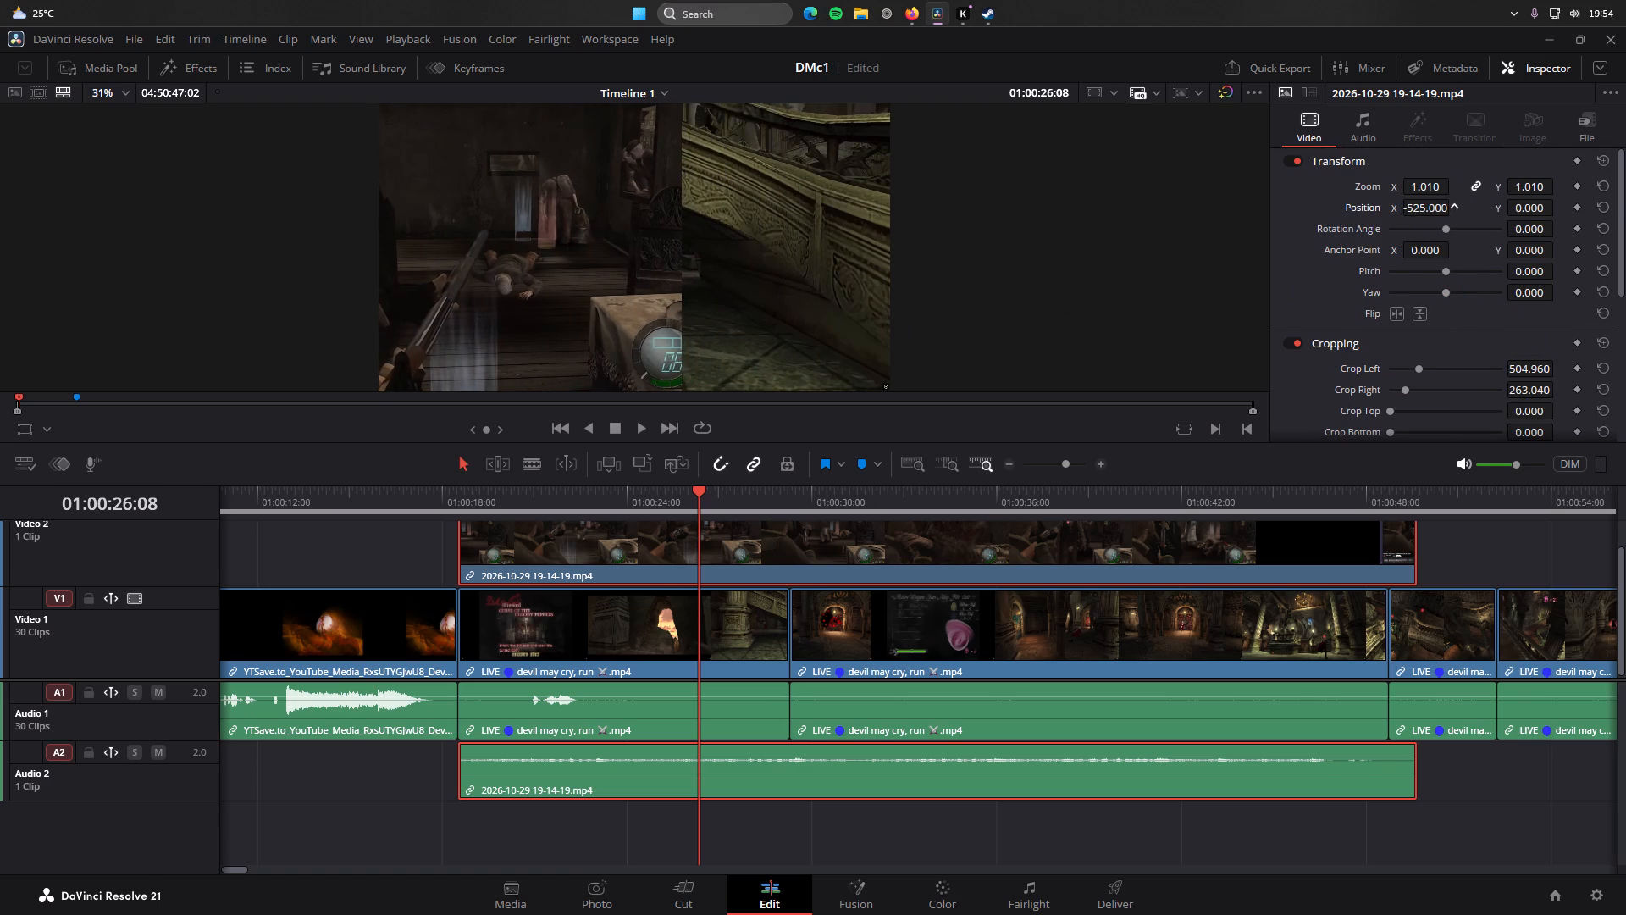
drag(989, 252, 1031, 264)
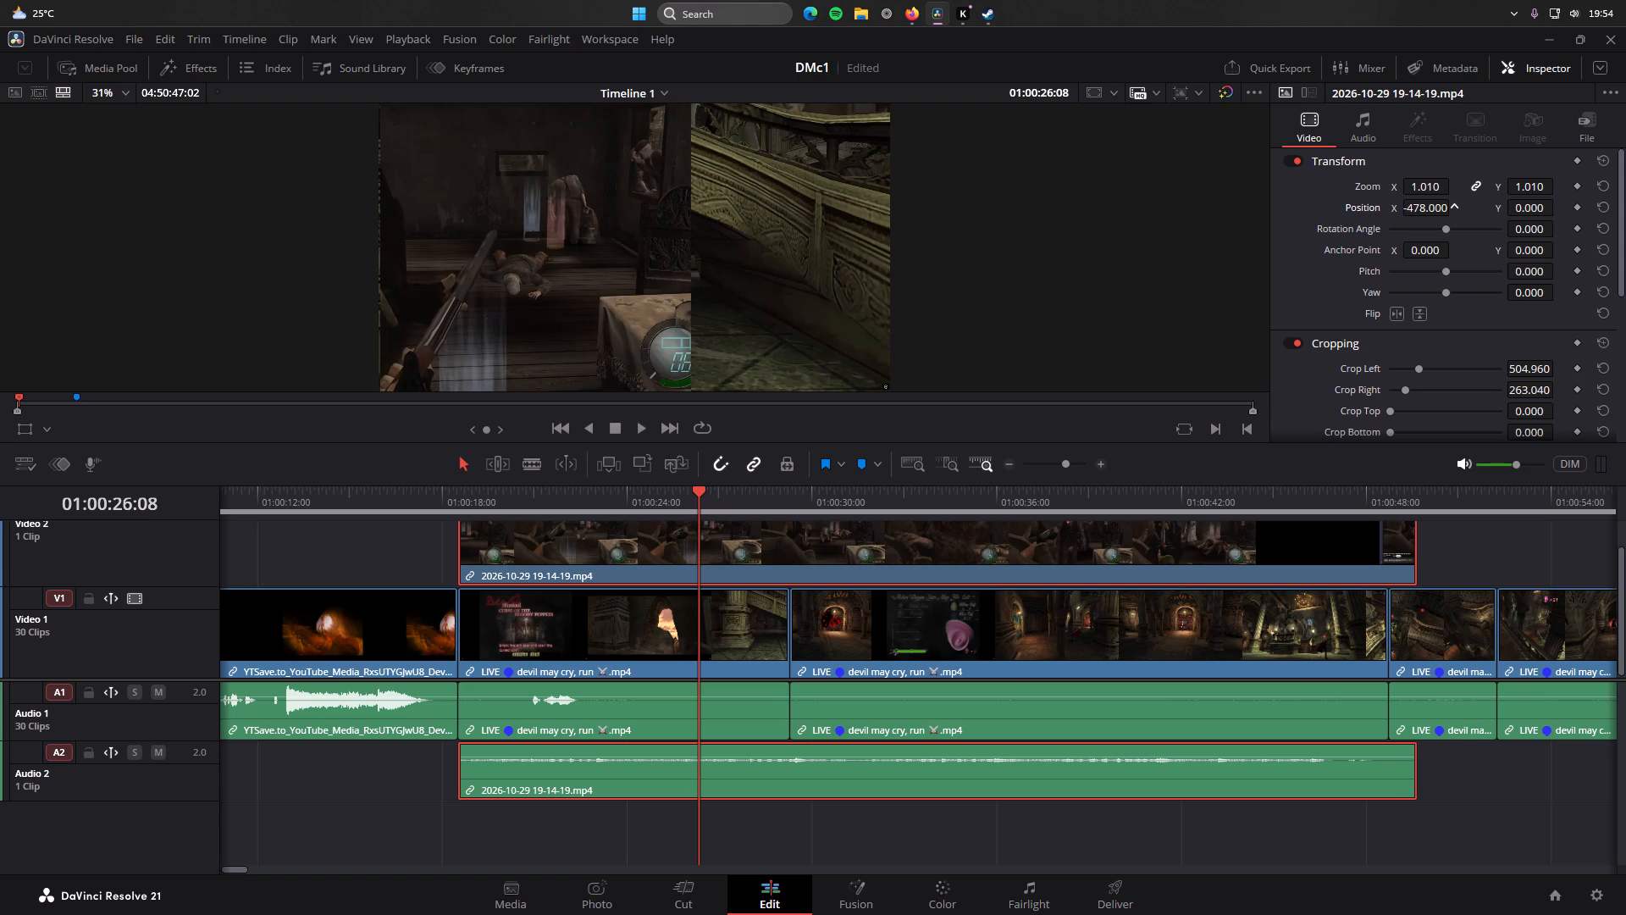
drag(1031, 264, 1009, 268)
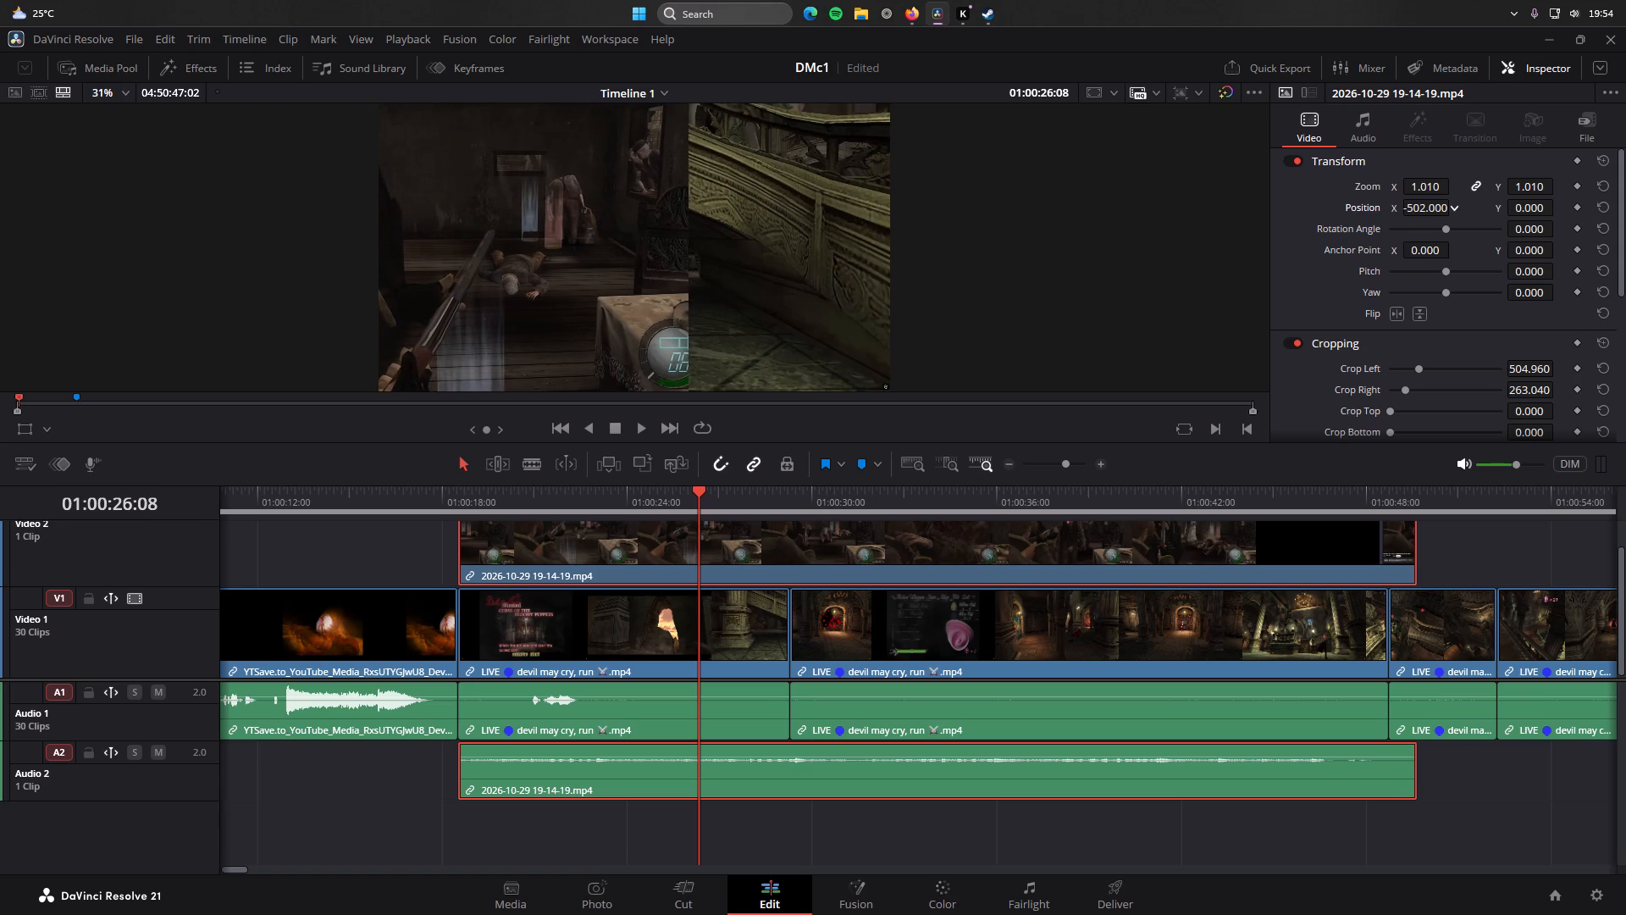
drag(1009, 268, 928, 268)
Play the split screen through to 01:00:31:17 and fine-tune the Resident Evil 4 recording's Position X to -606.
key(space)
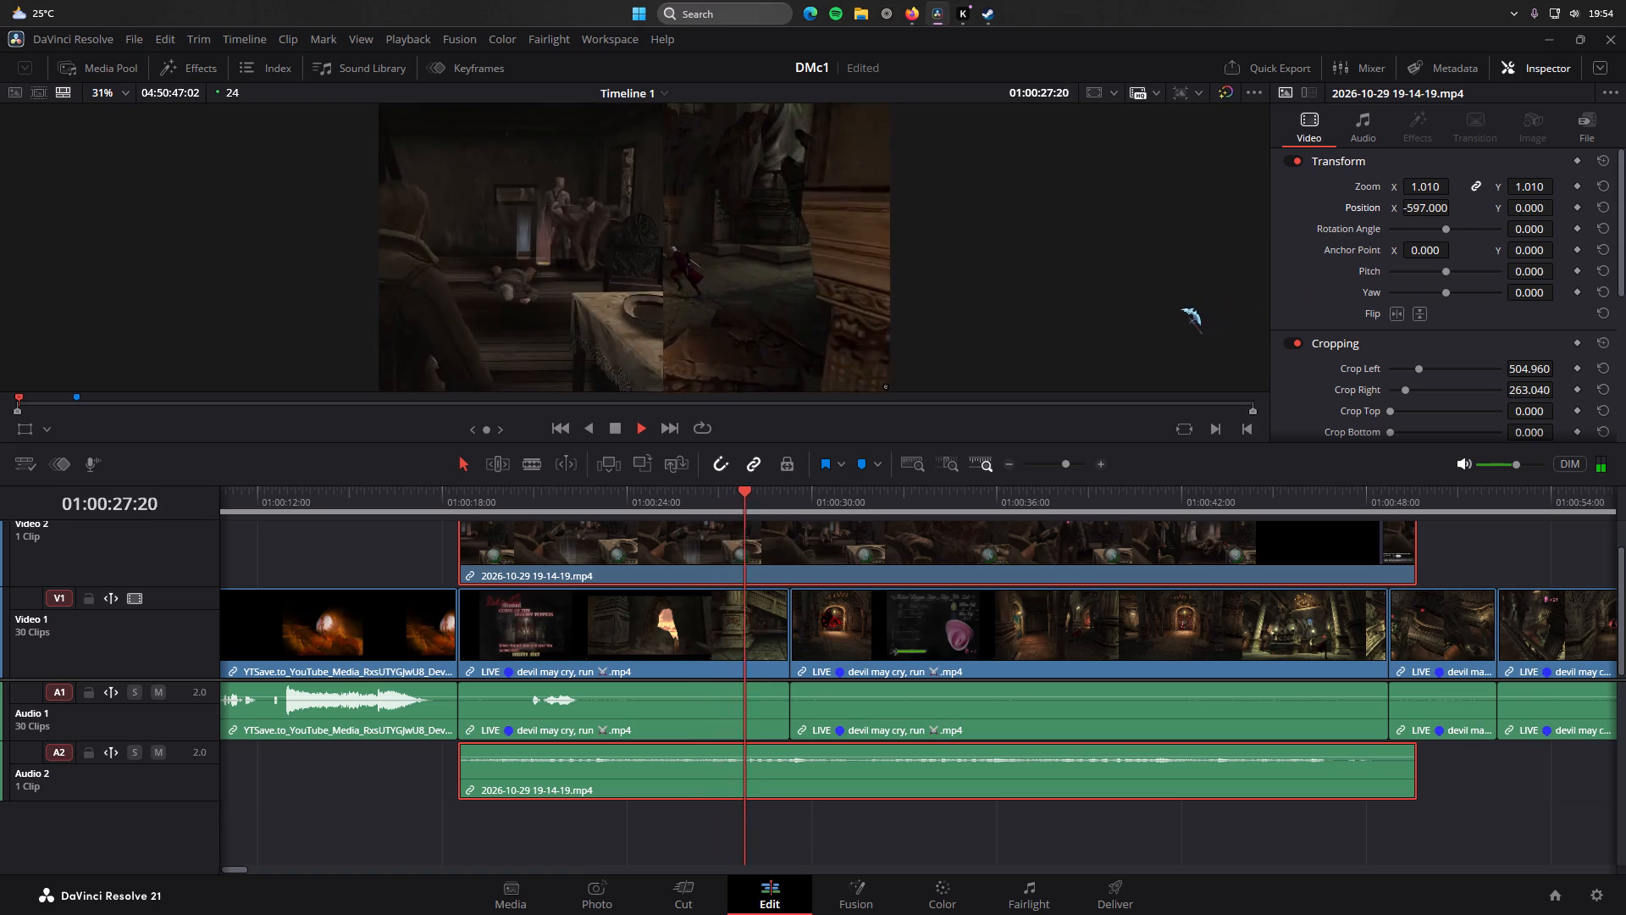
key(space)
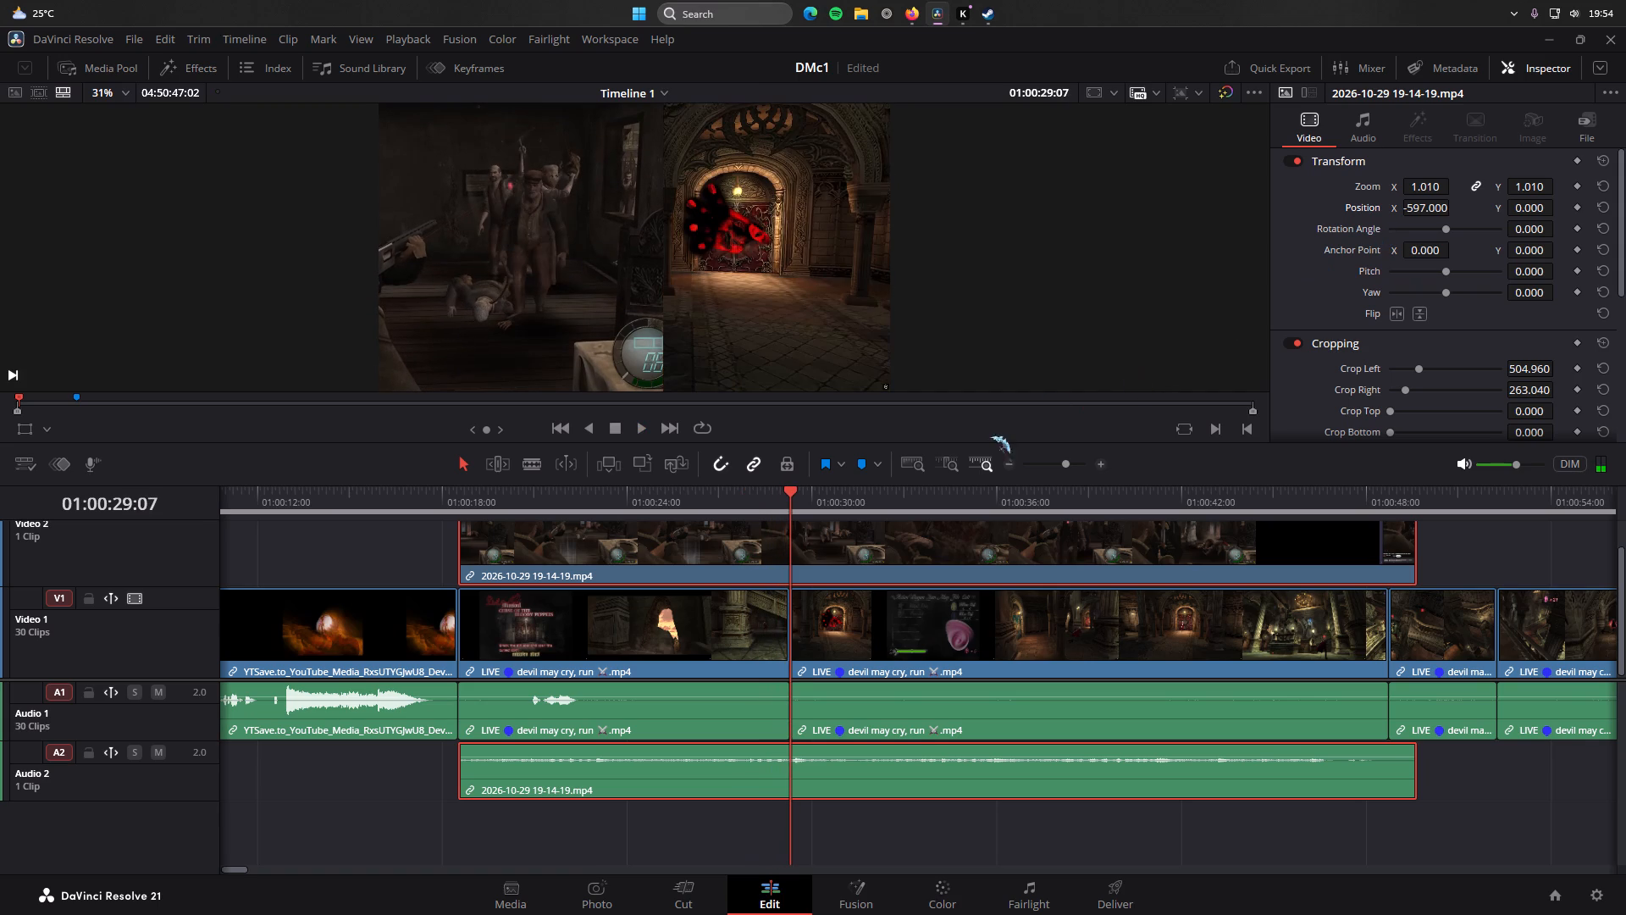
key(space)
key(space)
key(space)
key(space)
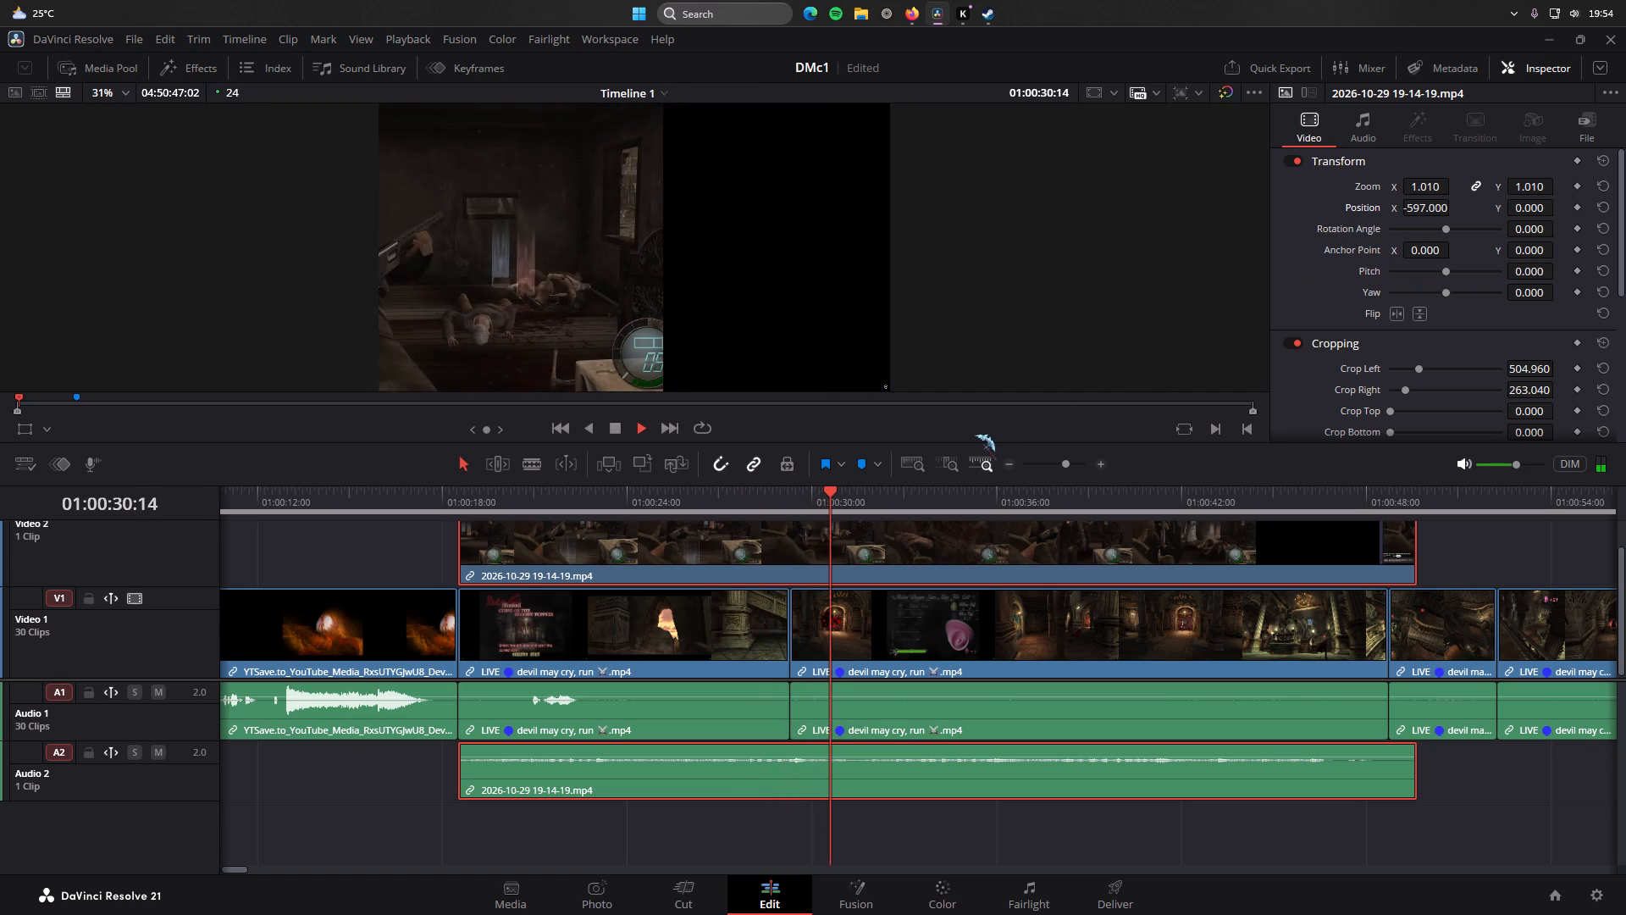
key(space)
key(space)
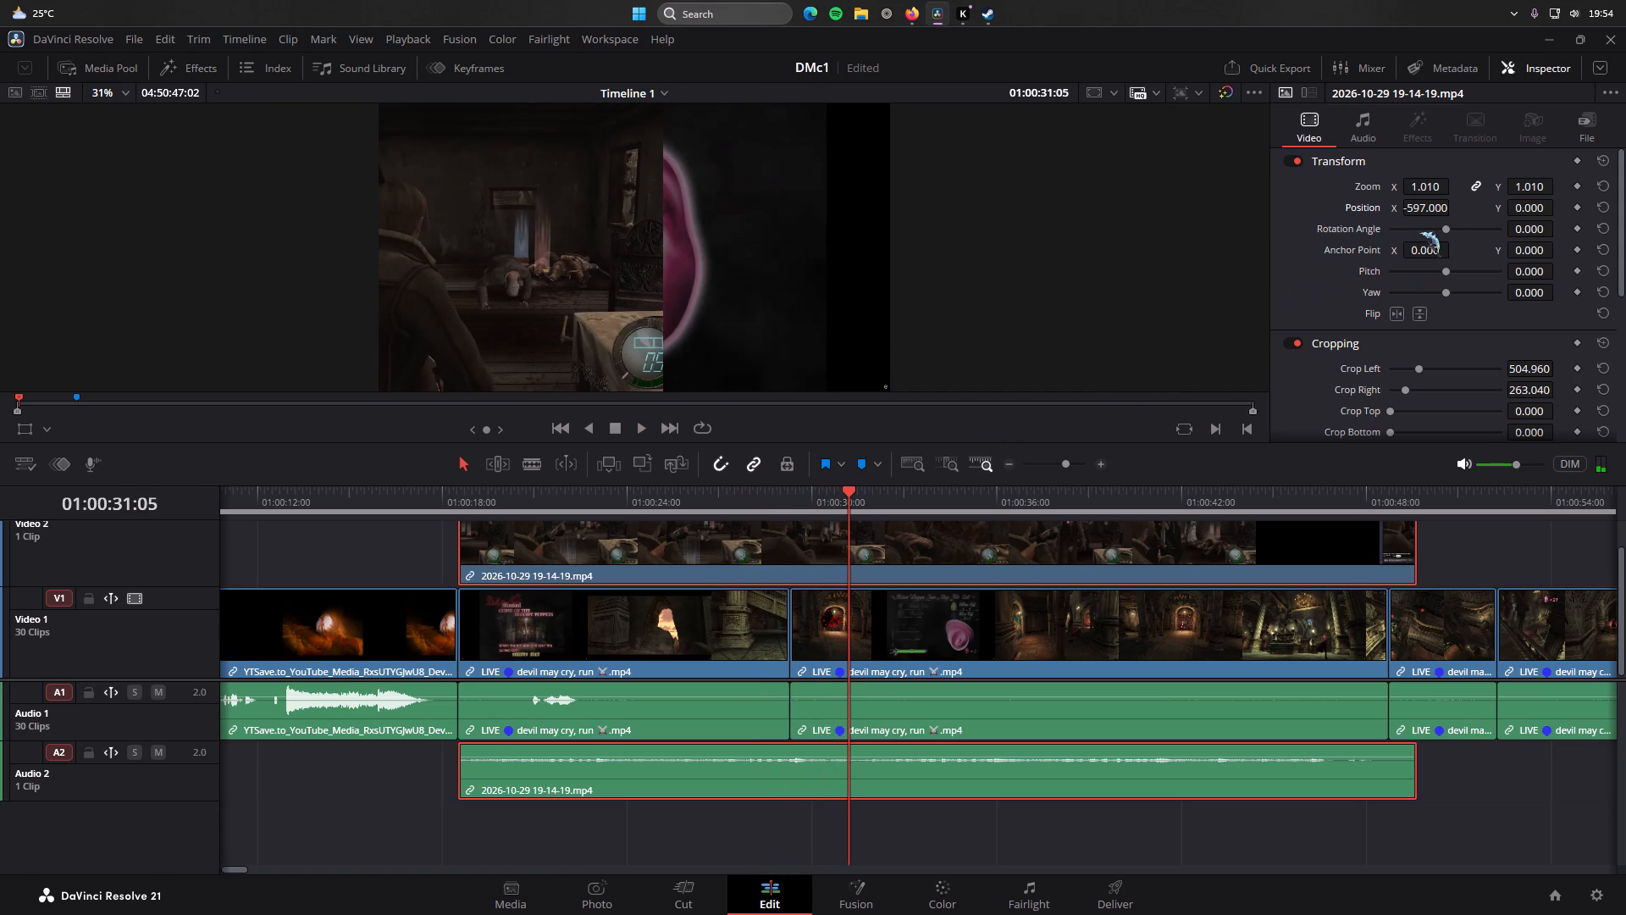
key(space)
key(space)
key(space)
key(space)
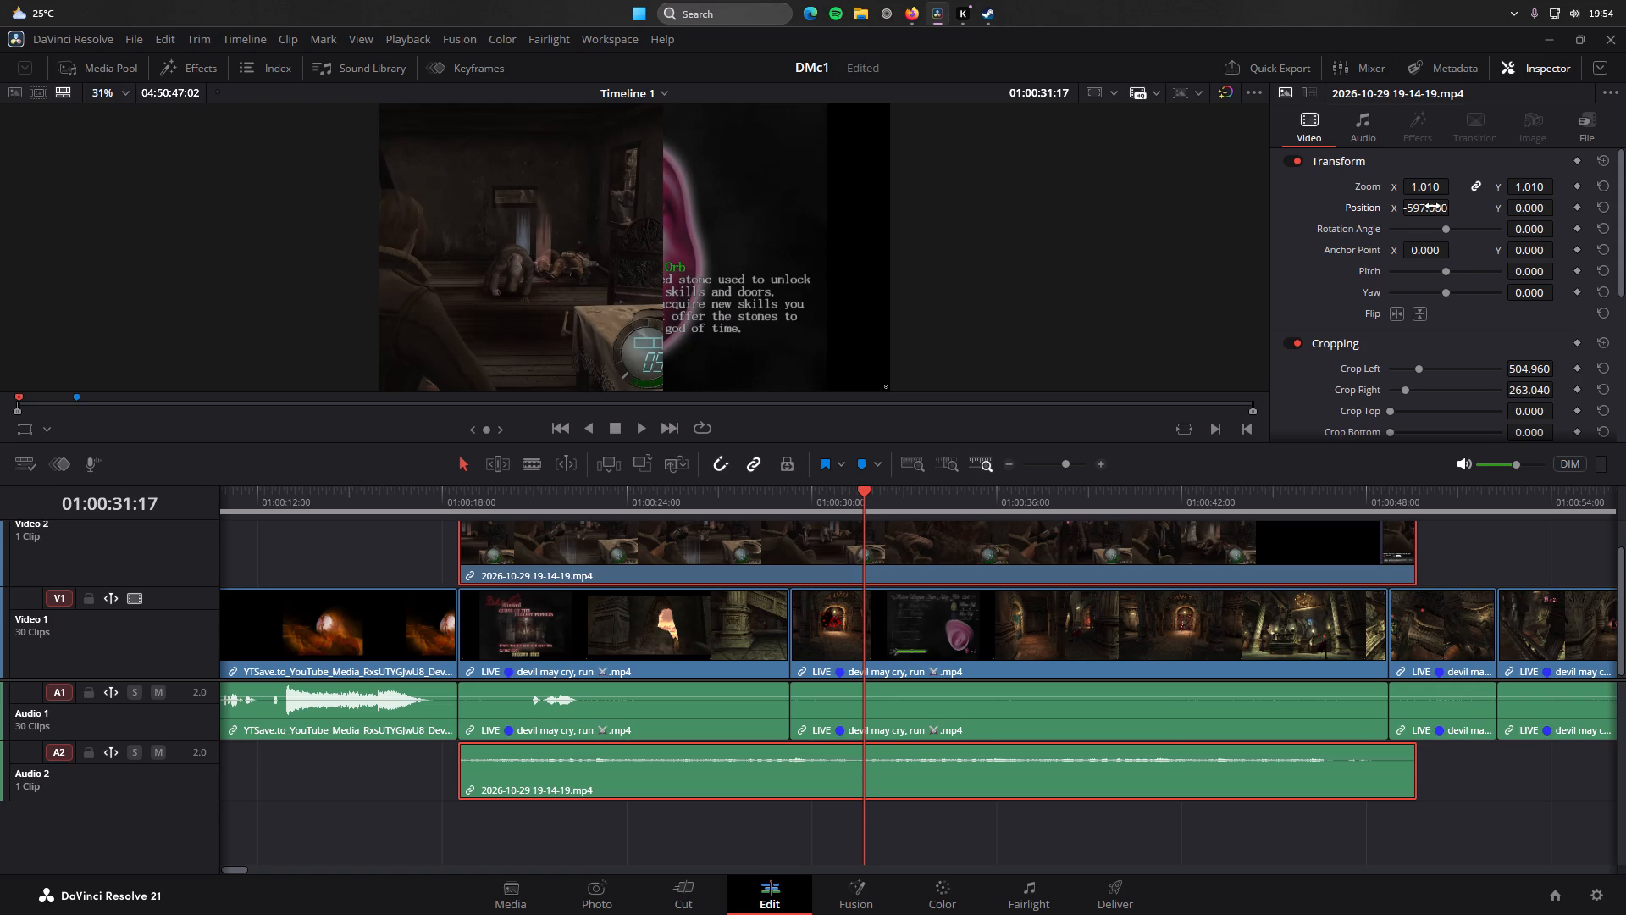
drag(1432, 209, 1424, 209)
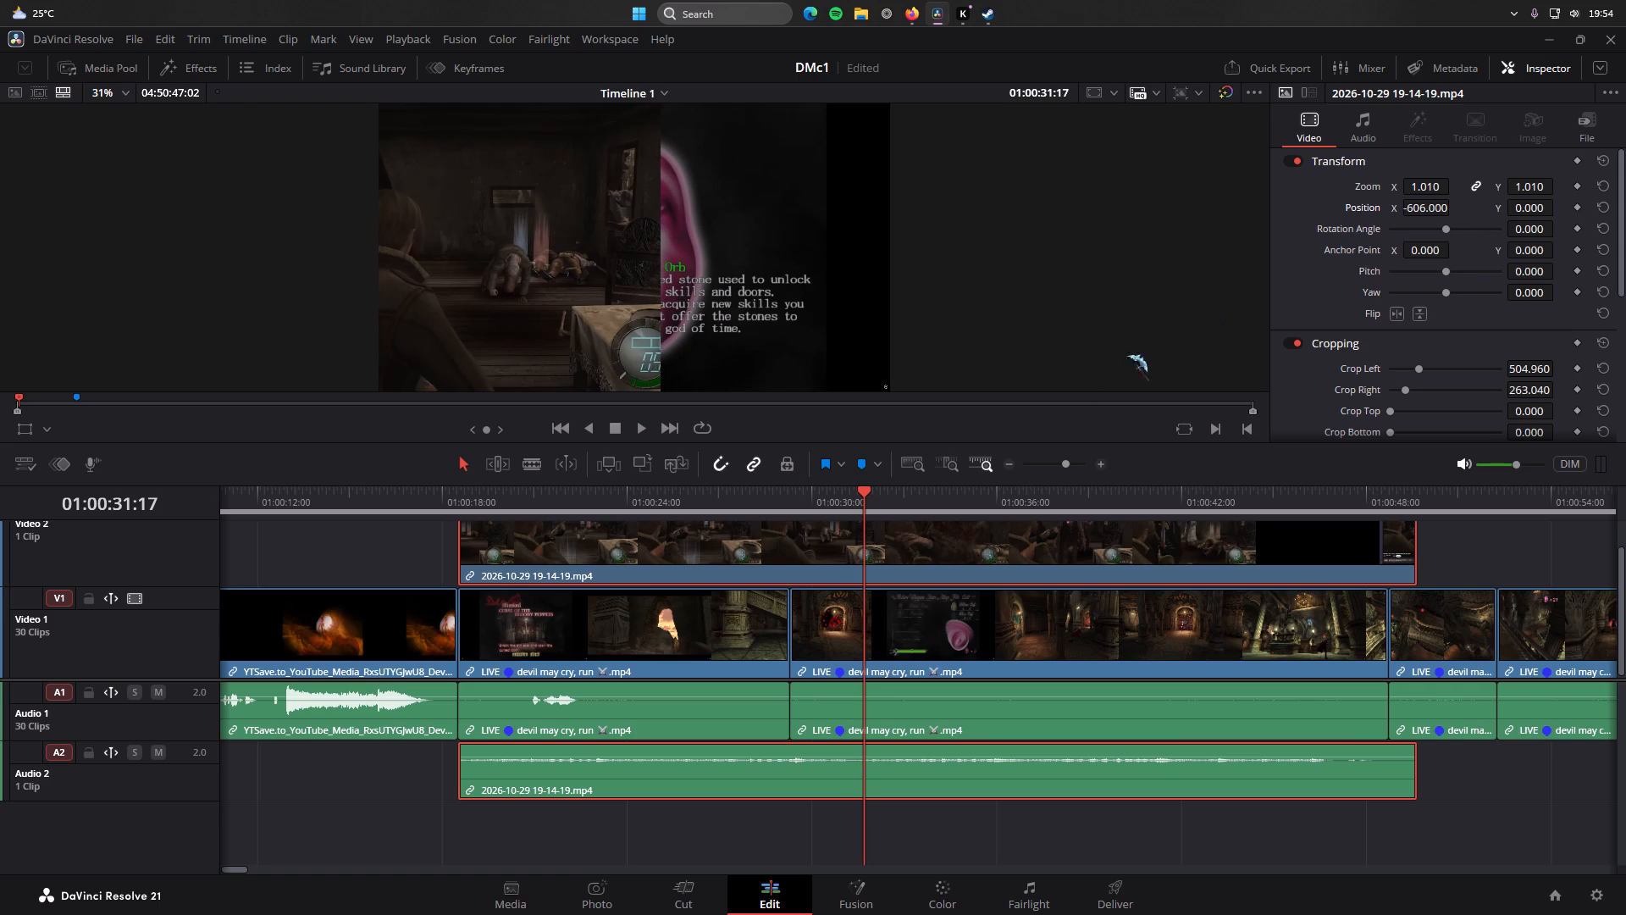
Play the split screen on to 01:00:32:05, and scrub back over the stretch around 01:00:25 to 01:00:27 to examine it.
key(space)
key(space)
key(space)
key(space)
click(915, 552)
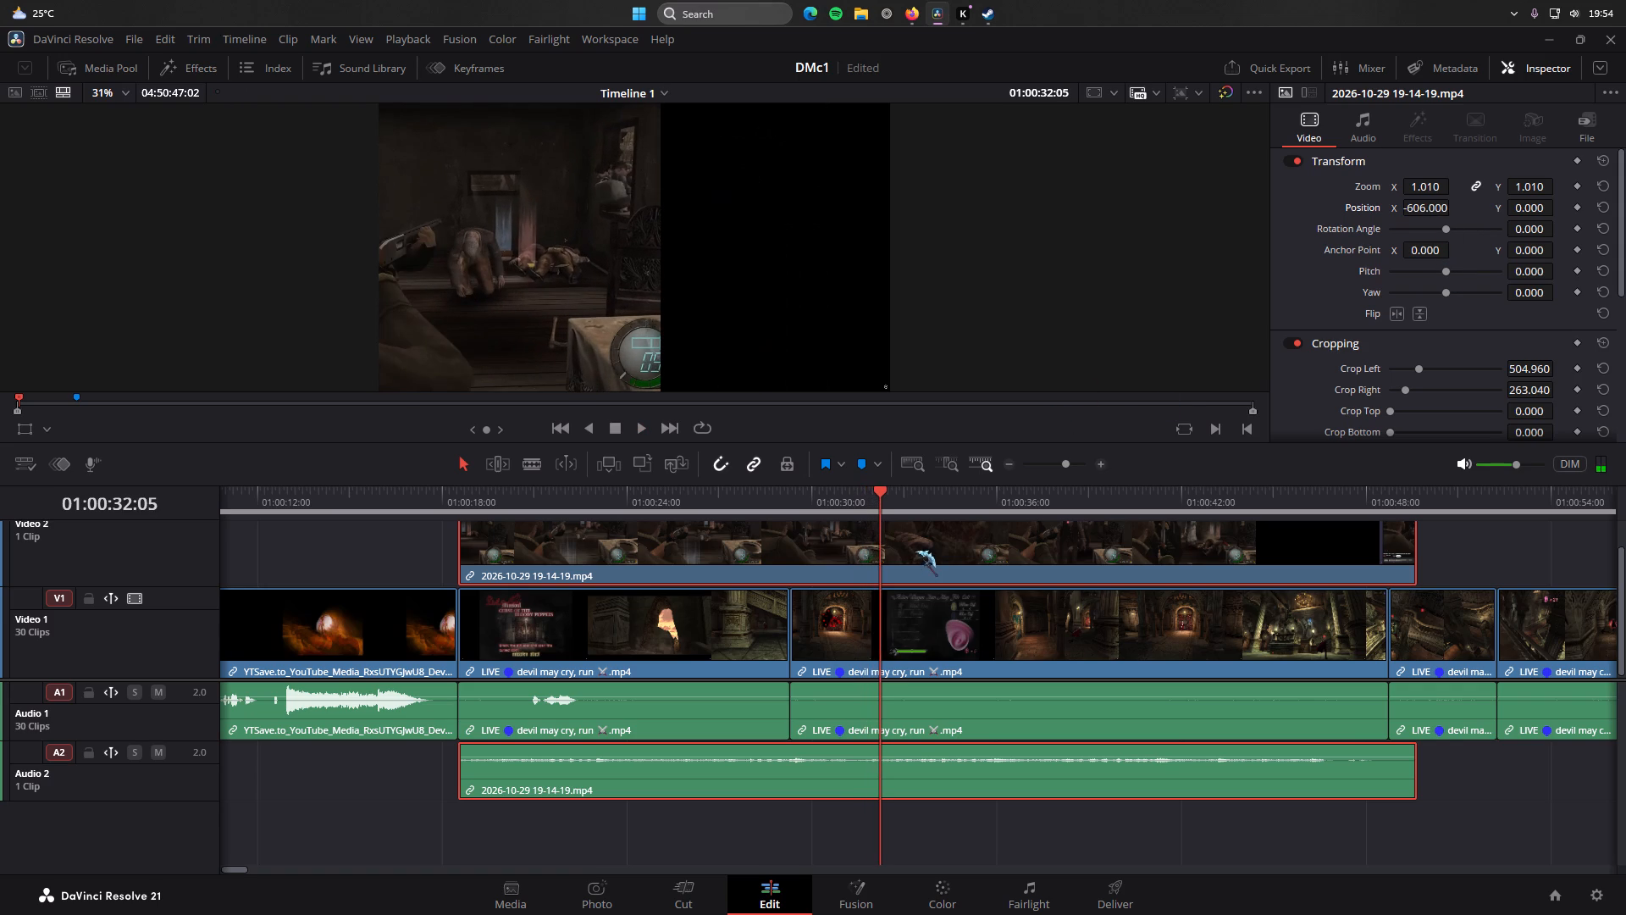
drag(877, 497, 678, 500)
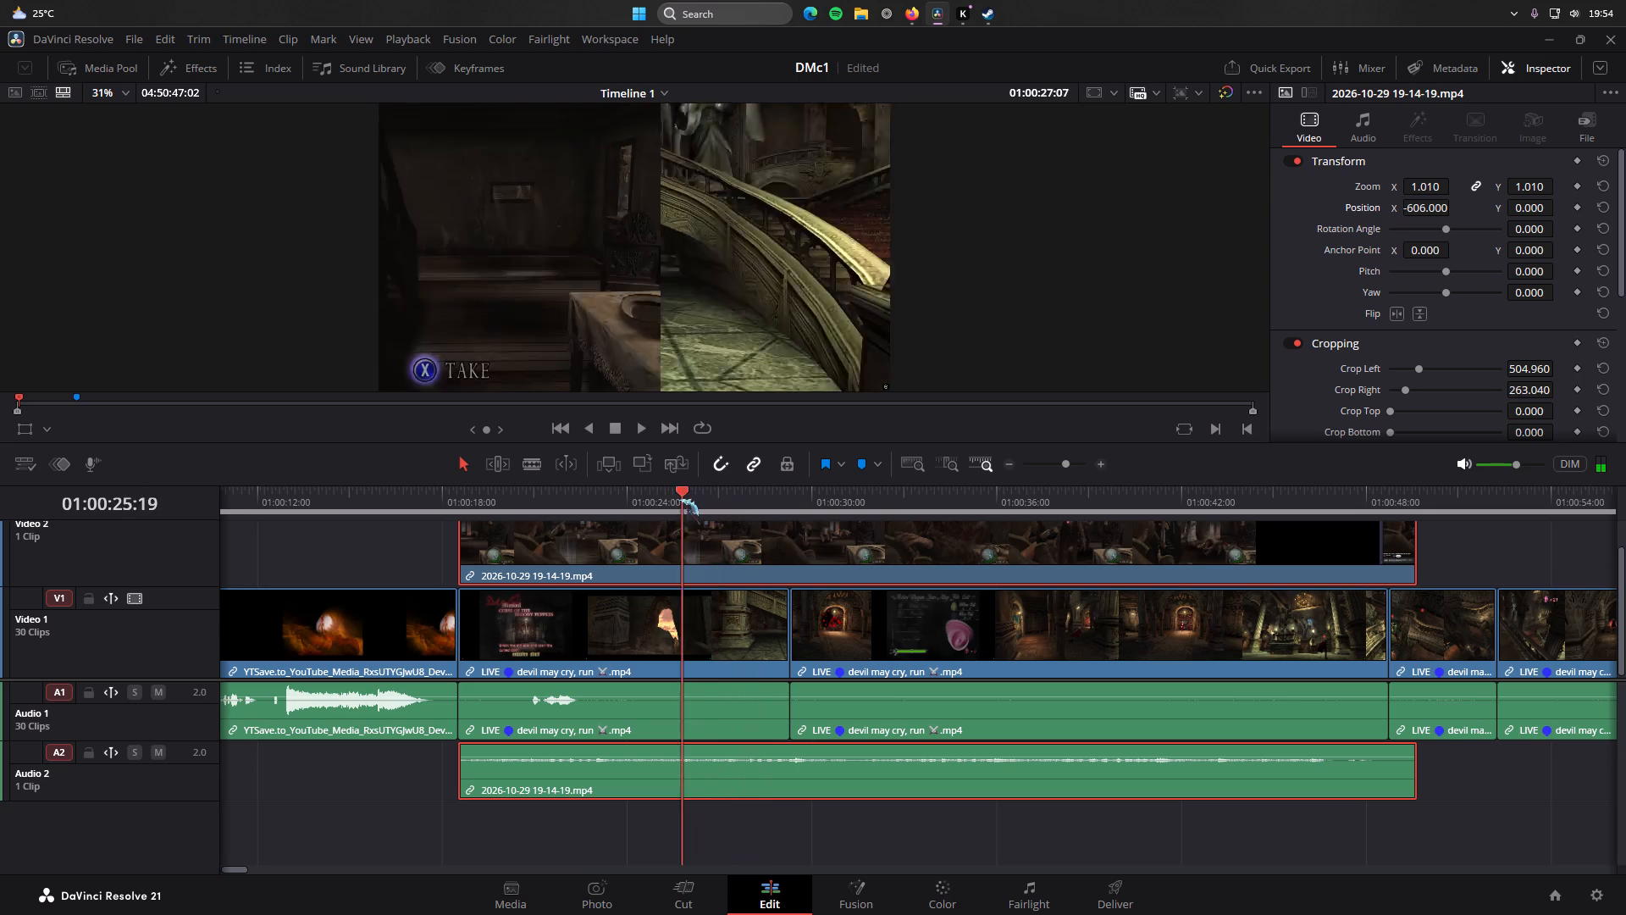
drag(678, 500, 700, 510)
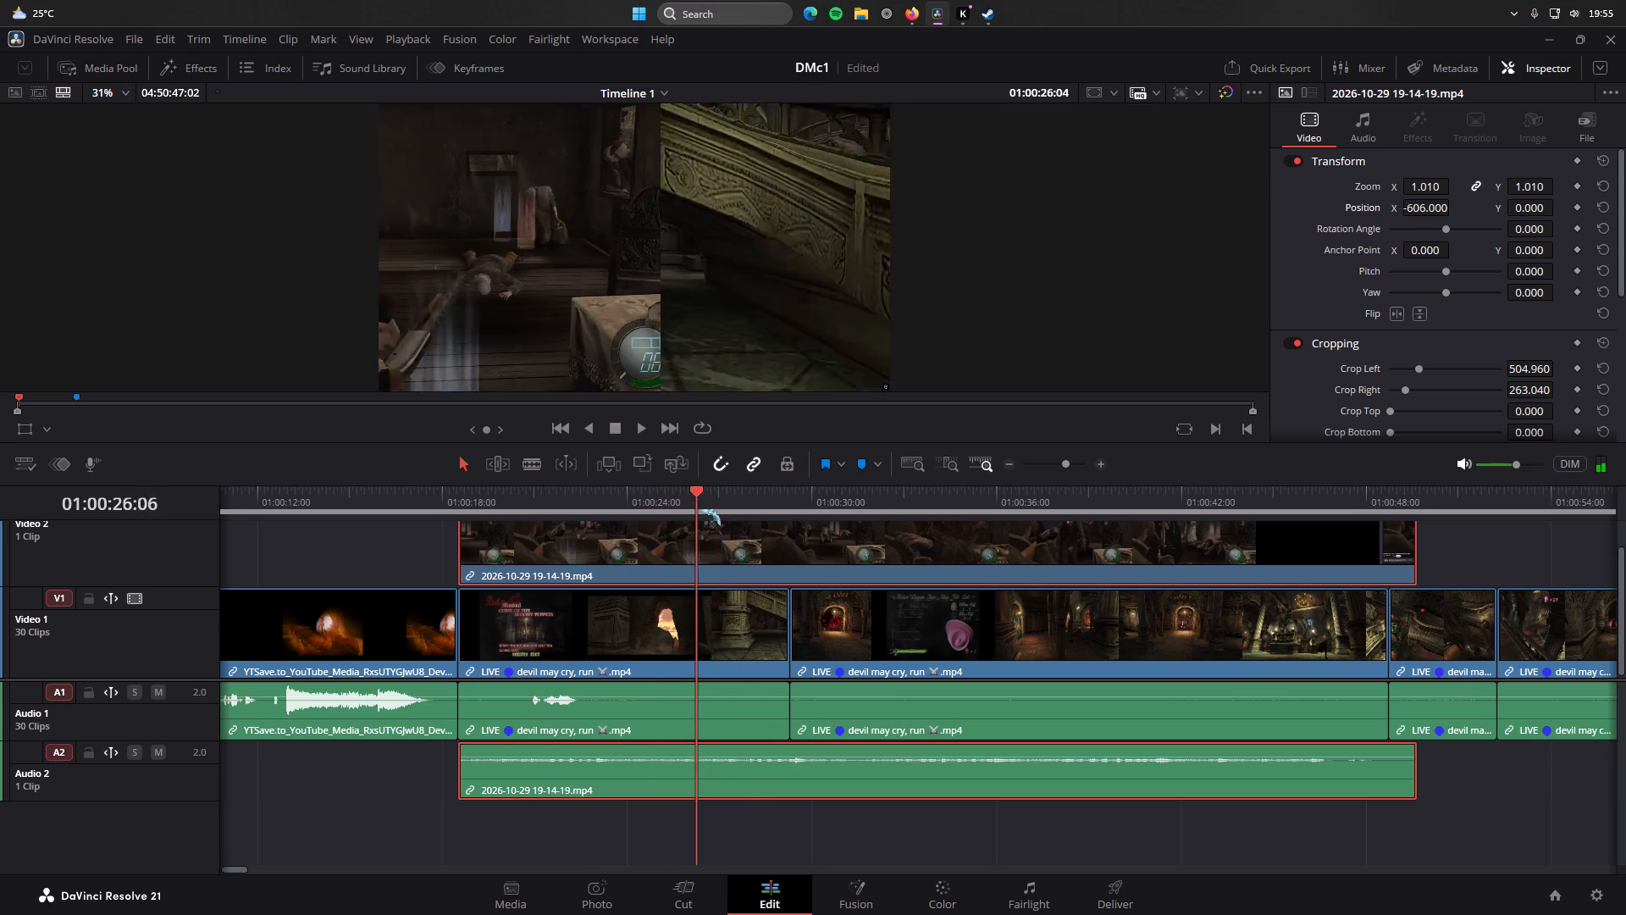
drag(700, 510, 735, 513)
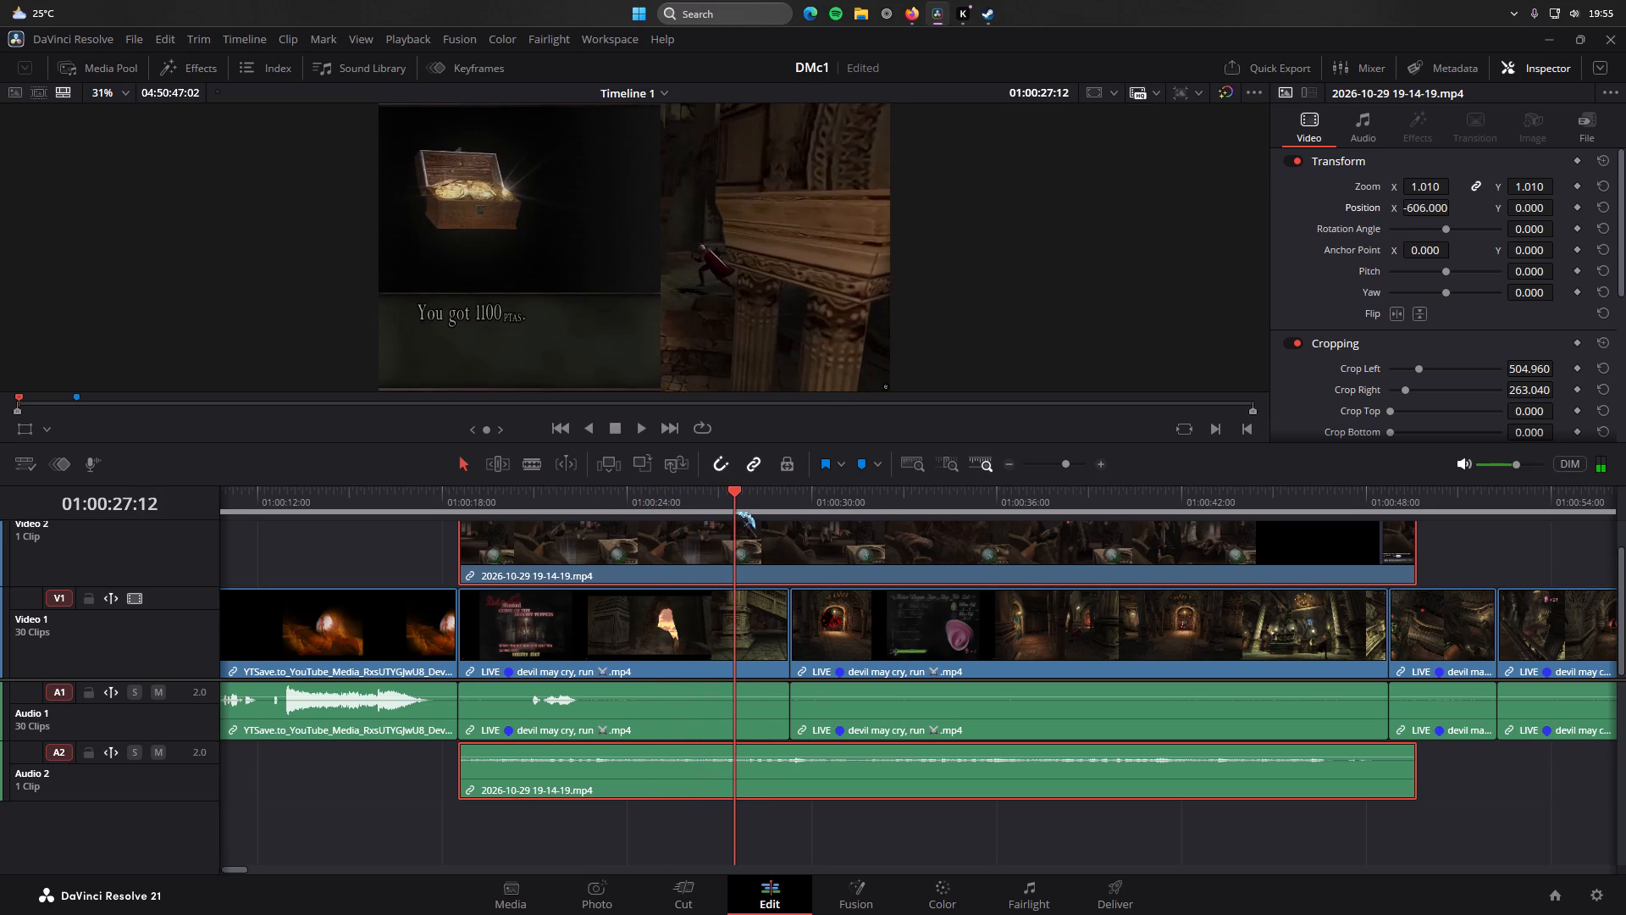
Trim the start of the Resident Evil 4 recording to 01:00:28:00 and move the shortened clip back to where the title screen ends.
drag(735, 513, 736, 513)
key(space)
key(space)
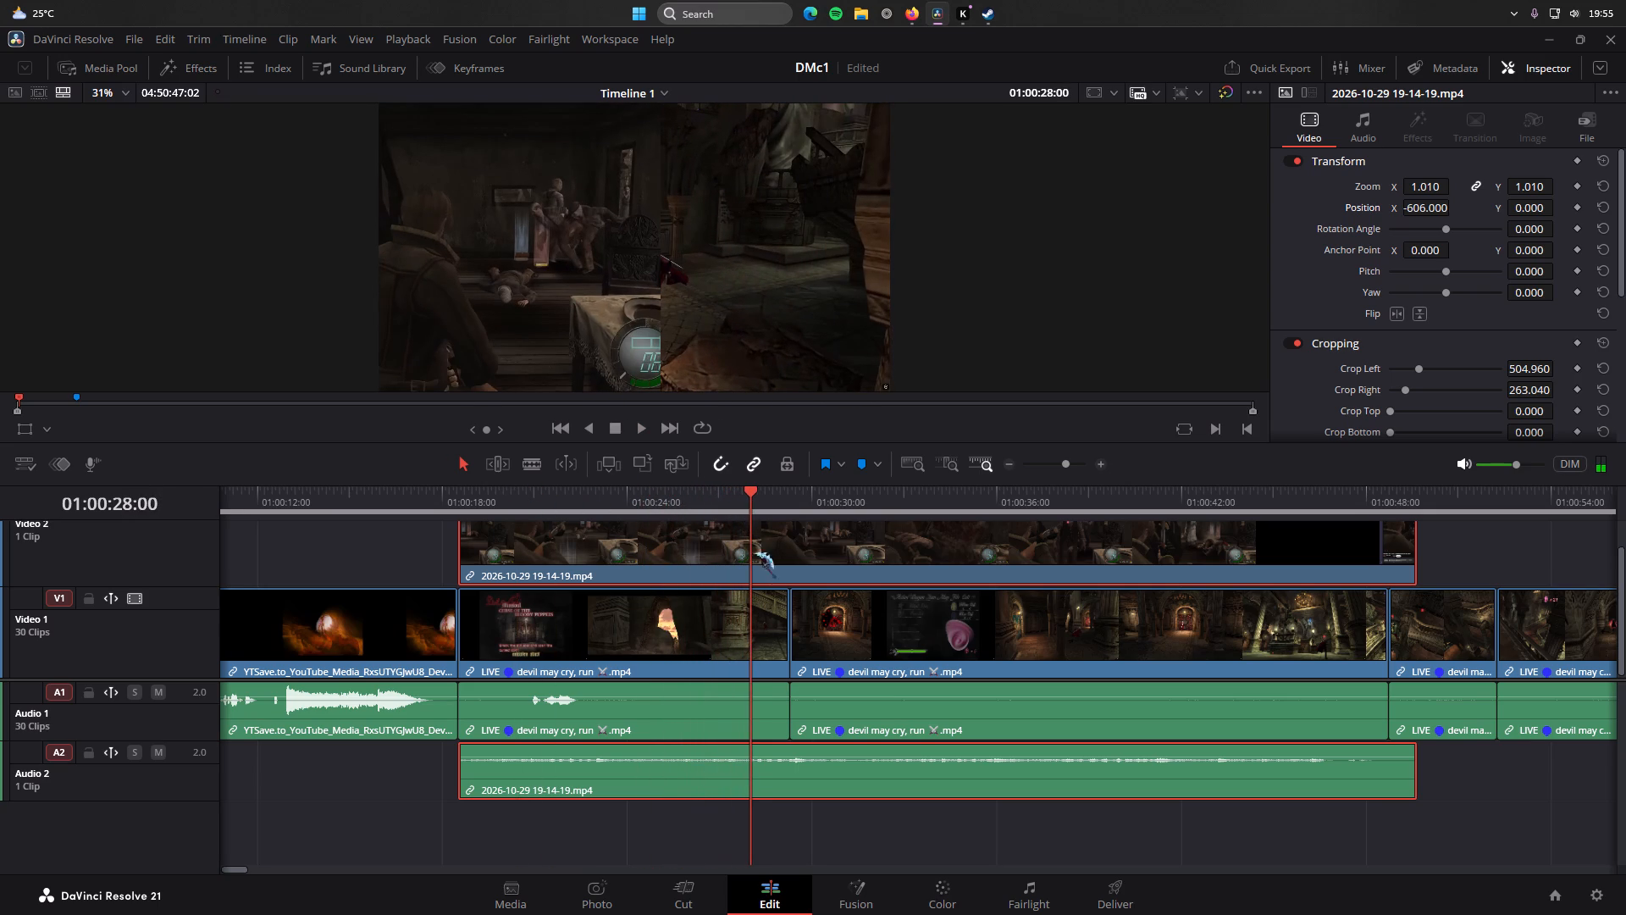
click(766, 558)
drag(459, 539, 748, 545)
drag(850, 550, 557, 557)
Enlarge the viewer slightly and play the shortened split screen from just before its start to 01:00:26:02.
drag(751, 485, 525, 513)
drag(746, 518, 630, 524)
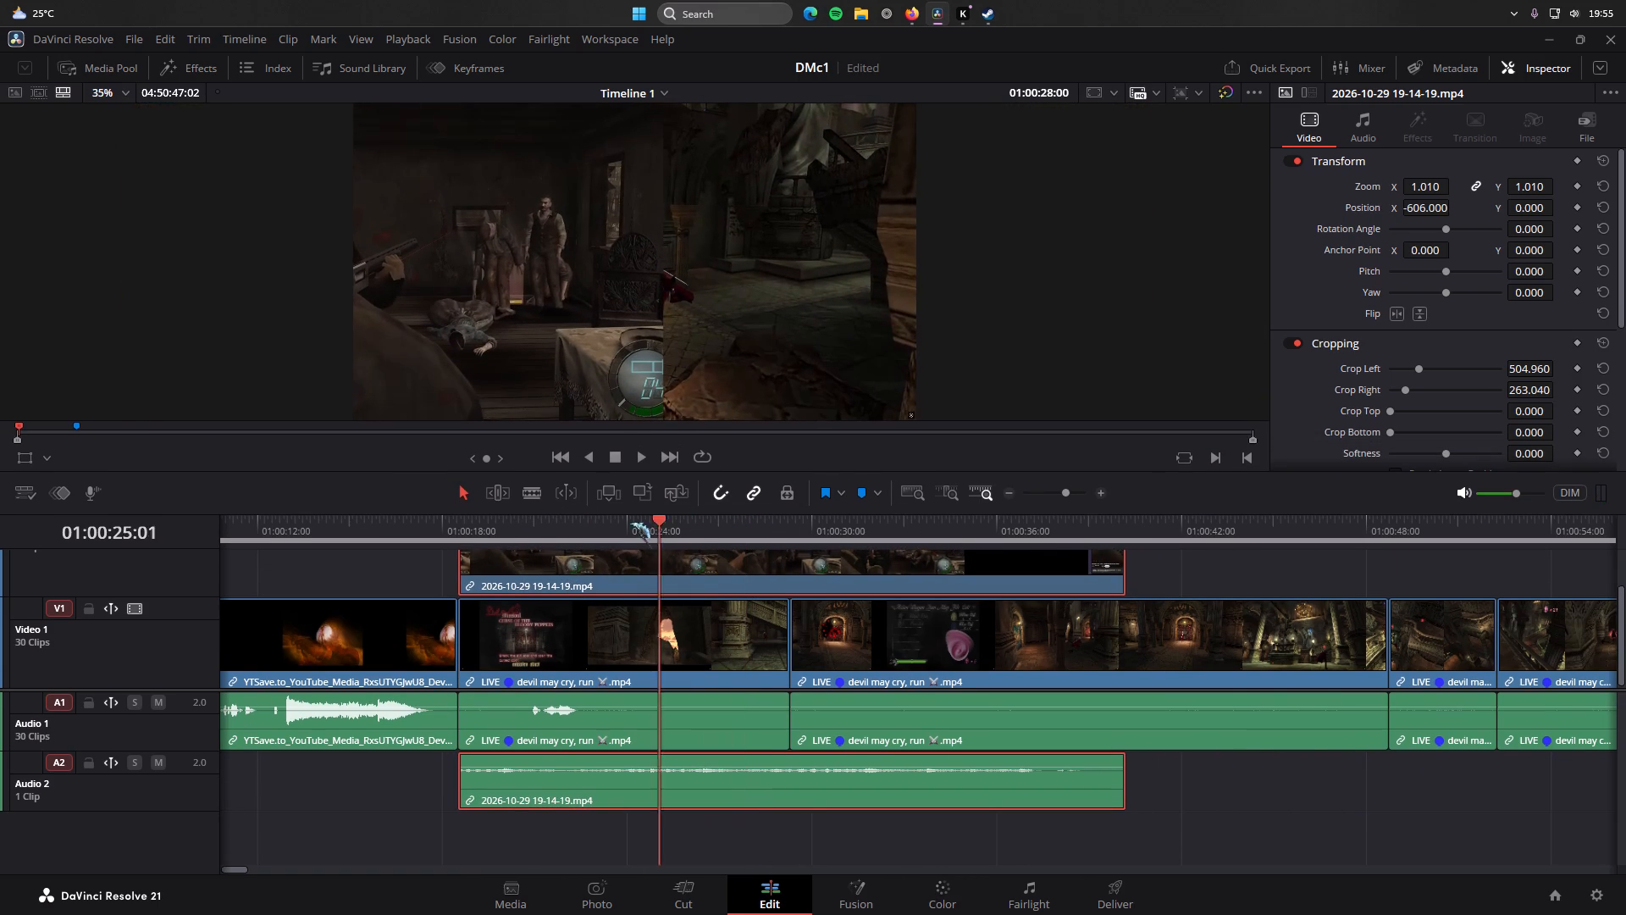
drag(630, 524, 436, 535)
key(space)
key(space)
key(space)
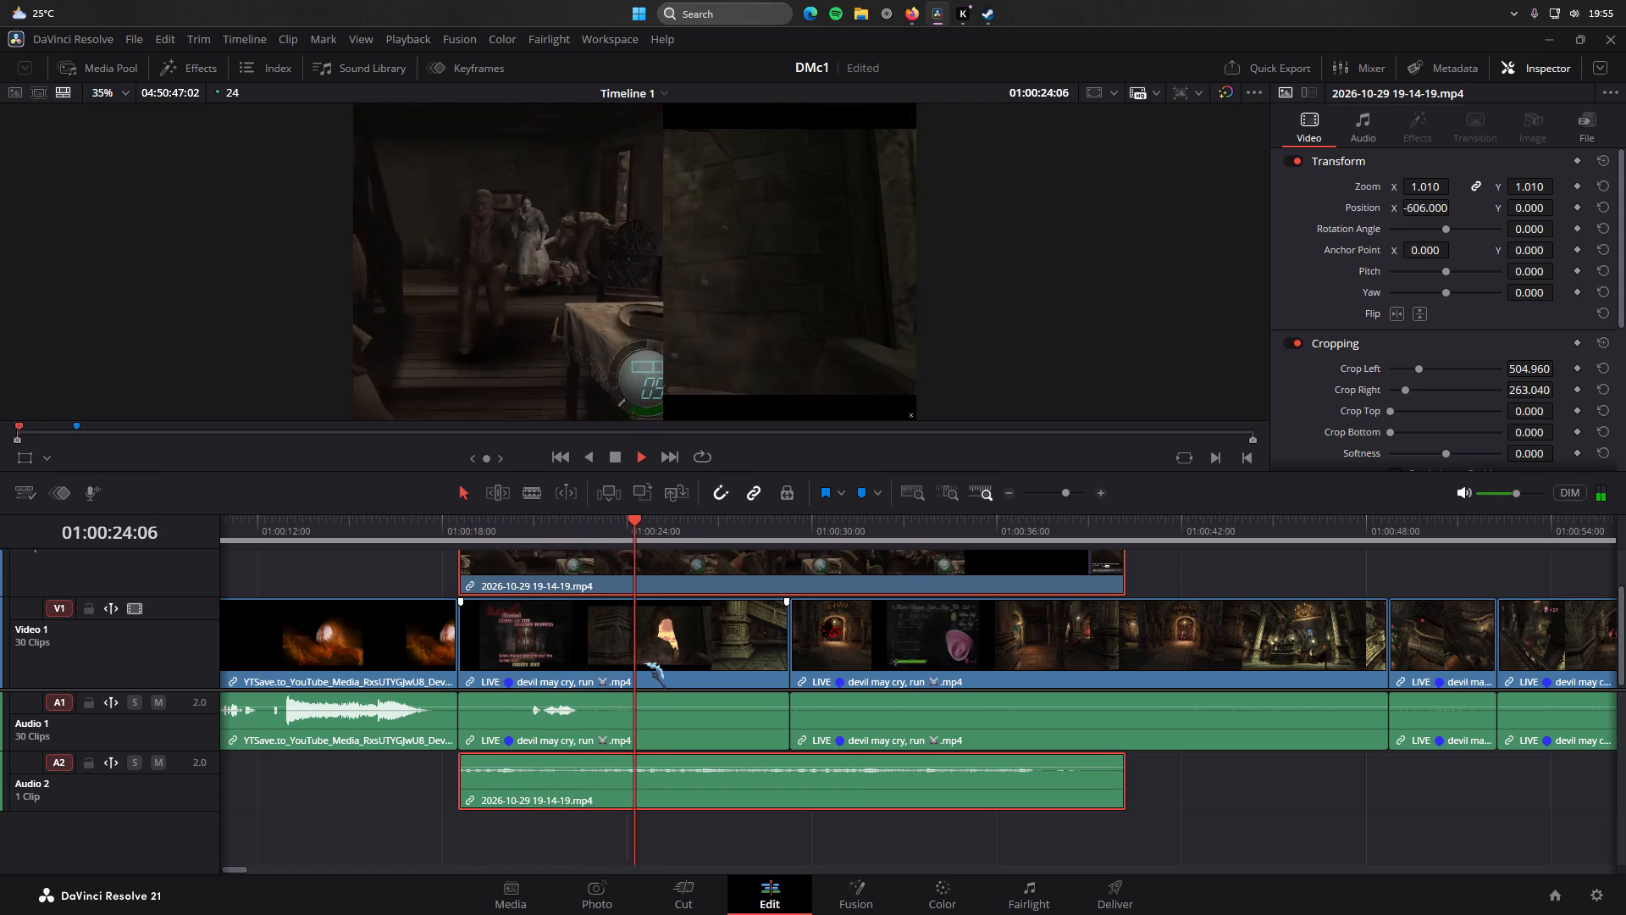
key(space)
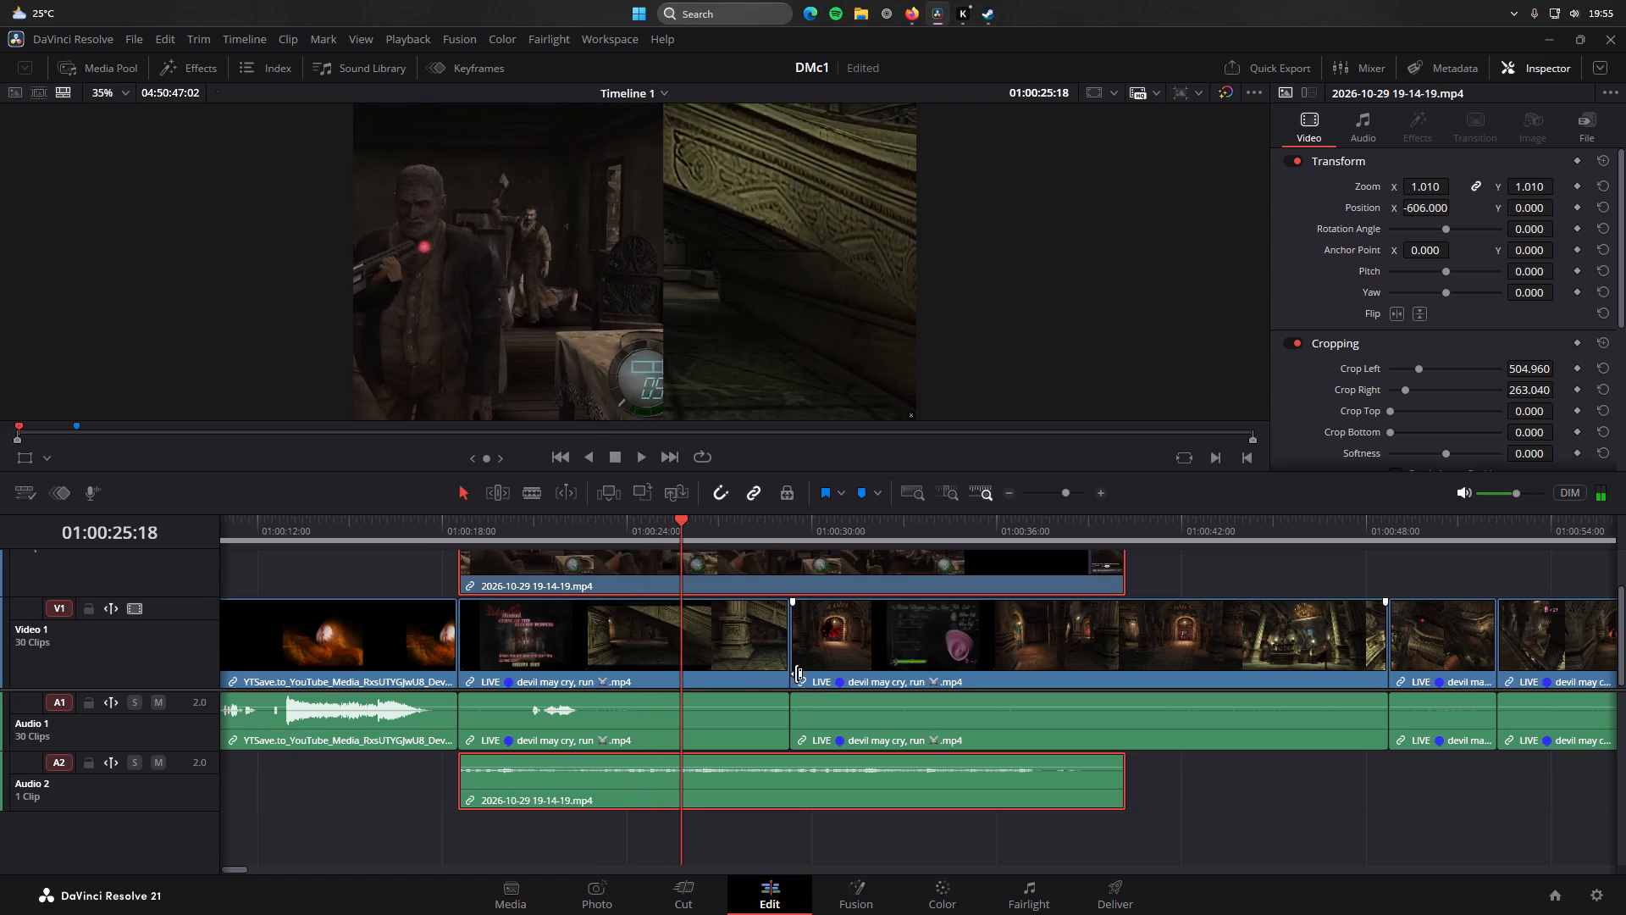
key(space)
key(space)
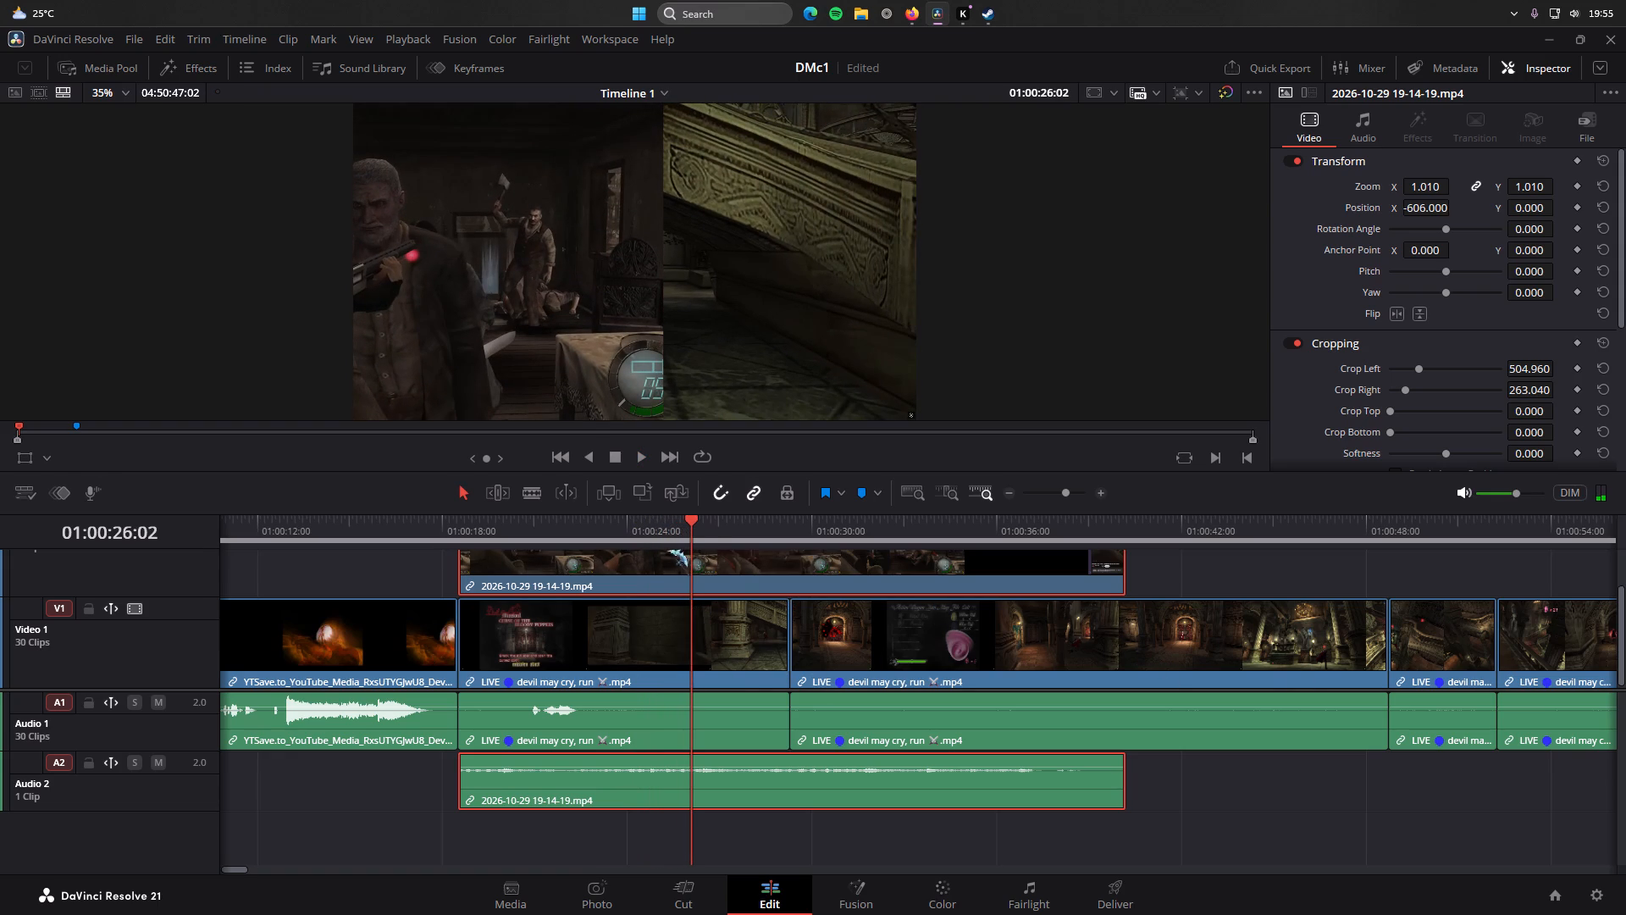
Scrub ahead through the Devil May Cry clips from the second clip to about 01:05:12 to survey the gameplay footage.
click(1028, 645)
drag(701, 528, 1290, 569)
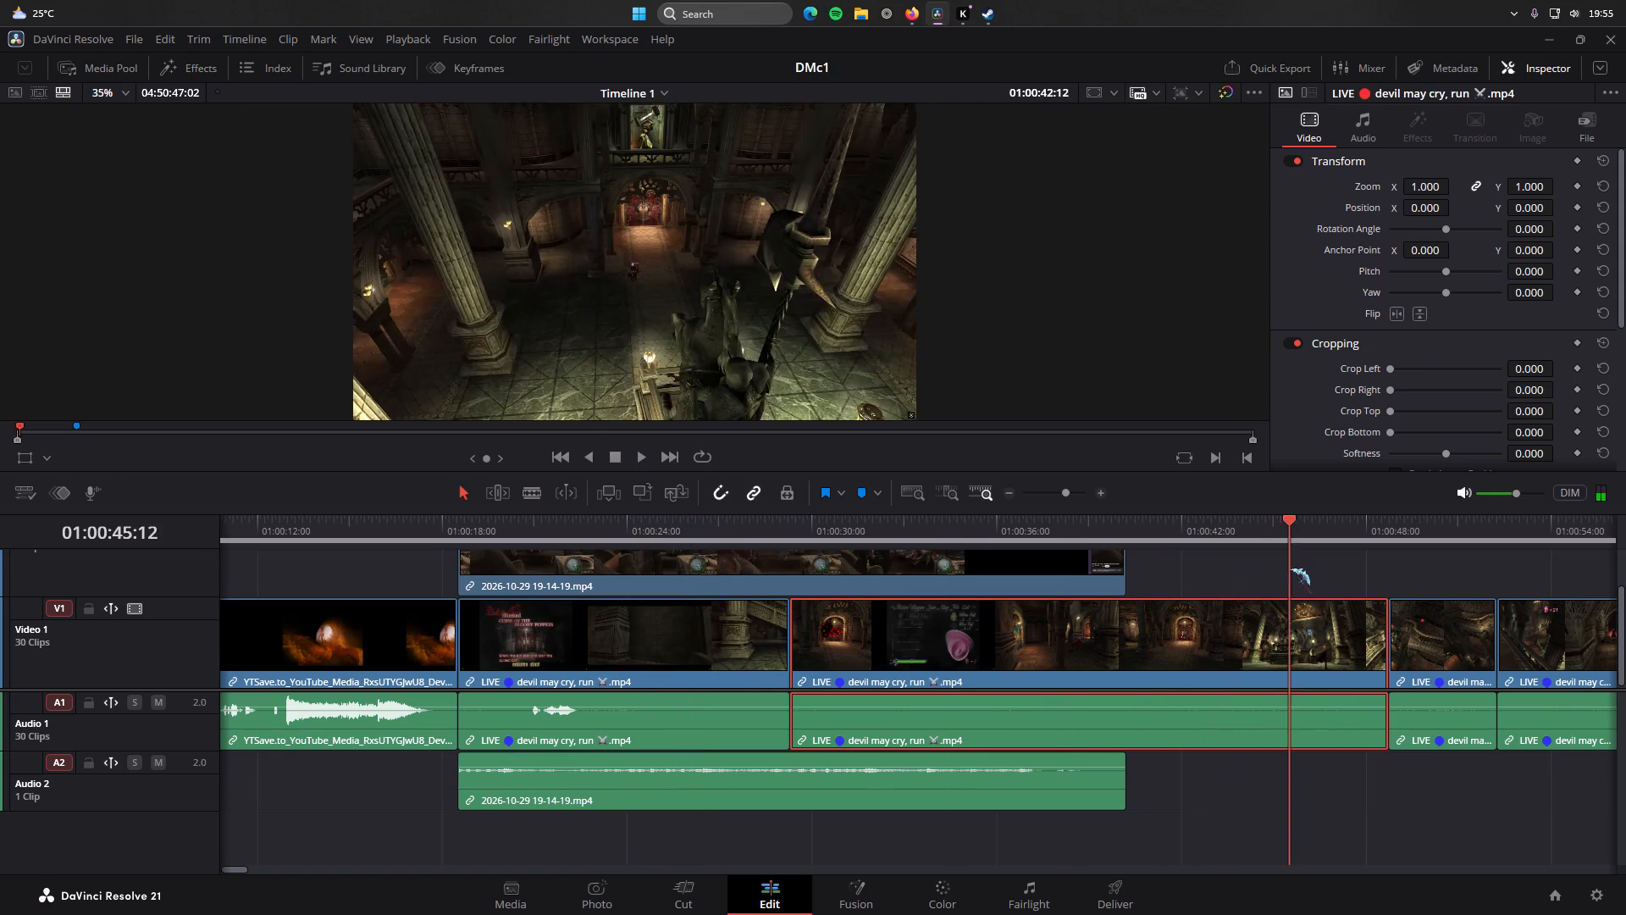
drag(1290, 569, 1059, 588)
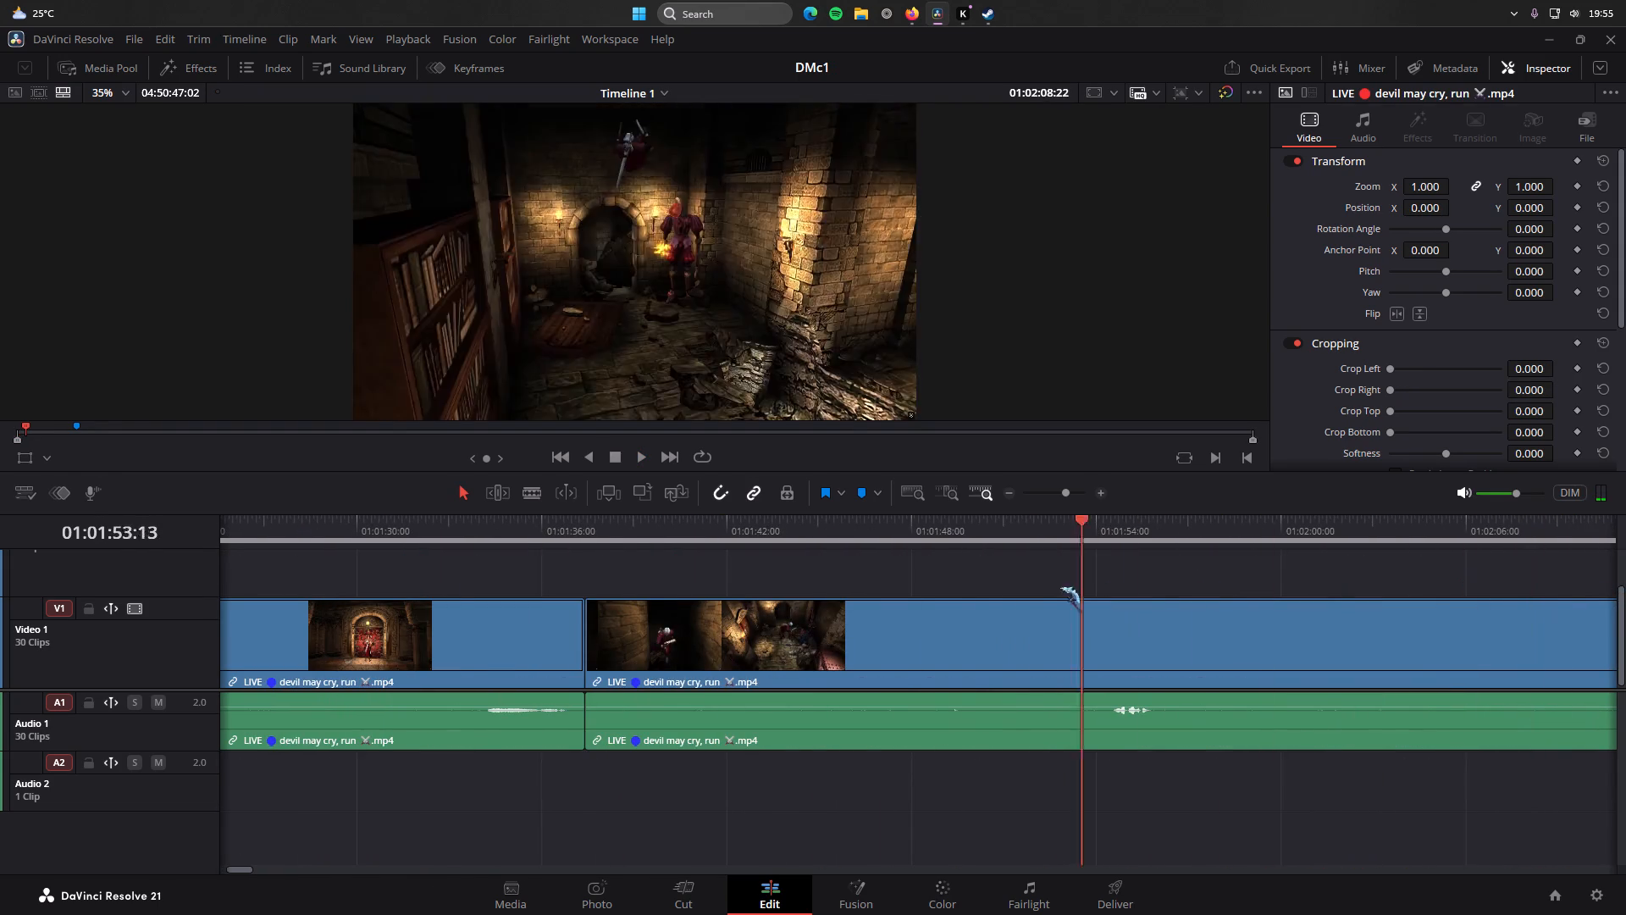
drag(1059, 588, 1192, 611)
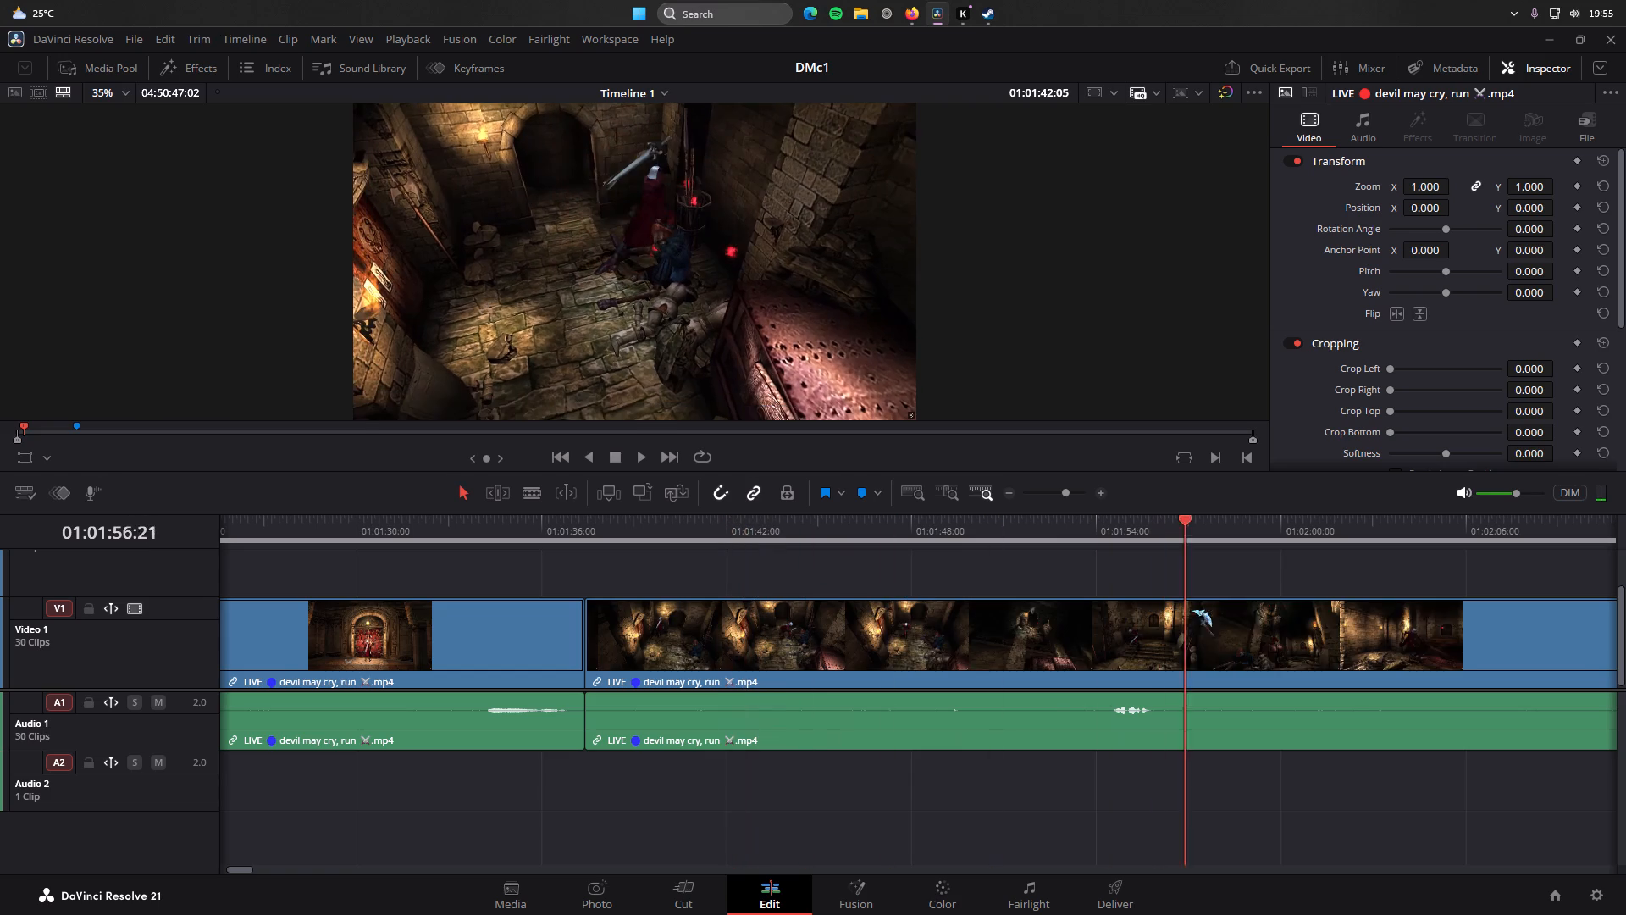
drag(1192, 611, 555, 600)
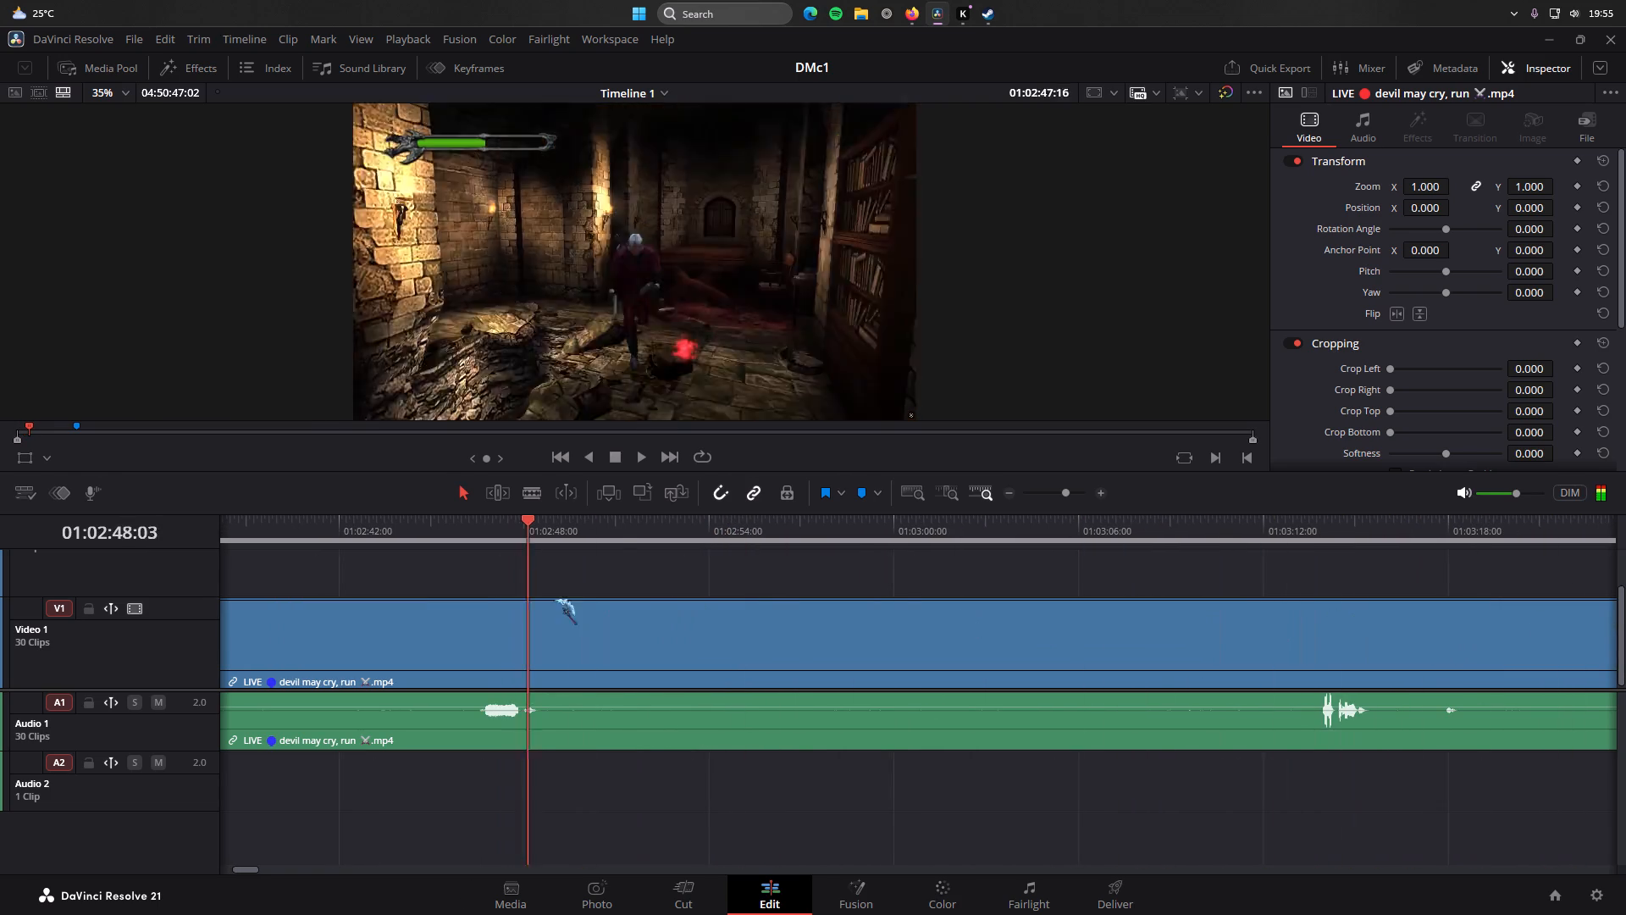
drag(555, 600, 1131, 632)
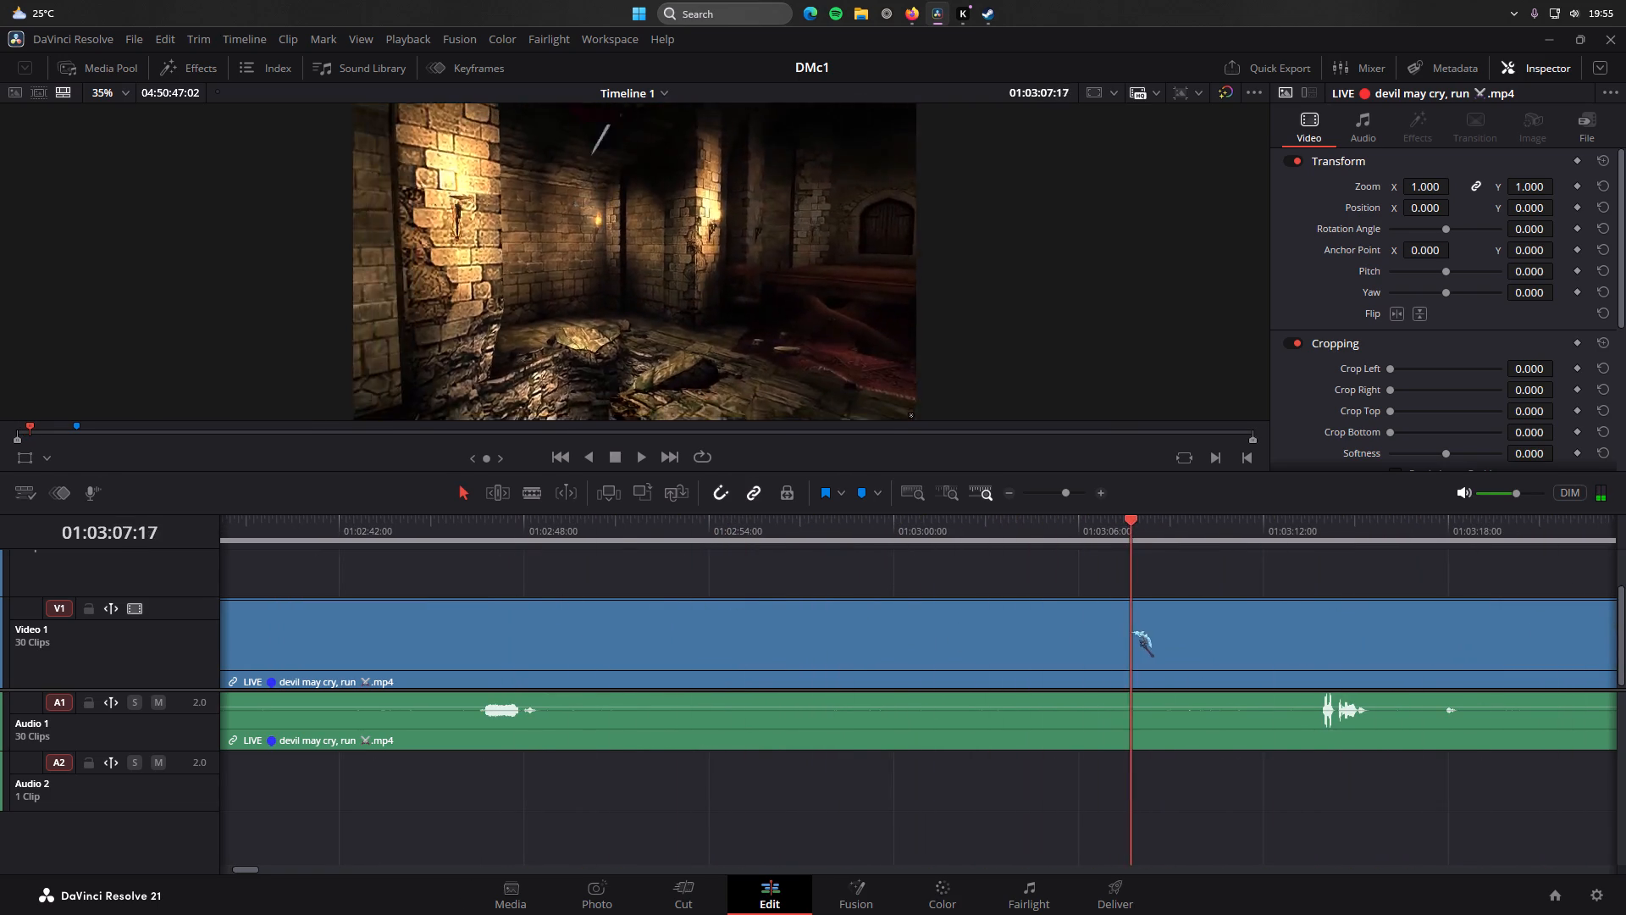
drag(1131, 632, 1439, 647)
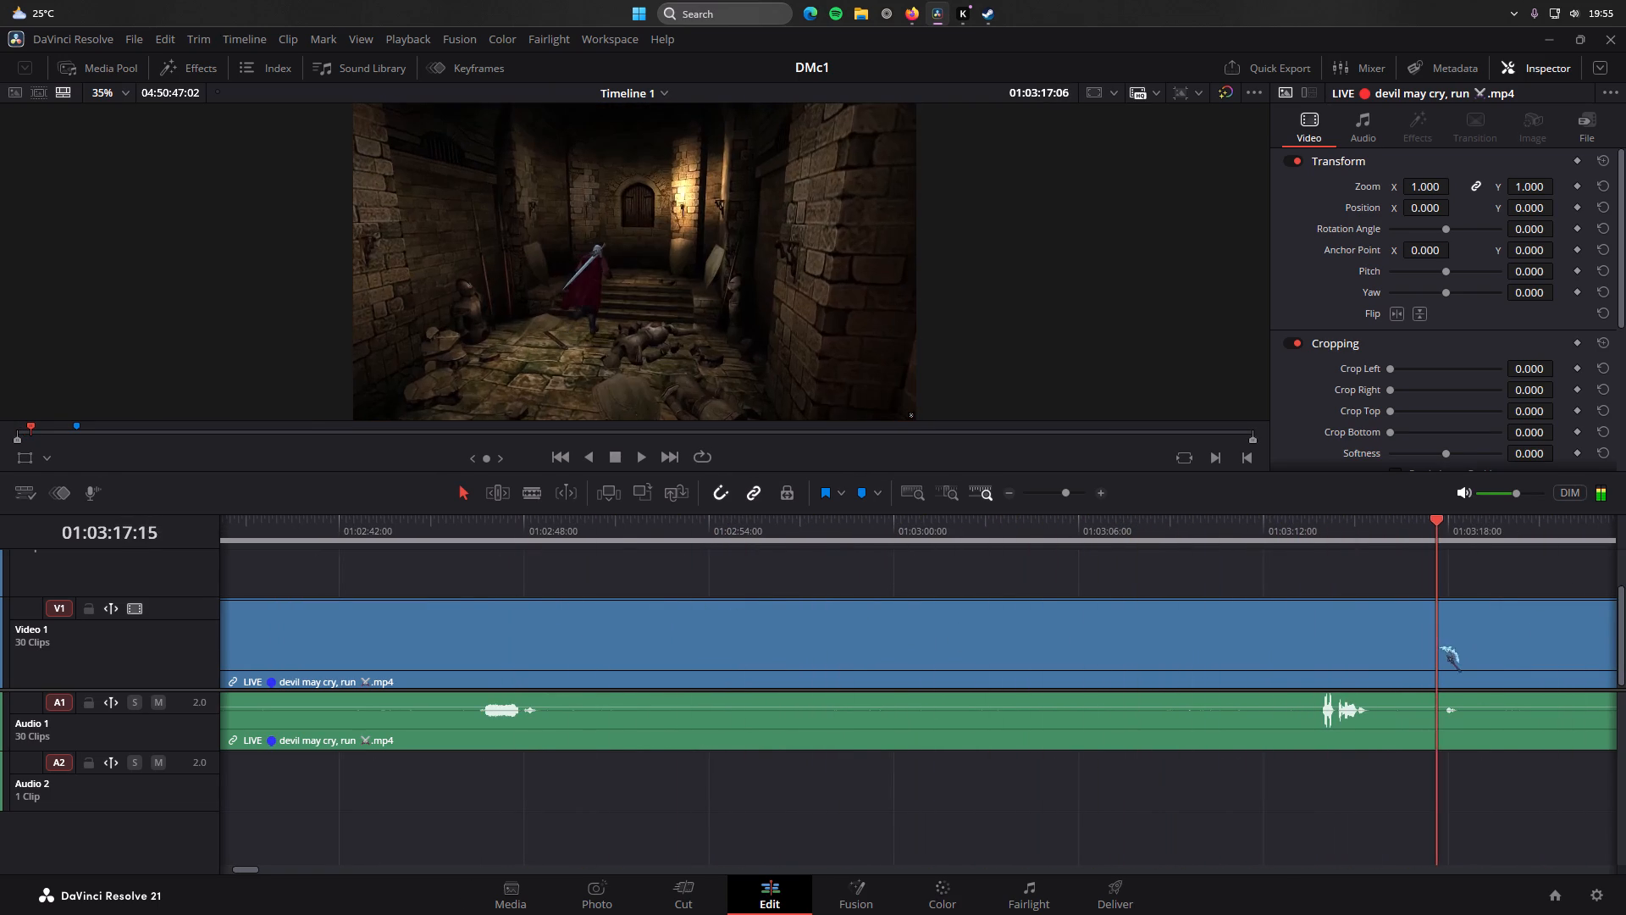
drag(1439, 647, 1522, 645)
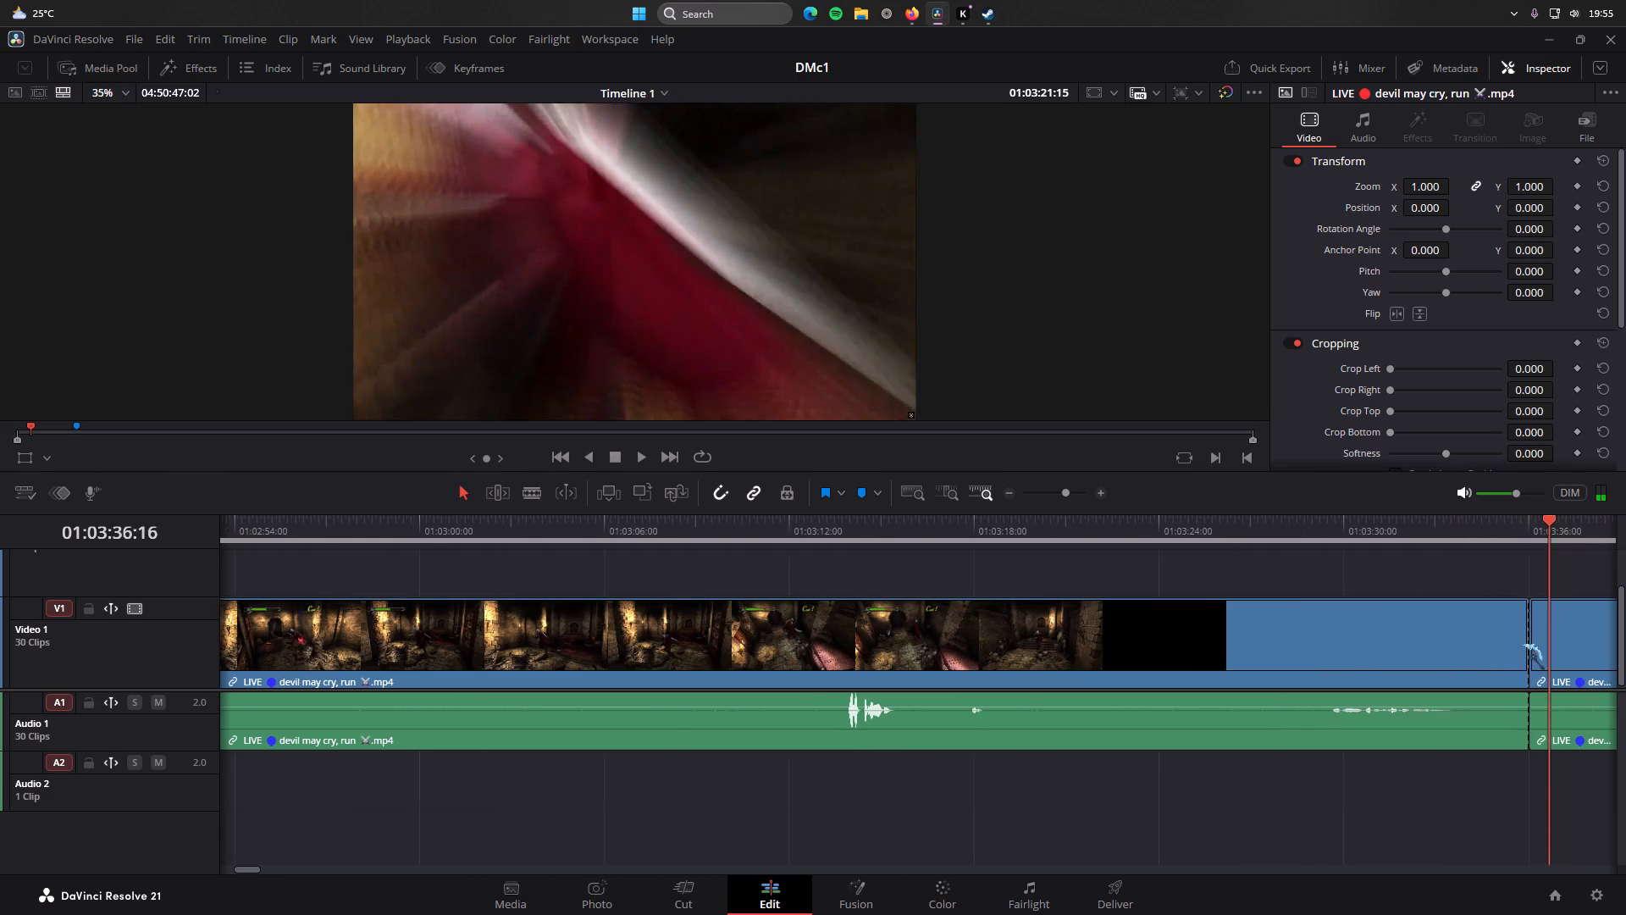
drag(1522, 645, 1462, 640)
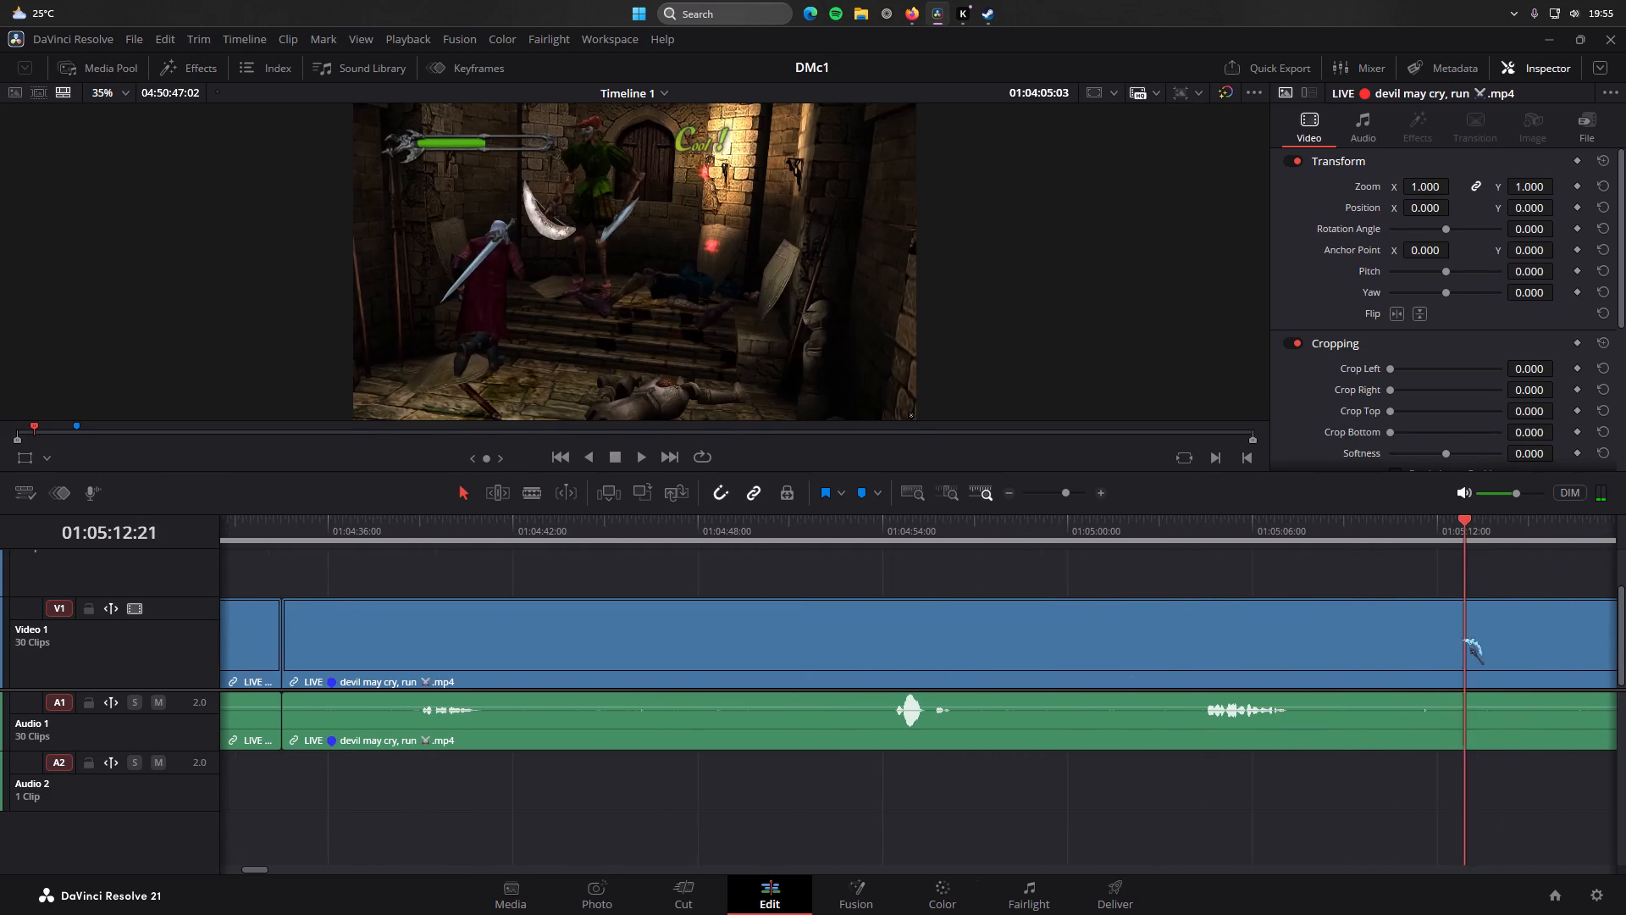
drag(1462, 640, 904, 615)
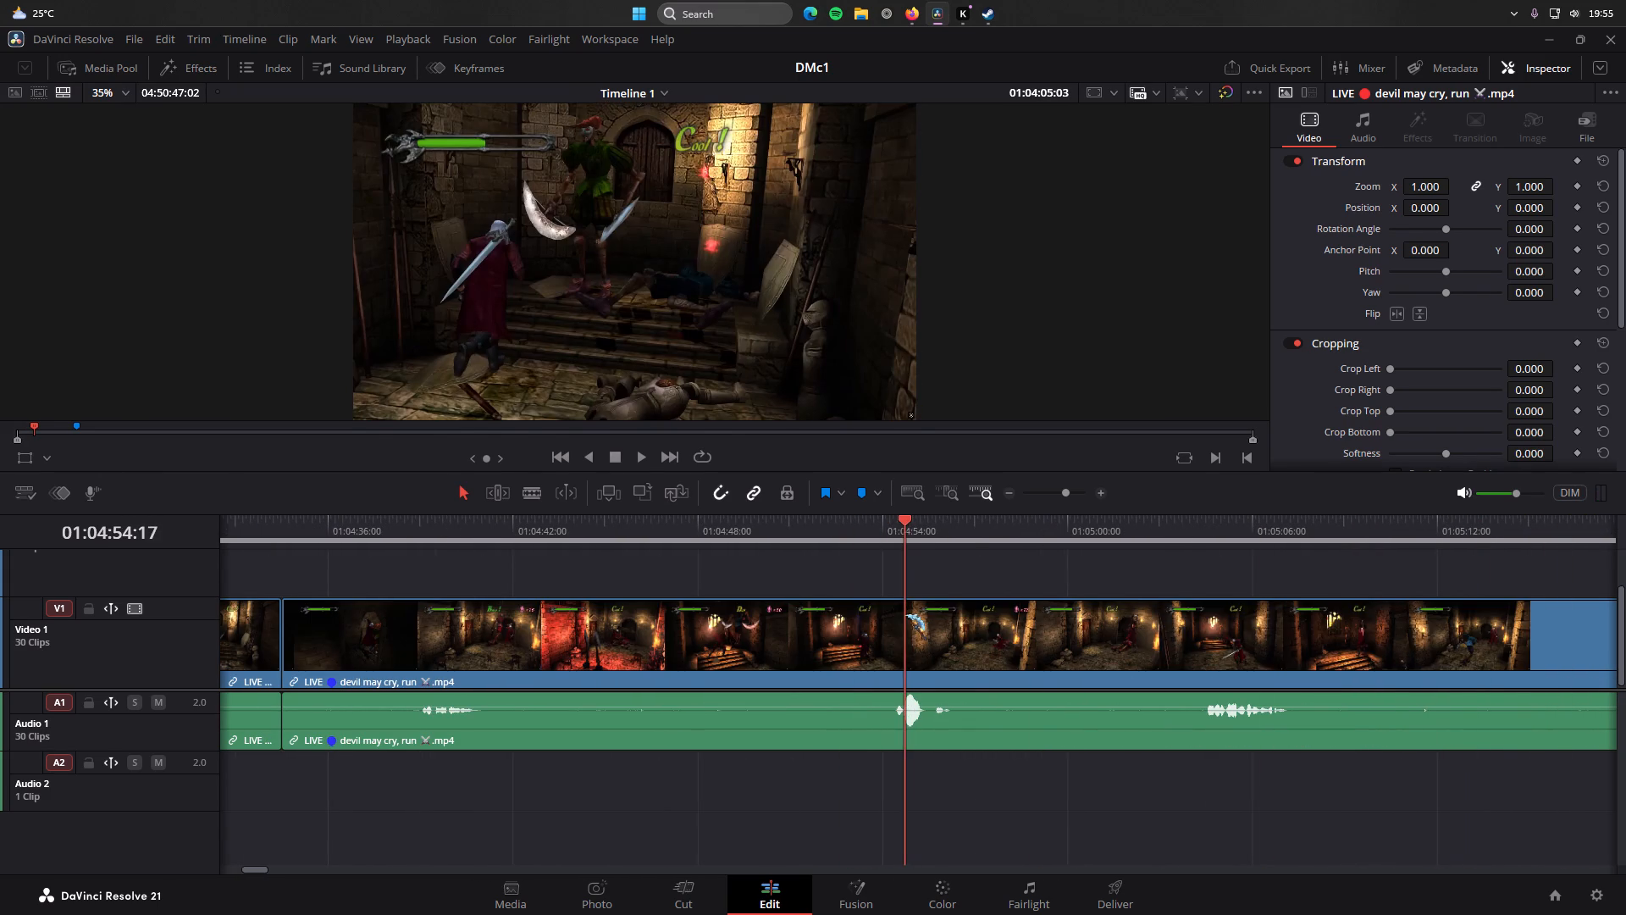
Play the Devil May Cry corridor fight from about 01:04:43 to 01:05:16:21, replaying the stretch around 01:05:03.
drag(904, 615, 544, 602)
key(space)
key(space)
key(space)
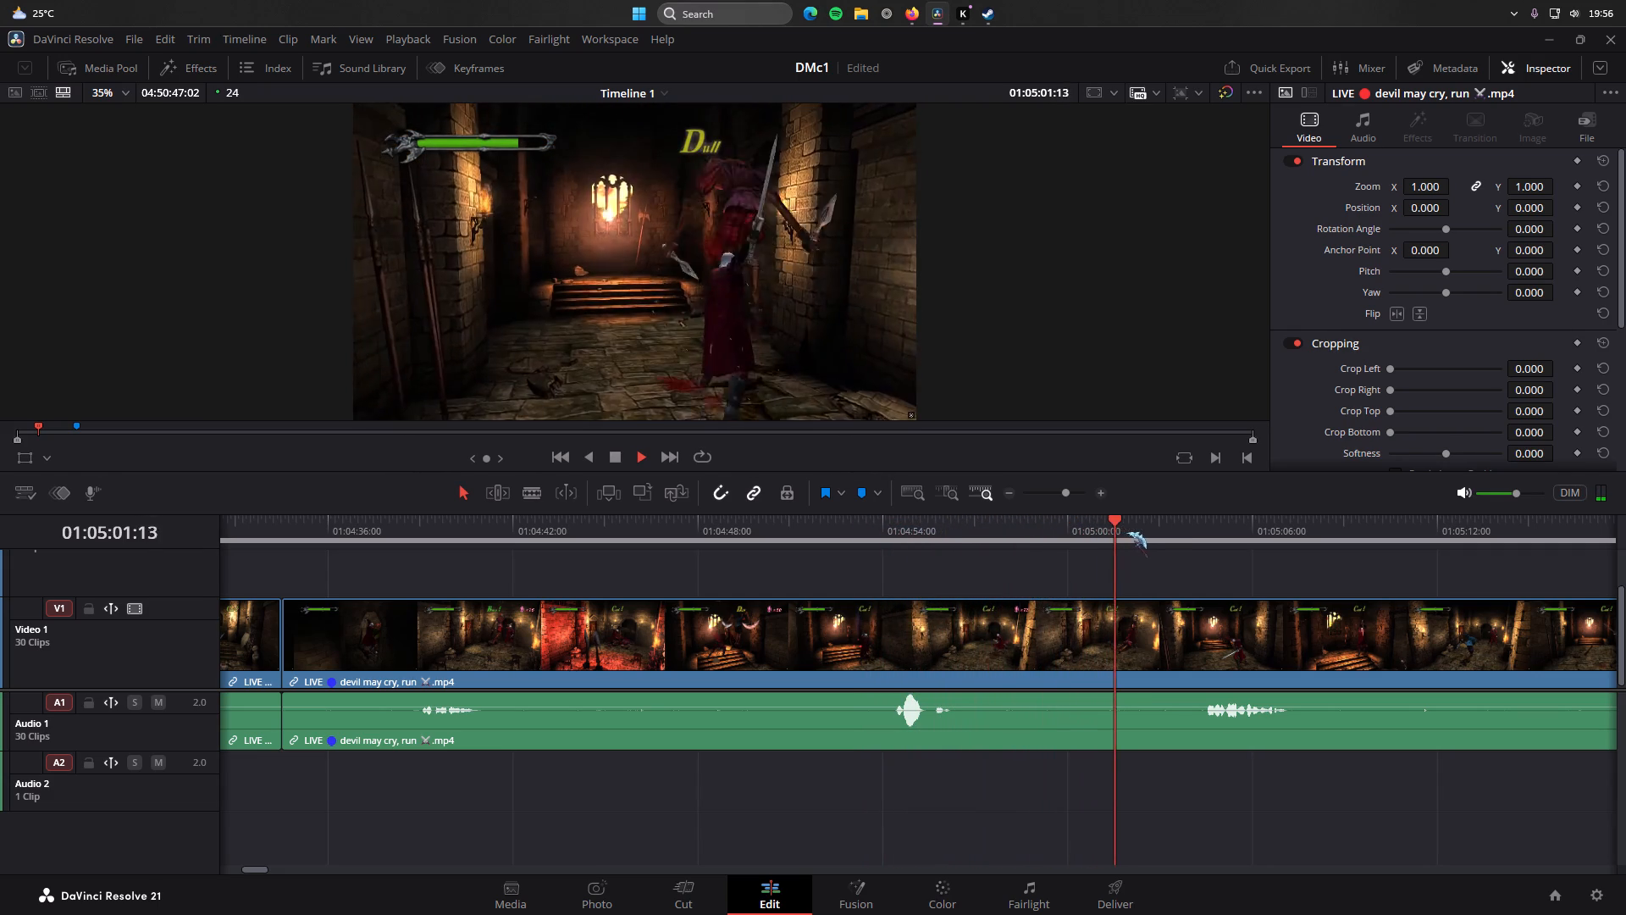
click(1223, 525)
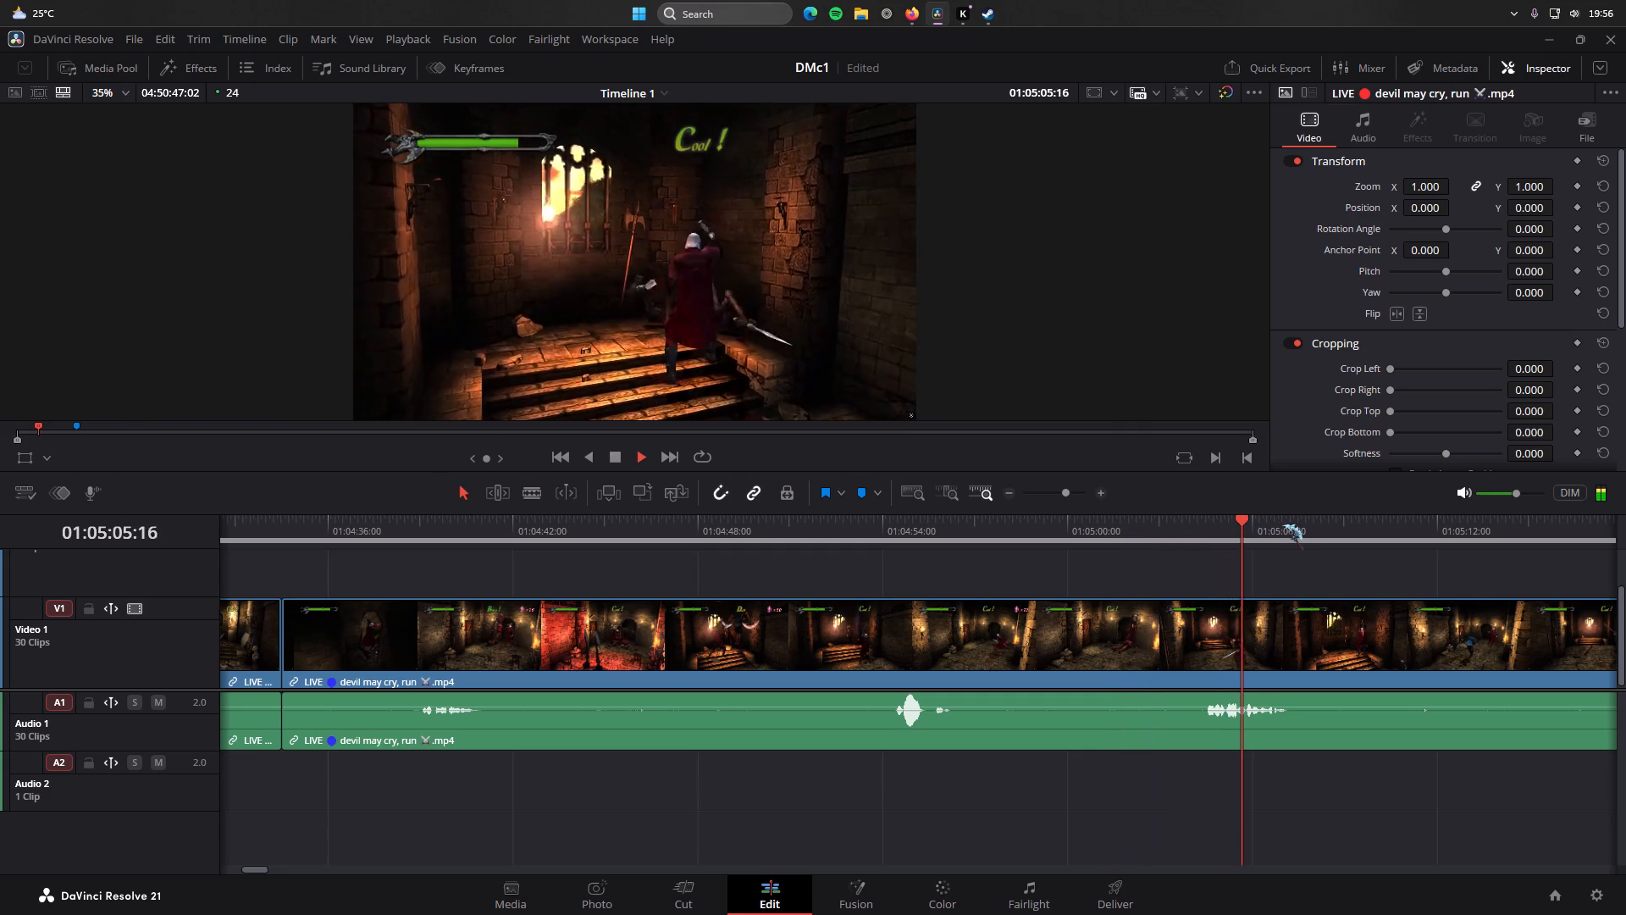
click(1164, 521)
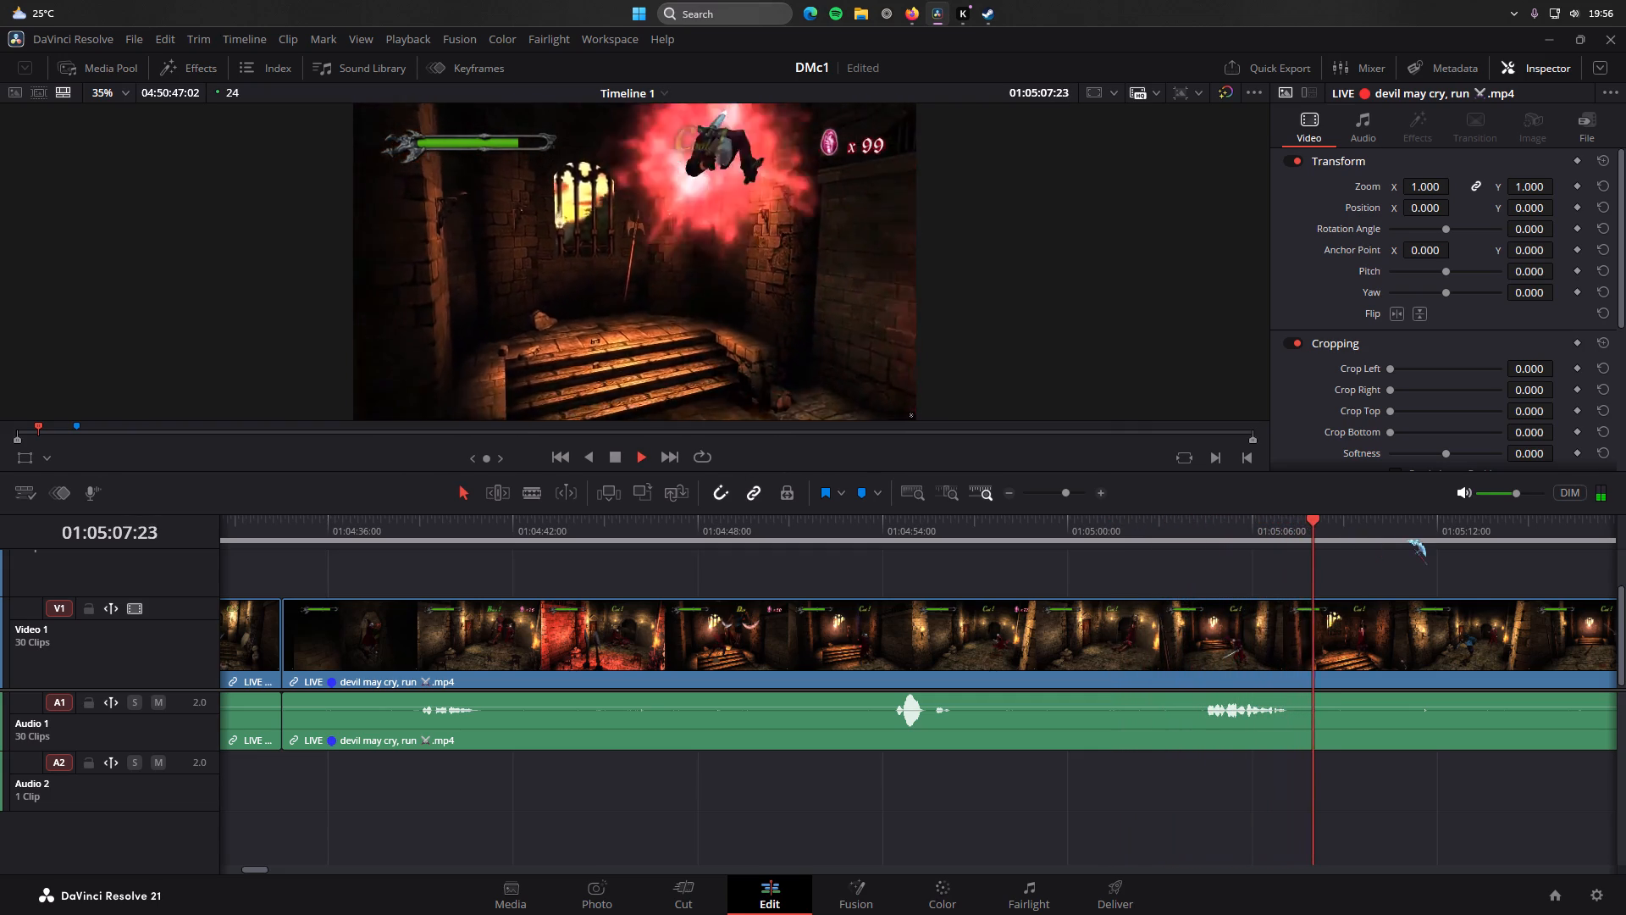
click(1154, 519)
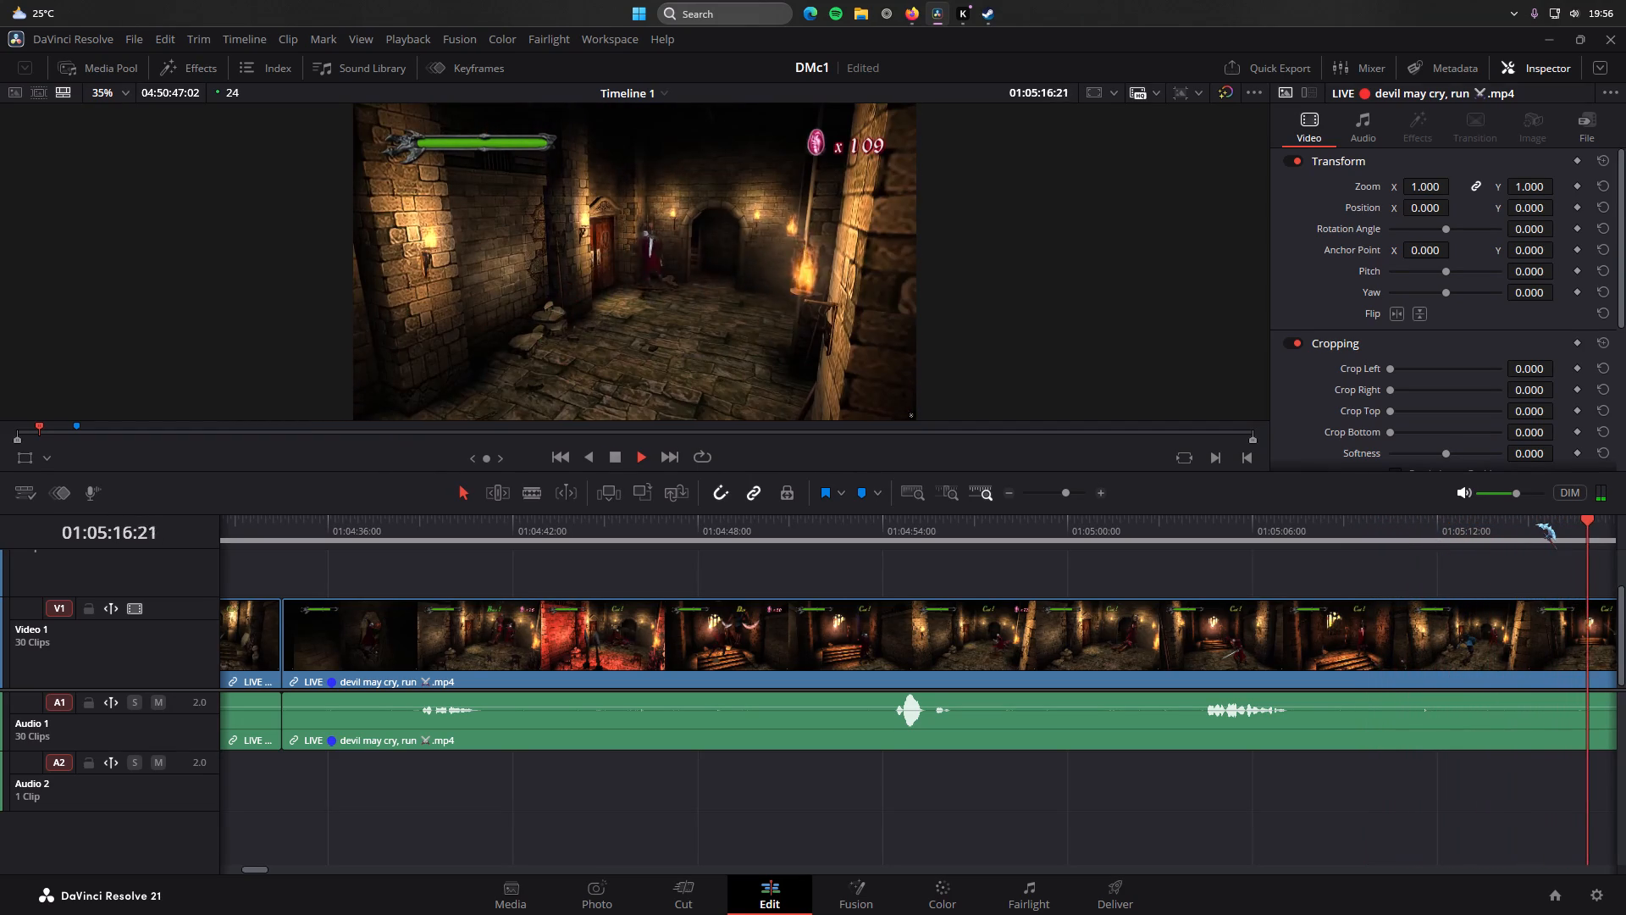
Scrub over the clip cuts between 01:05:32:11 and 01:05:39:01, and play the last clip to 01:05:40:00.
drag(1540, 524, 1571, 523)
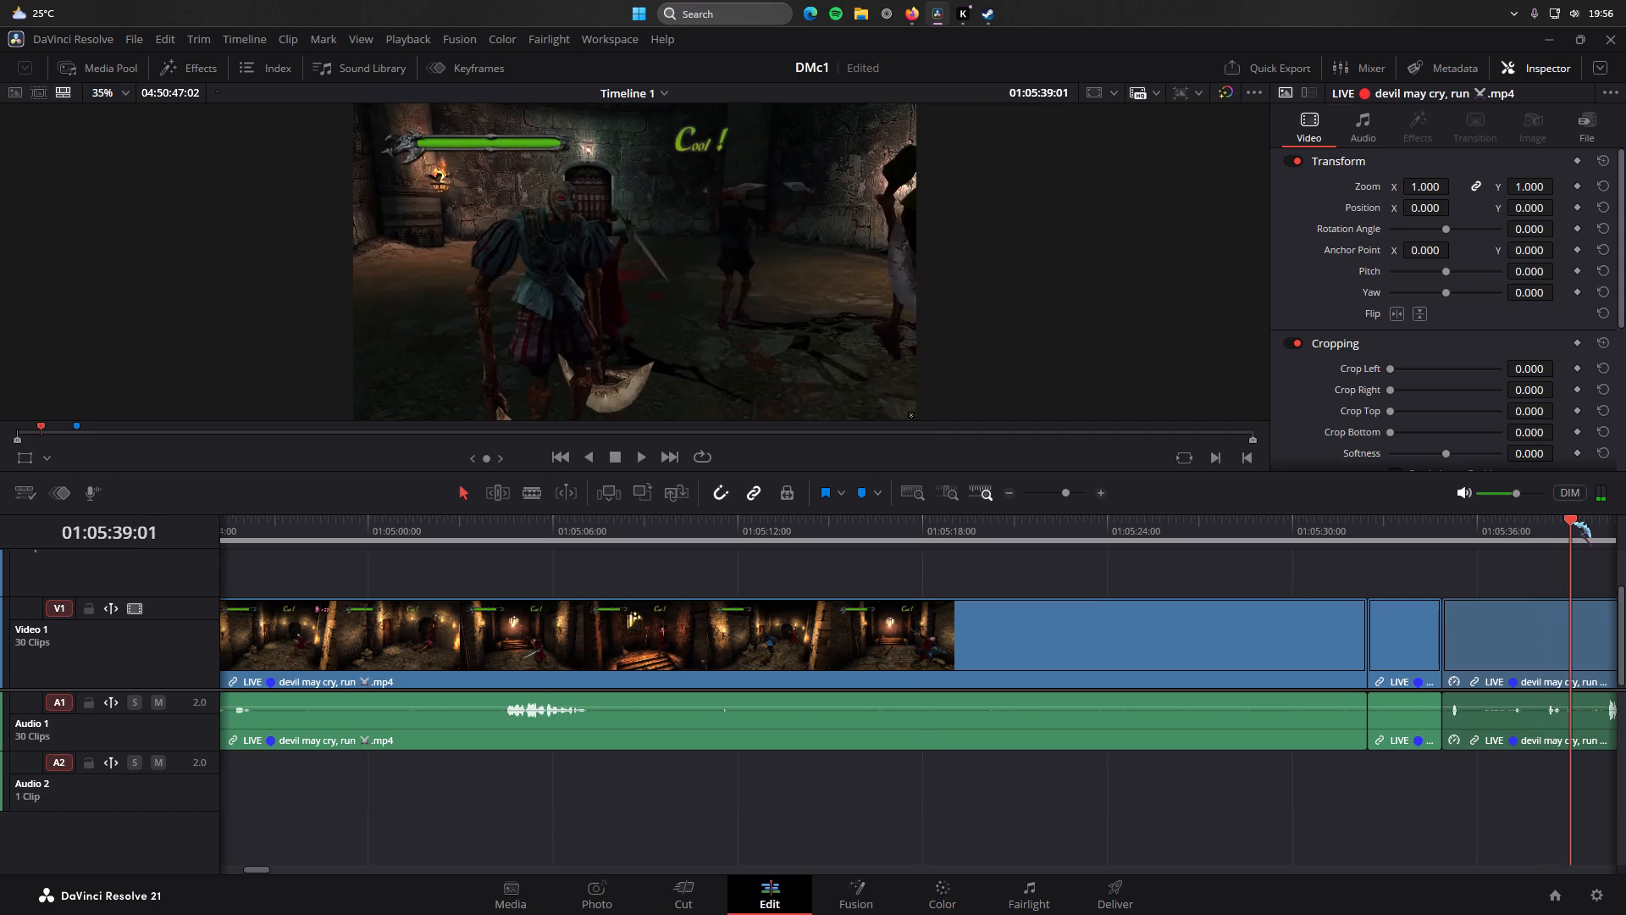
drag(1571, 523, 1376, 517)
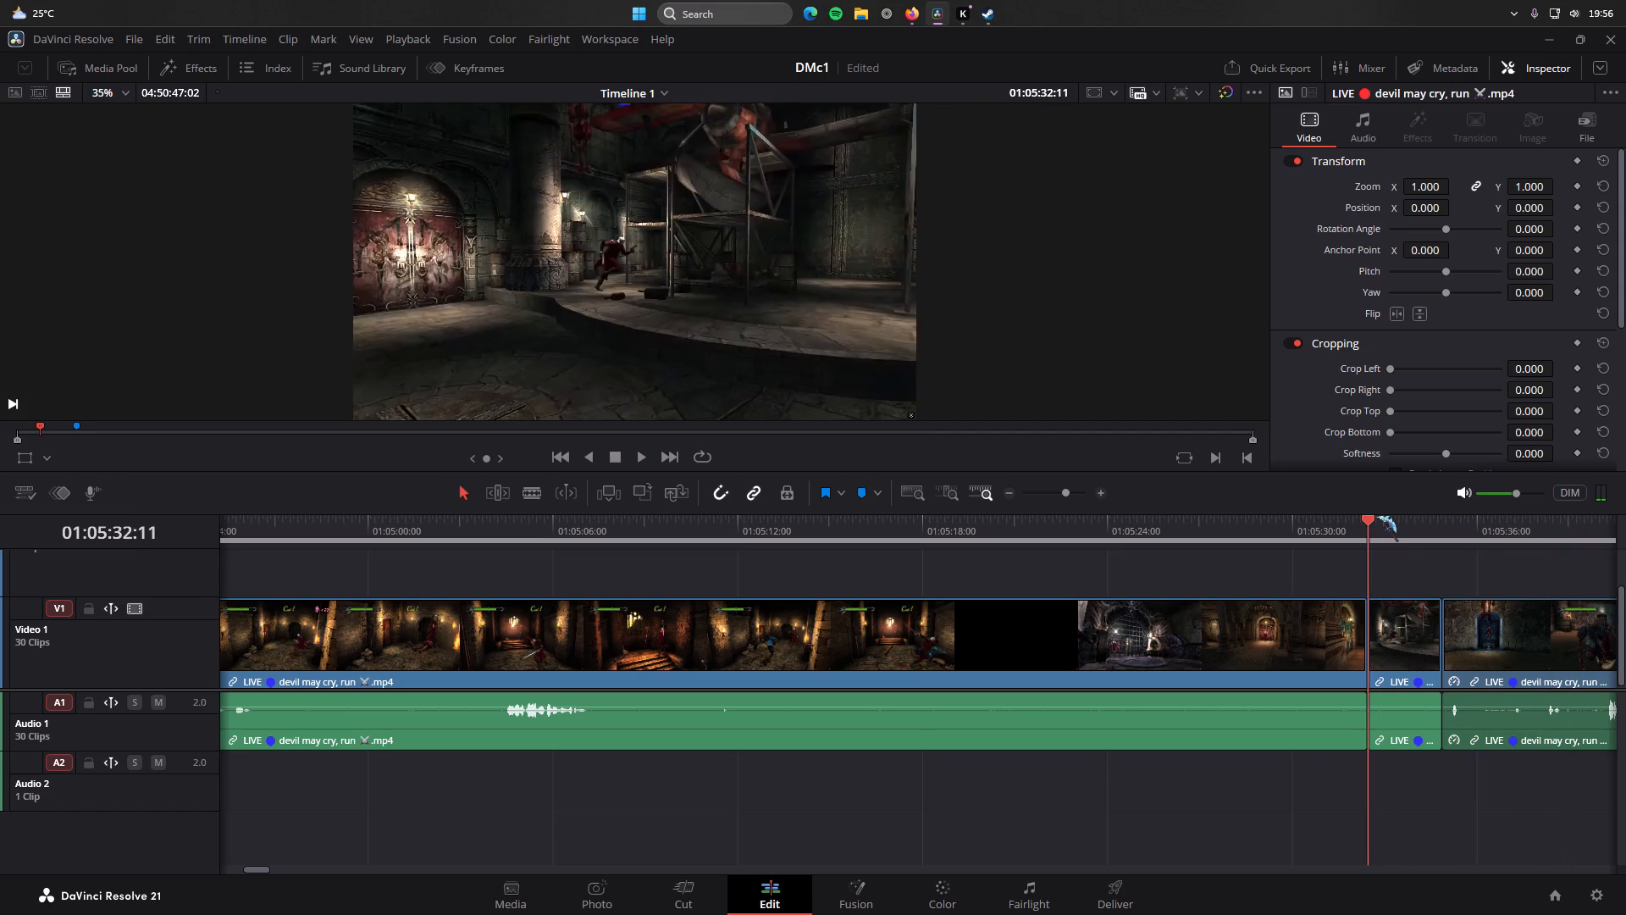
drag(1376, 517, 1490, 521)
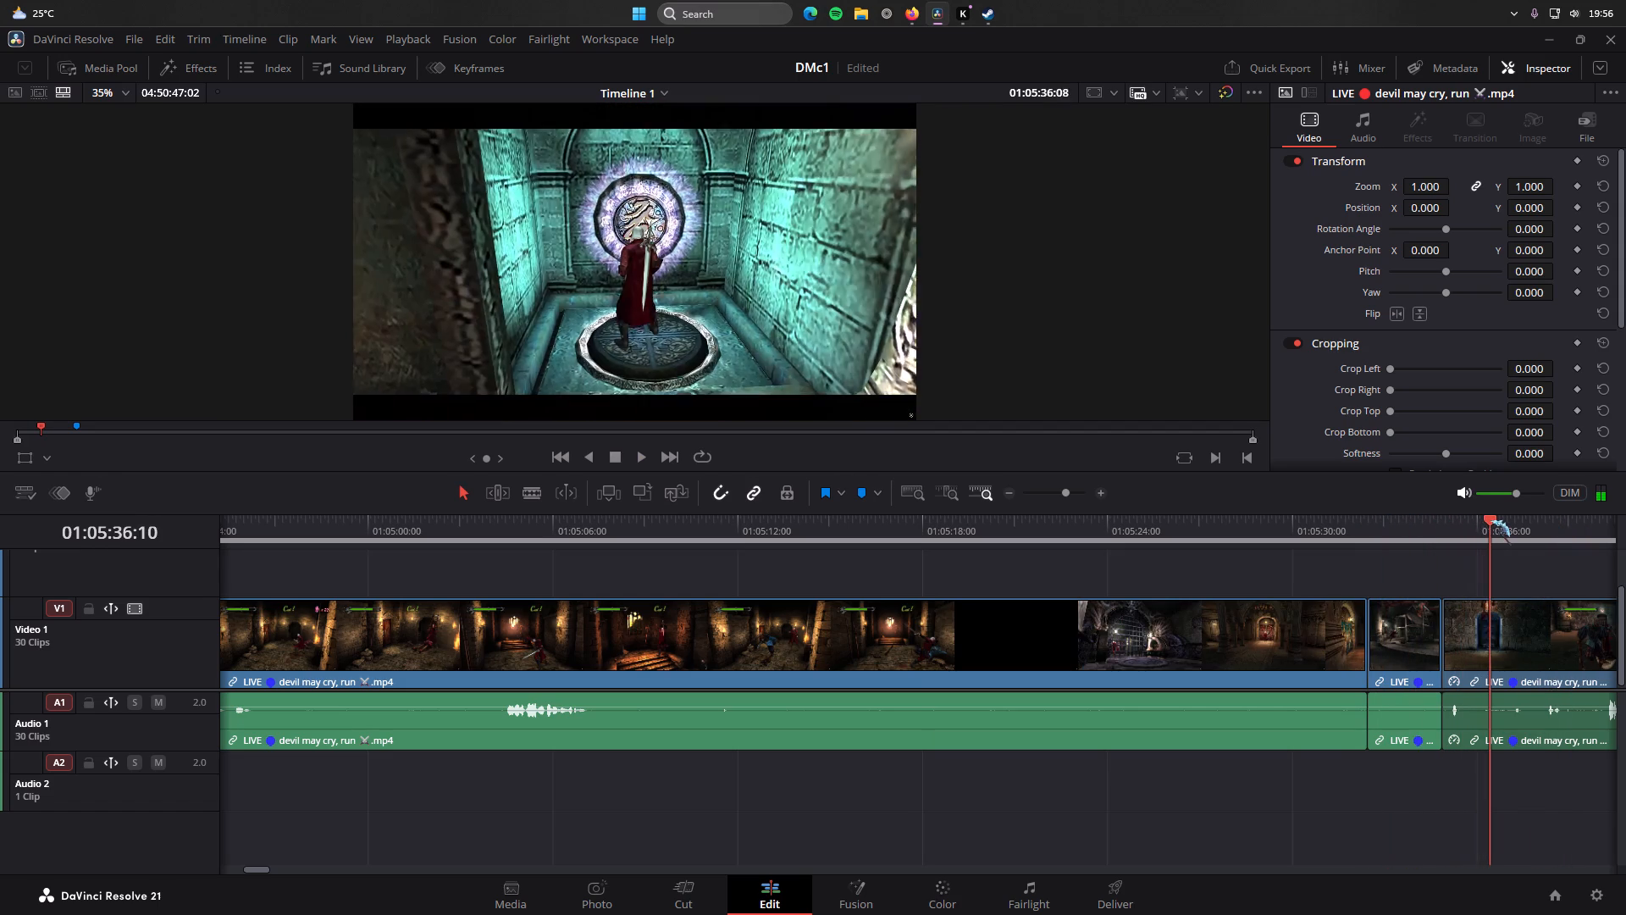
drag(1490, 521, 1495, 521)
key(space)
key(space)
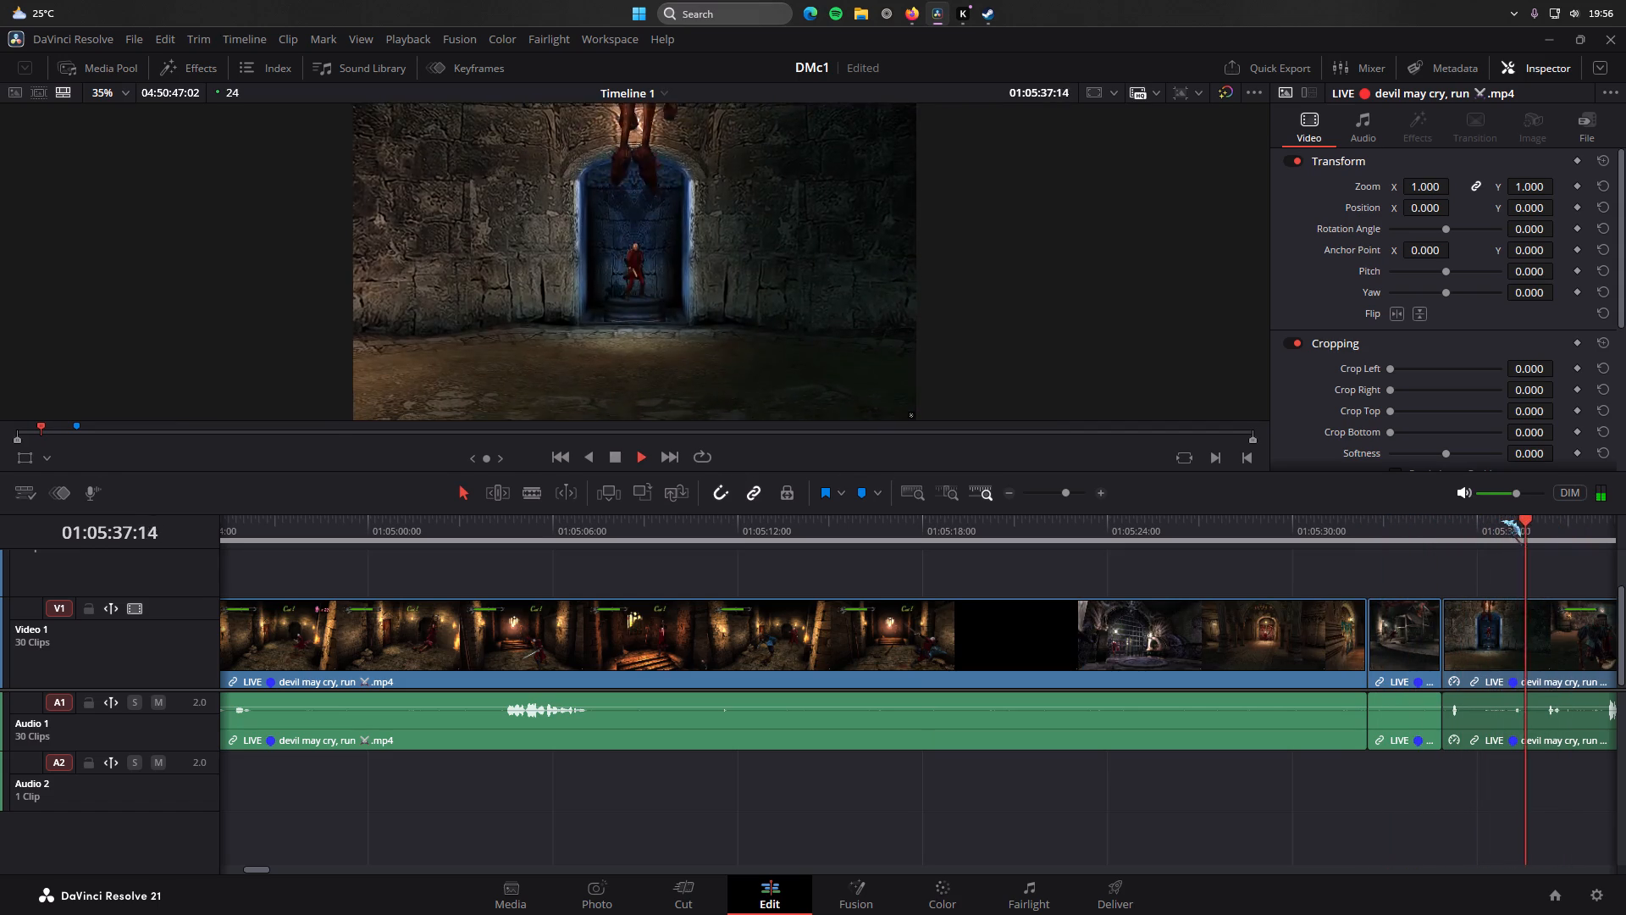
key(space)
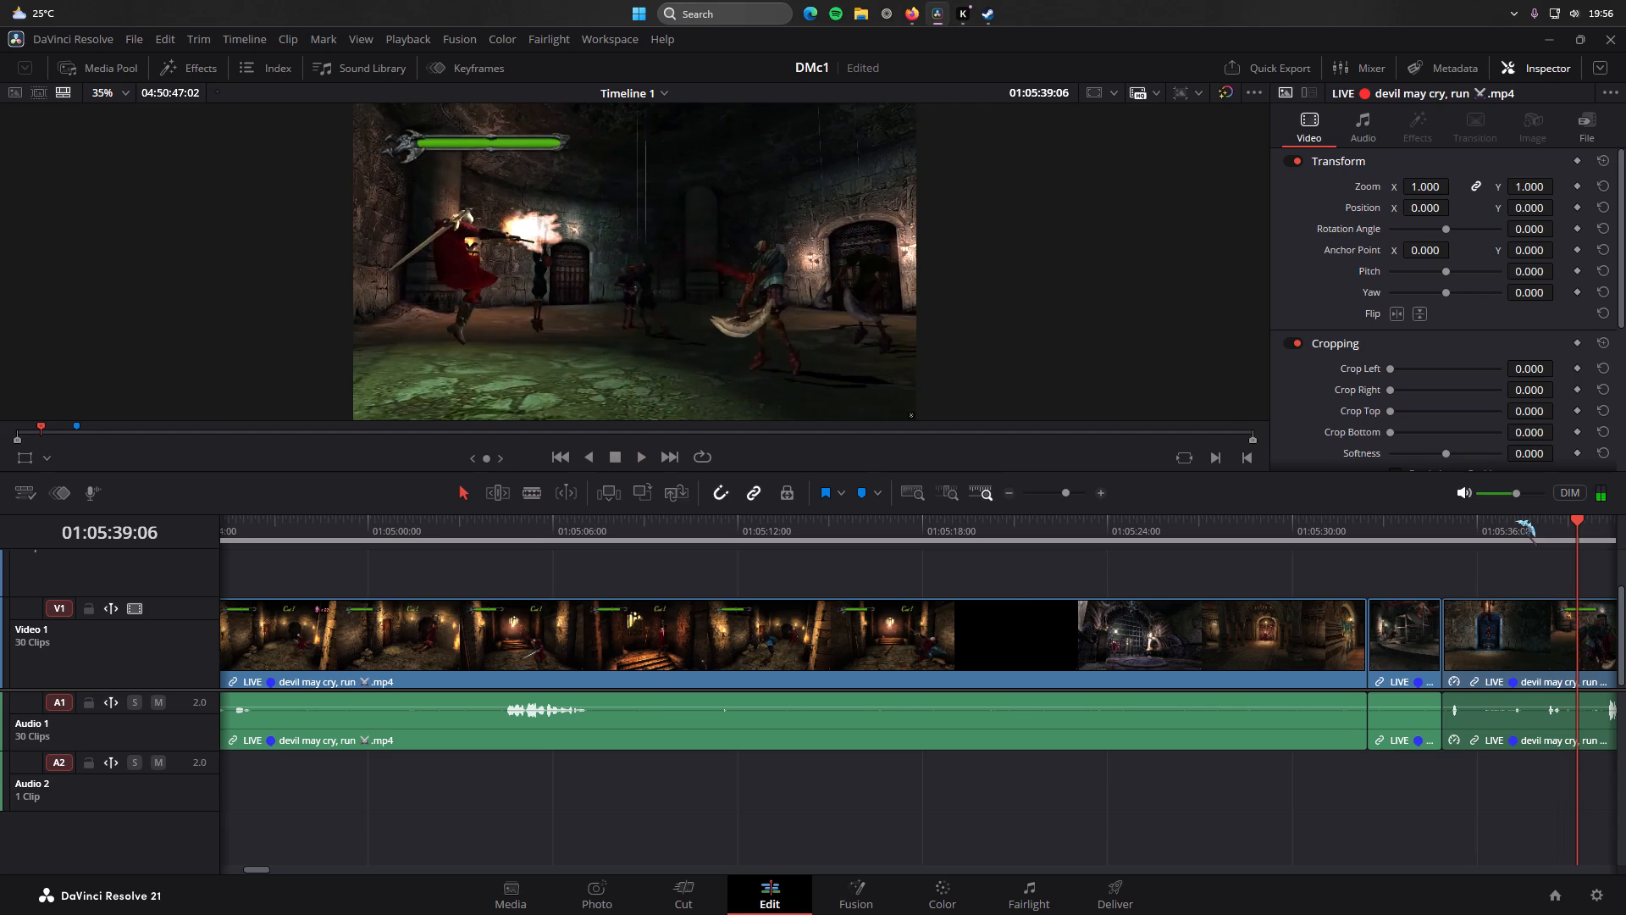
key(space)
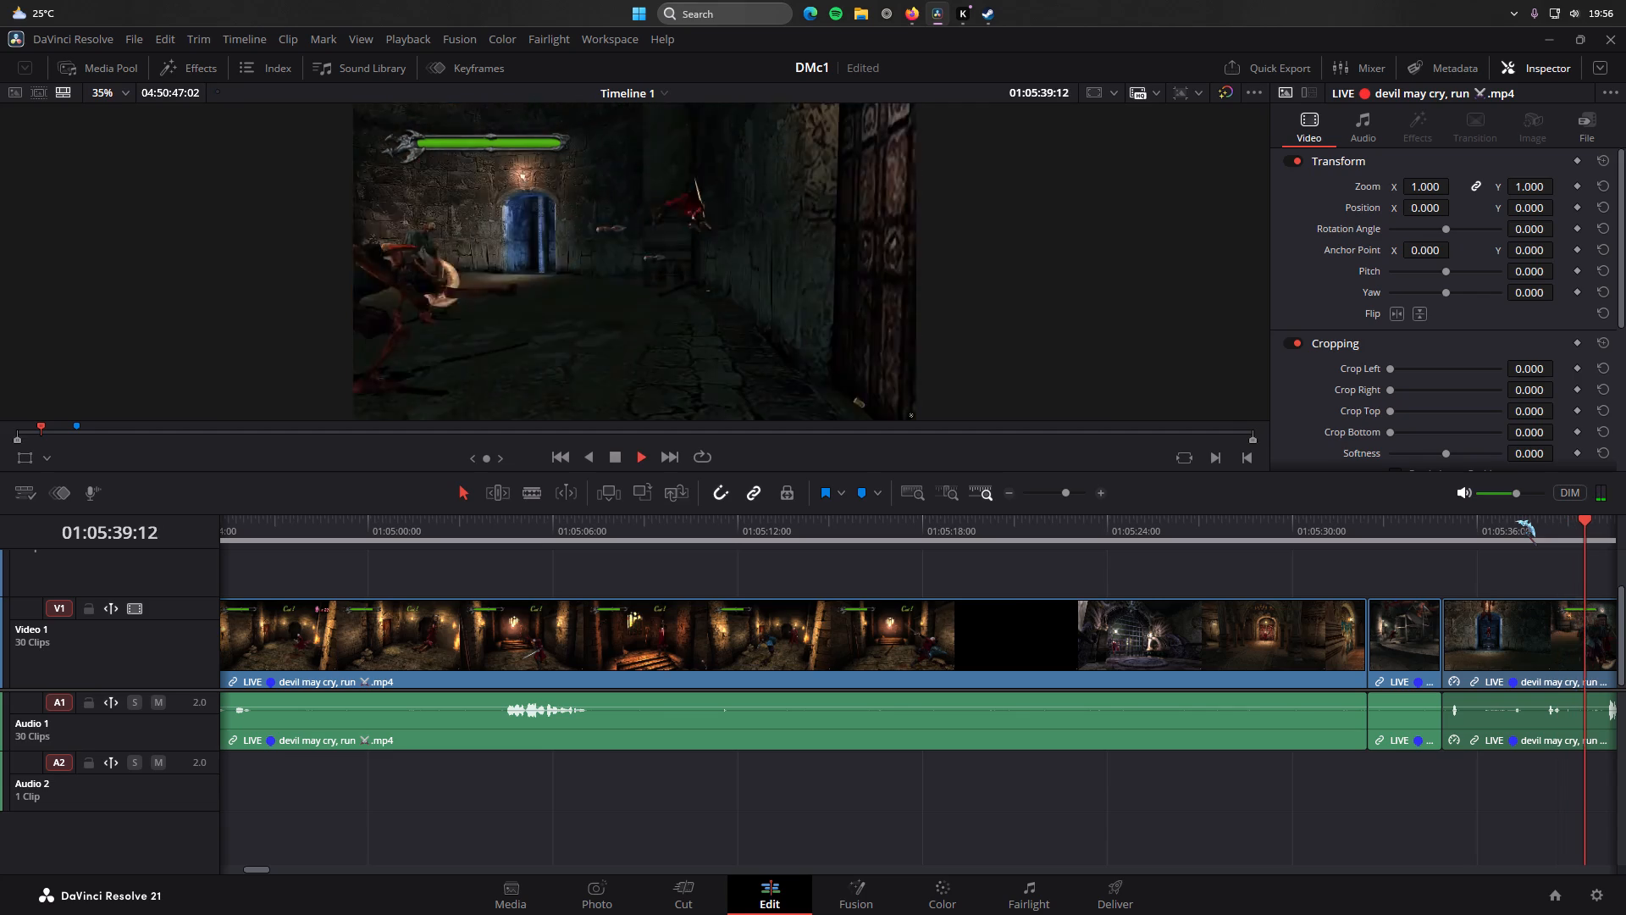
key(space)
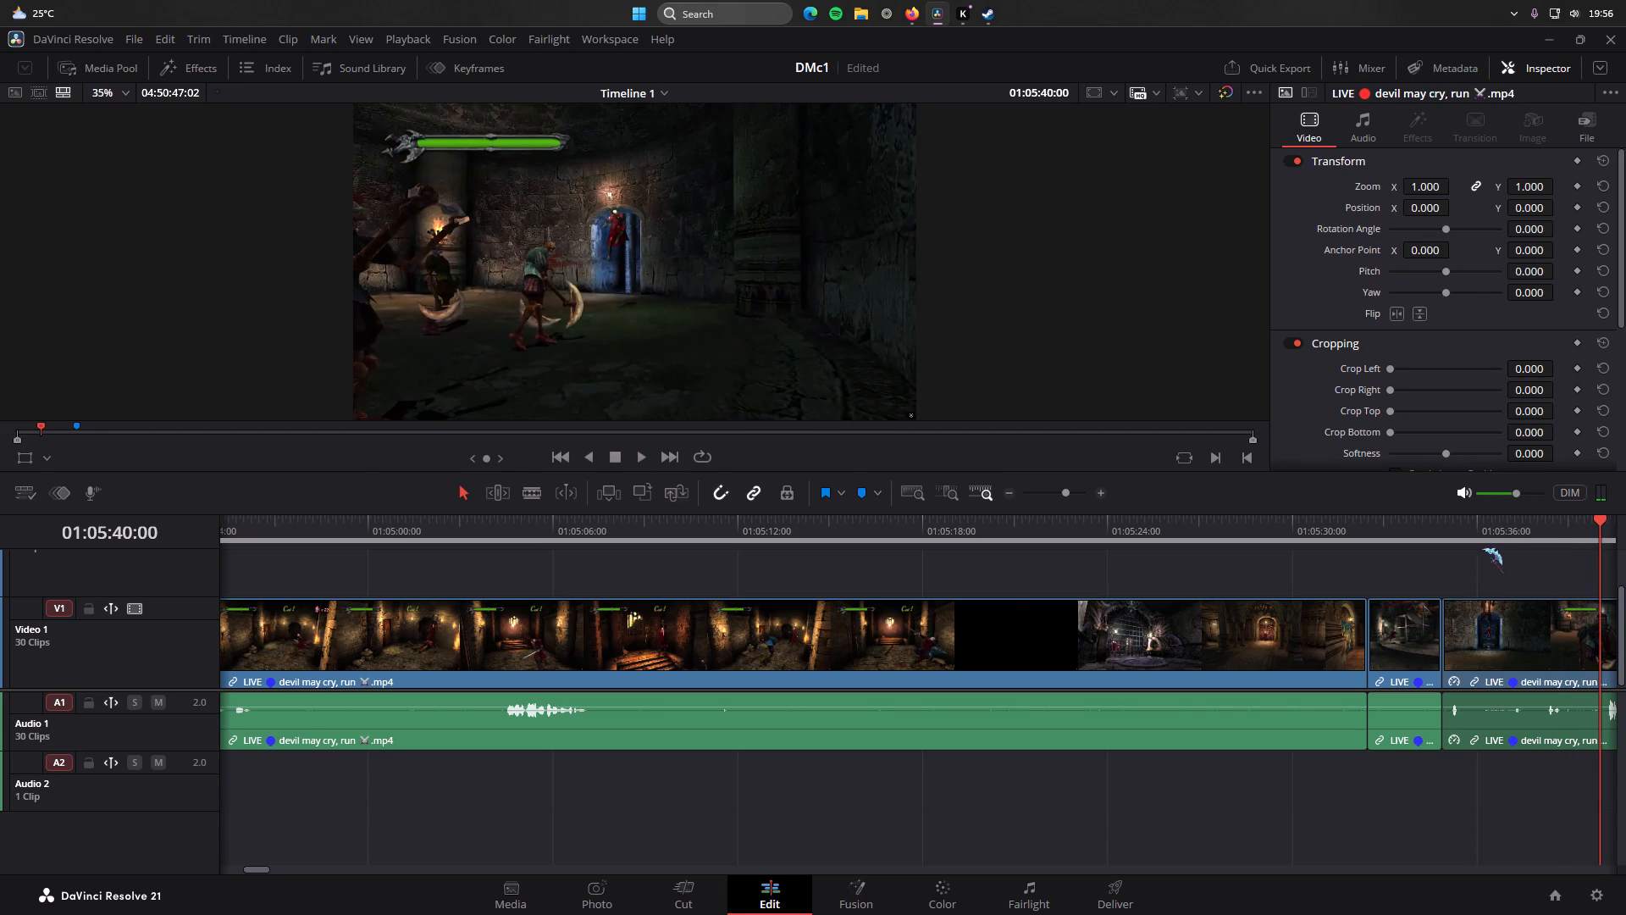
Replay the cuts from about 01:05:31 in short bursts up to the gunfire shot at 01:05:39:06.
drag(1592, 532, 1314, 546)
key(space)
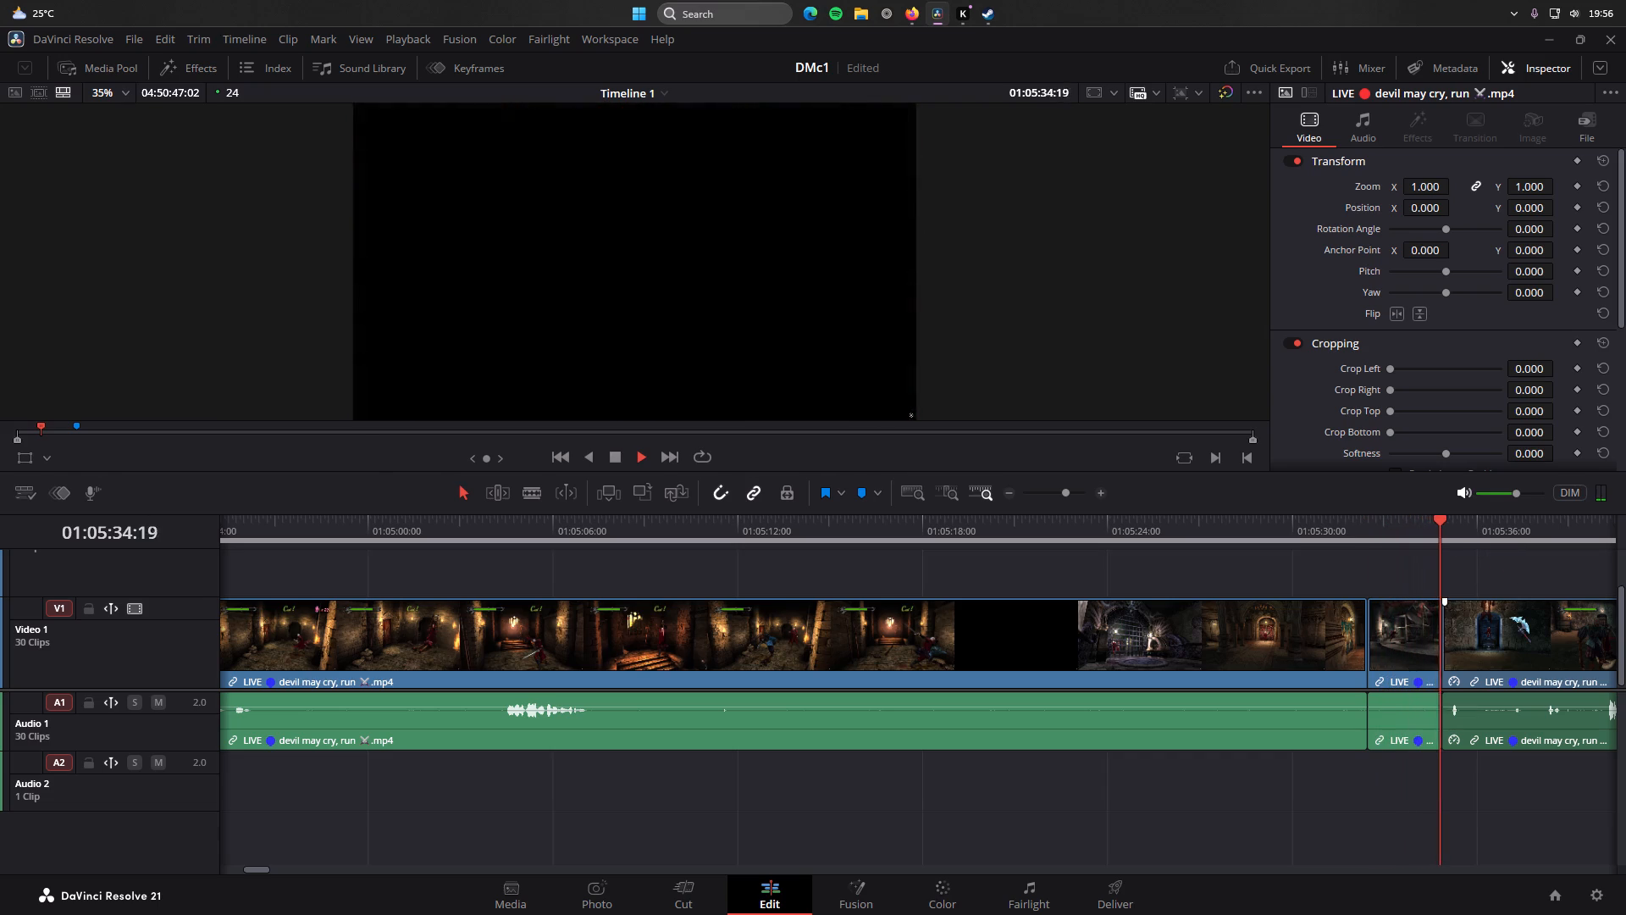
key(space)
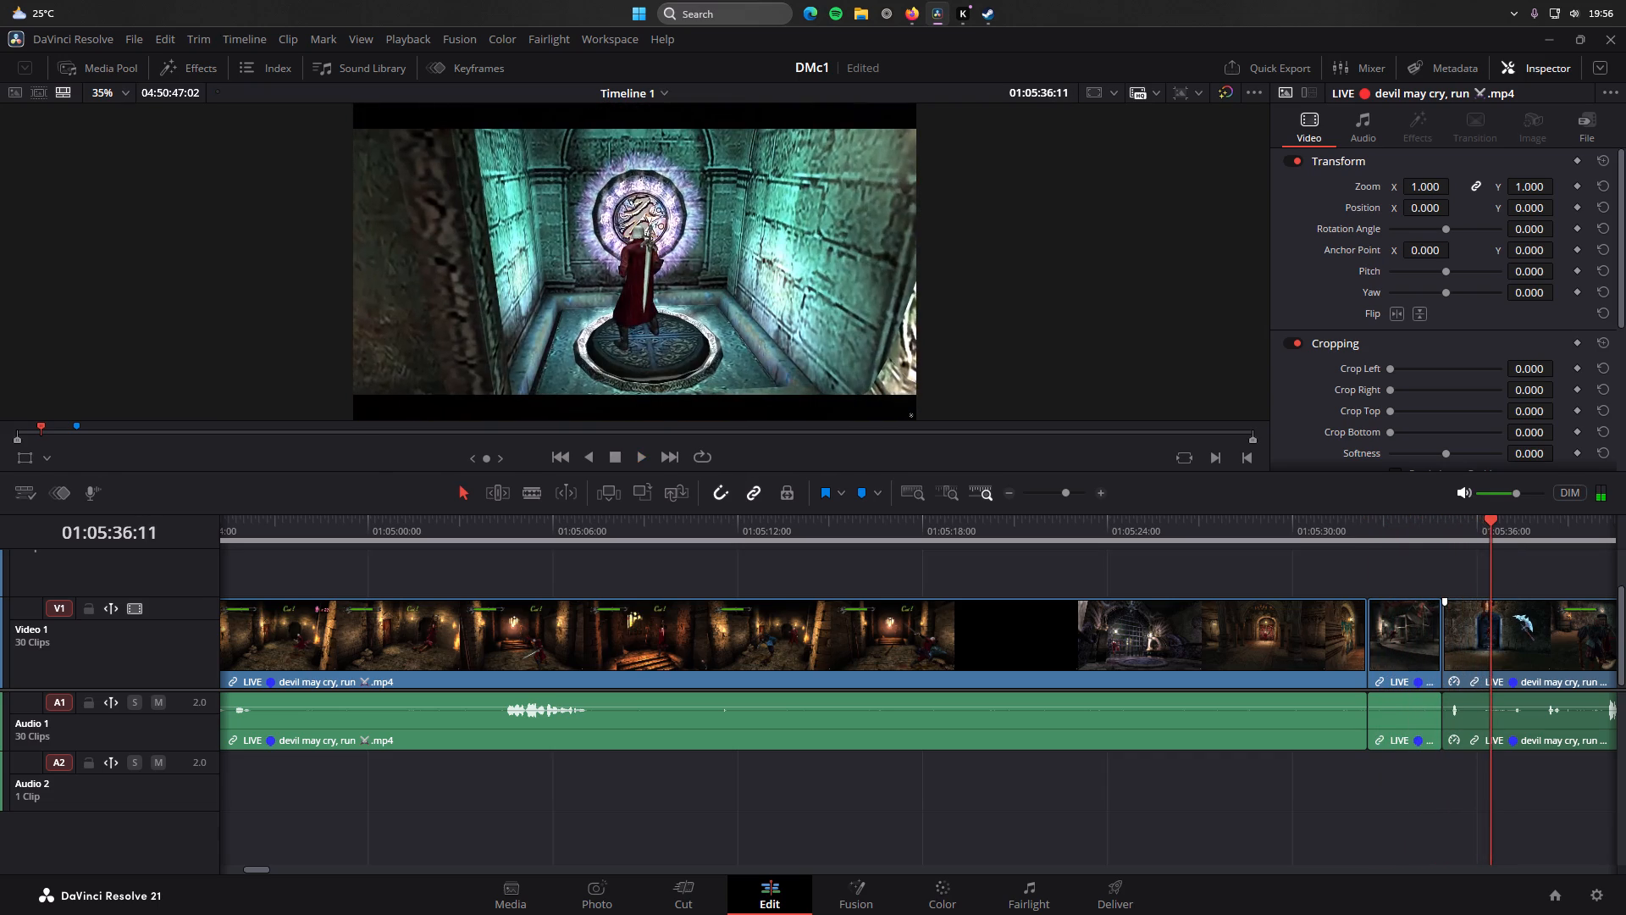
key(space)
key(space)
key(space)
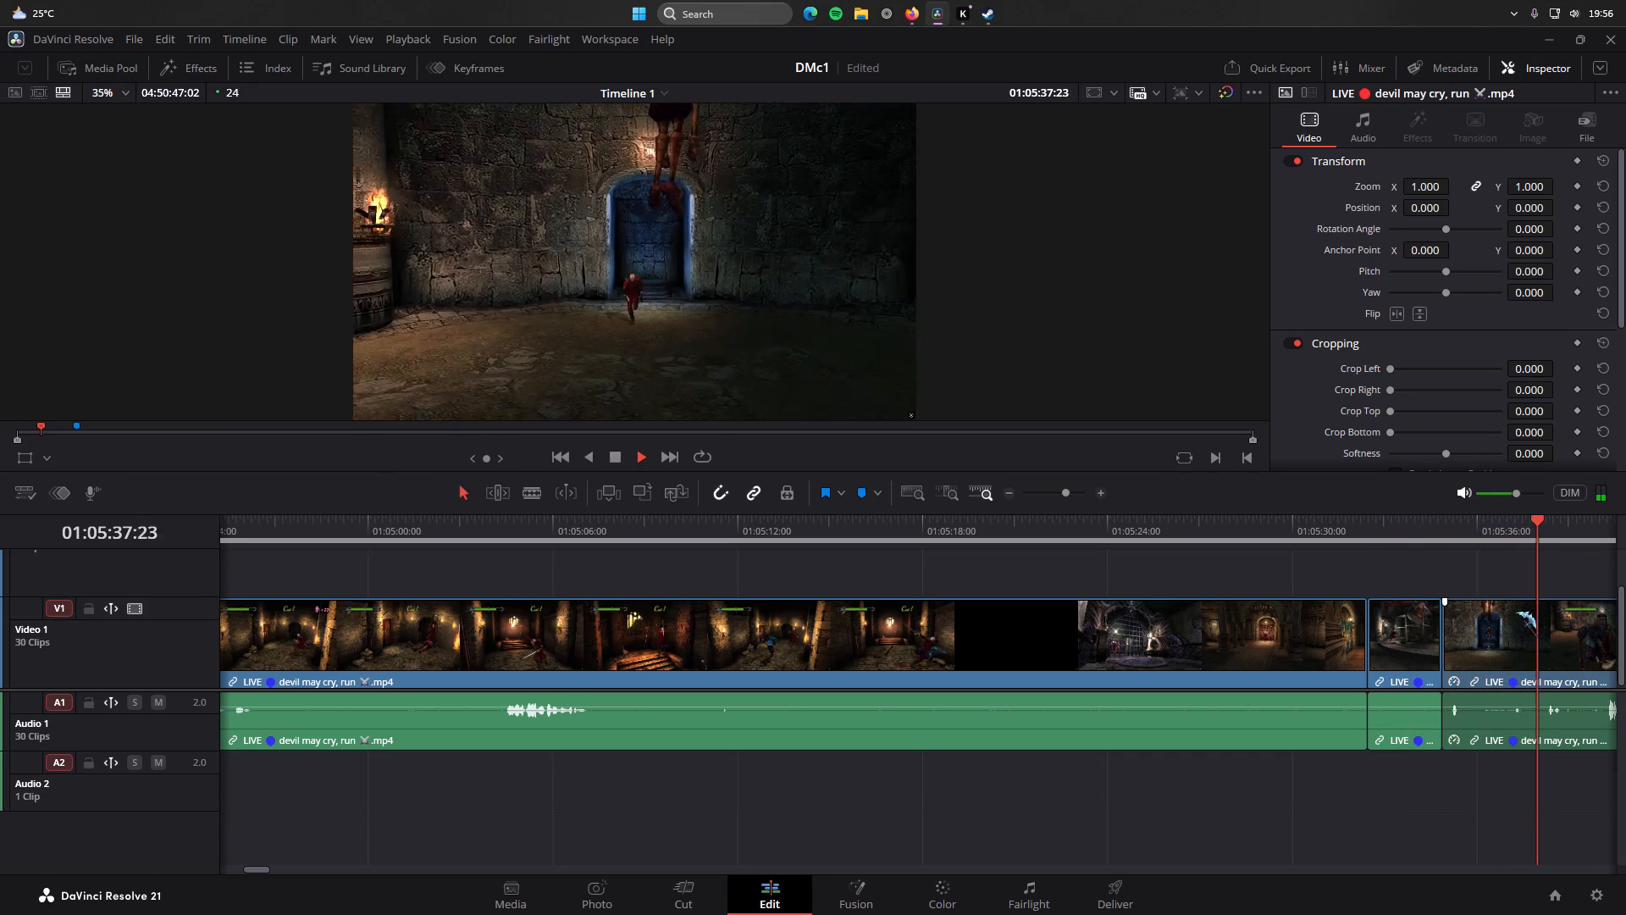
key(space)
key(space)
key(space)
key(space)
key(space)
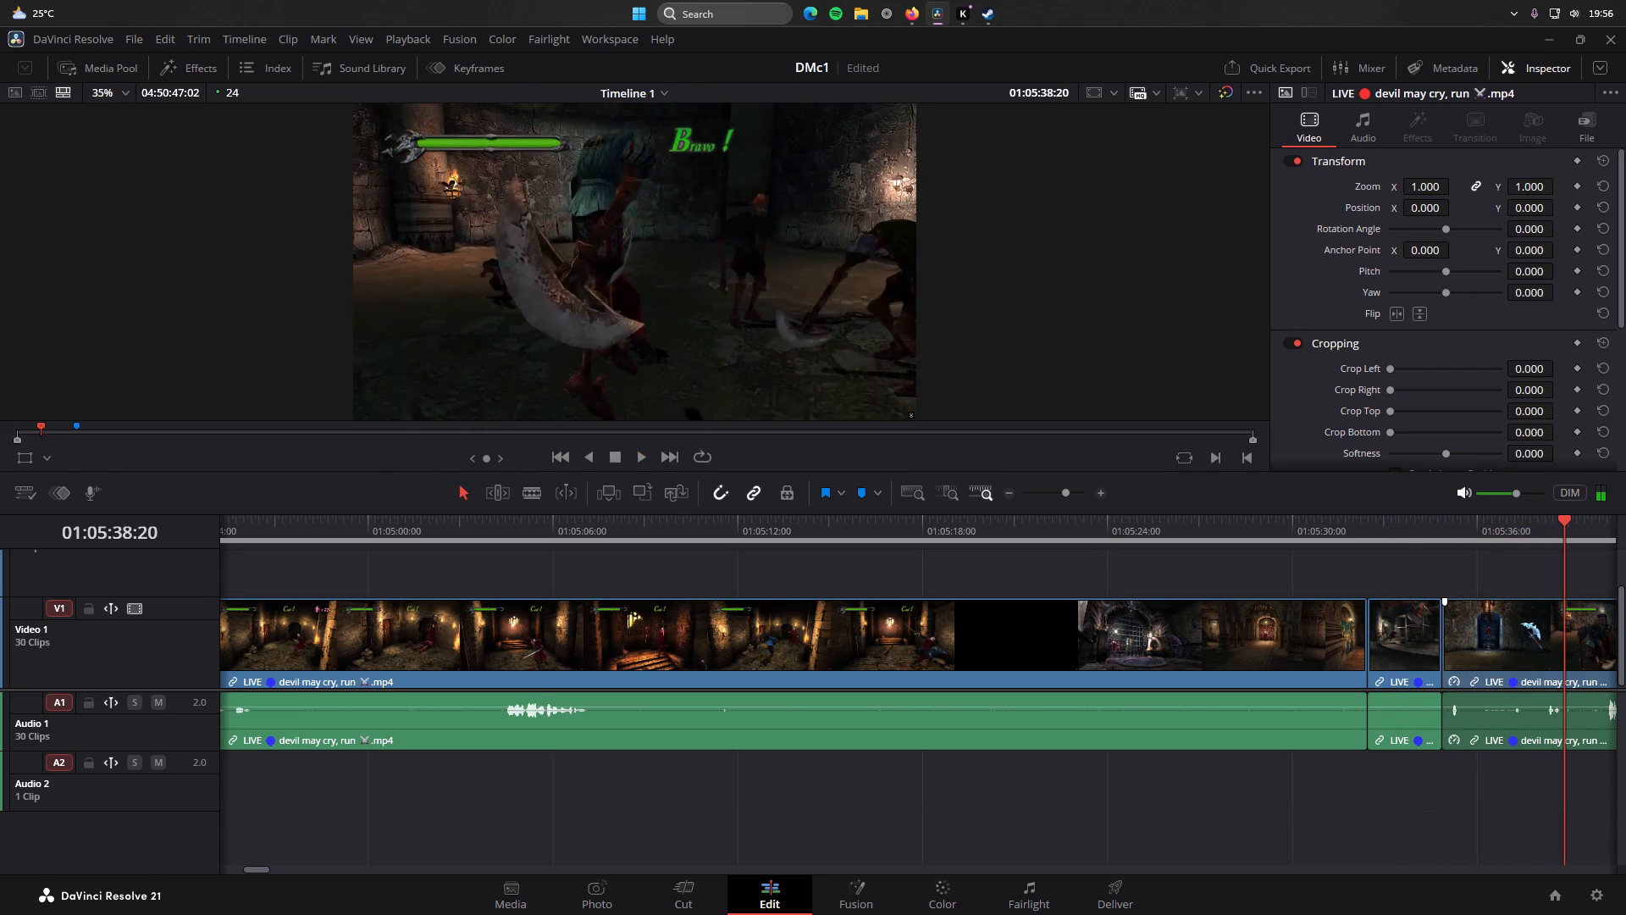
key(space)
key(space)
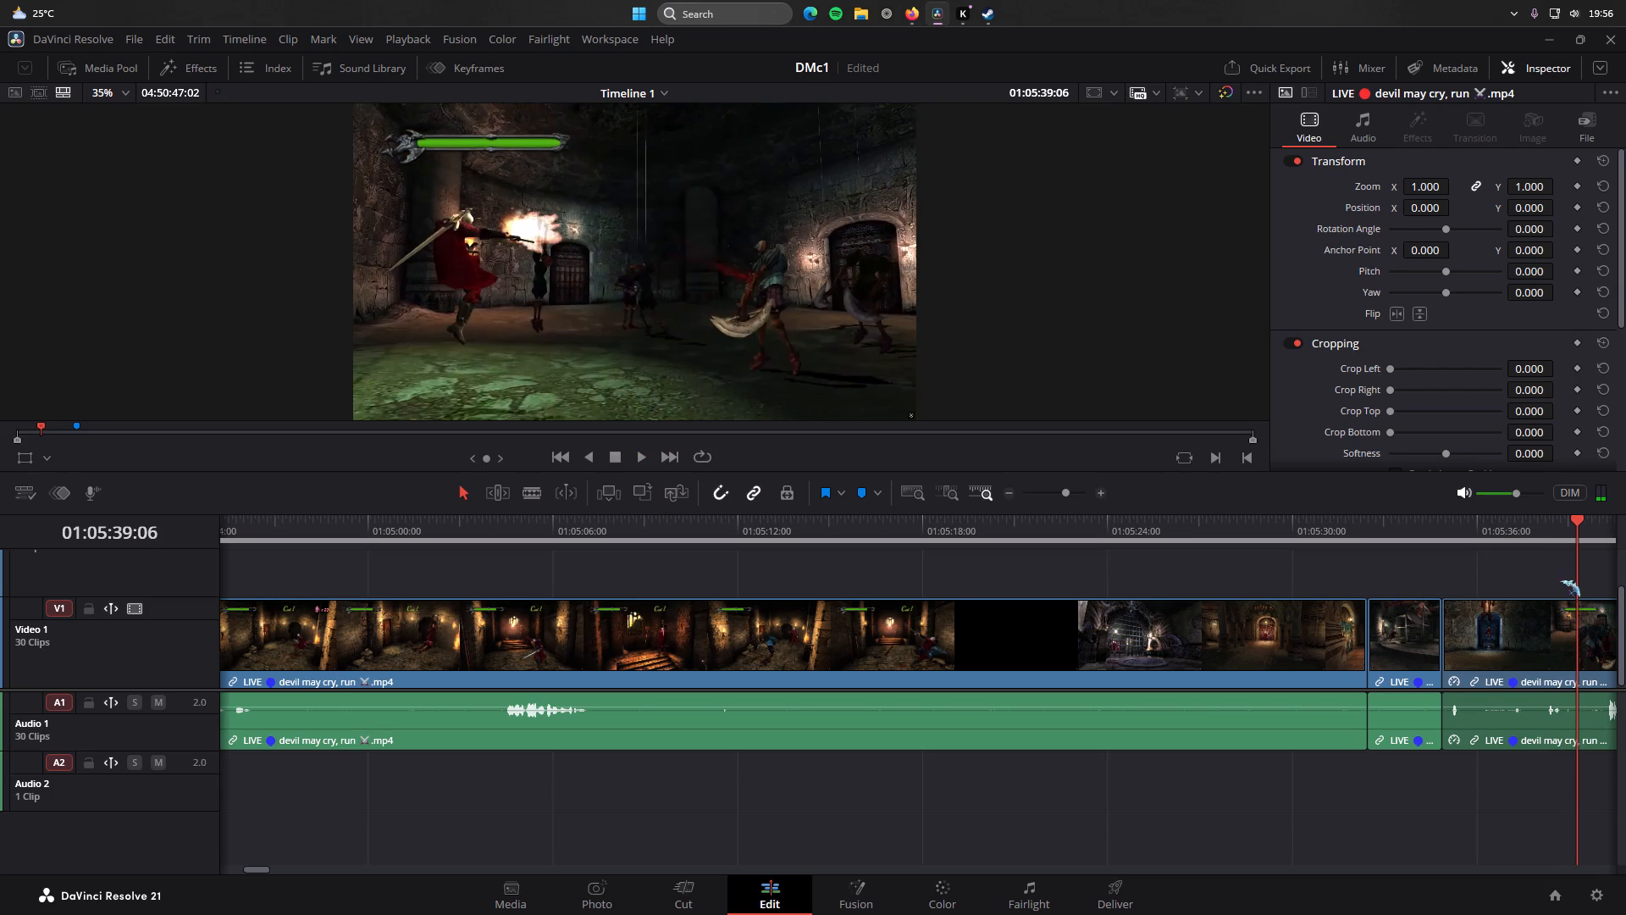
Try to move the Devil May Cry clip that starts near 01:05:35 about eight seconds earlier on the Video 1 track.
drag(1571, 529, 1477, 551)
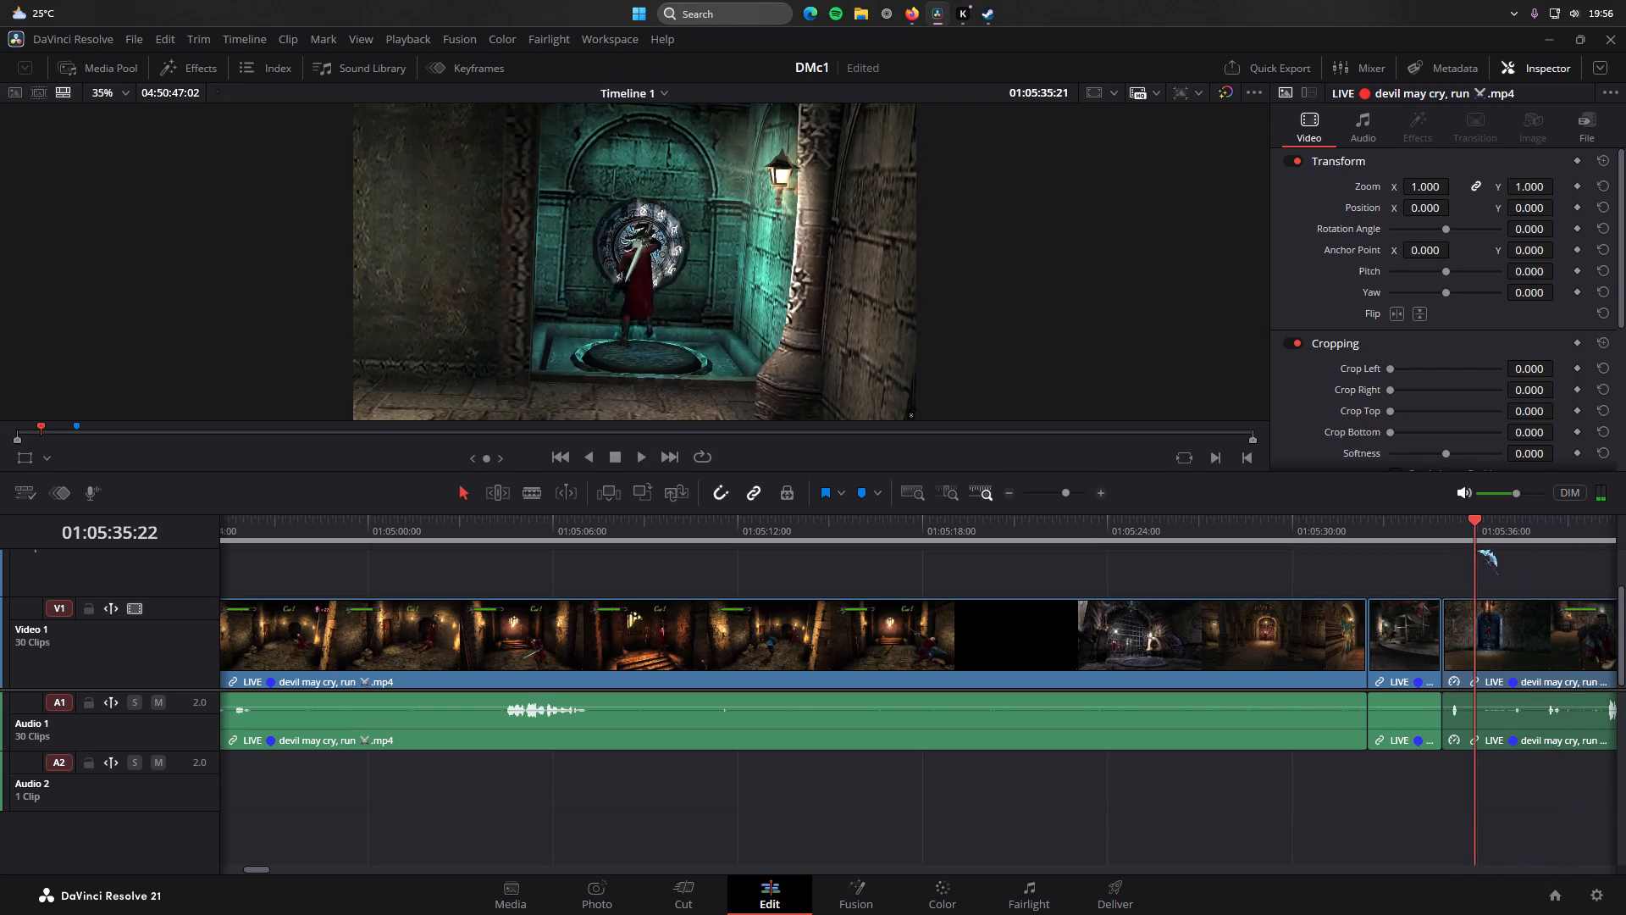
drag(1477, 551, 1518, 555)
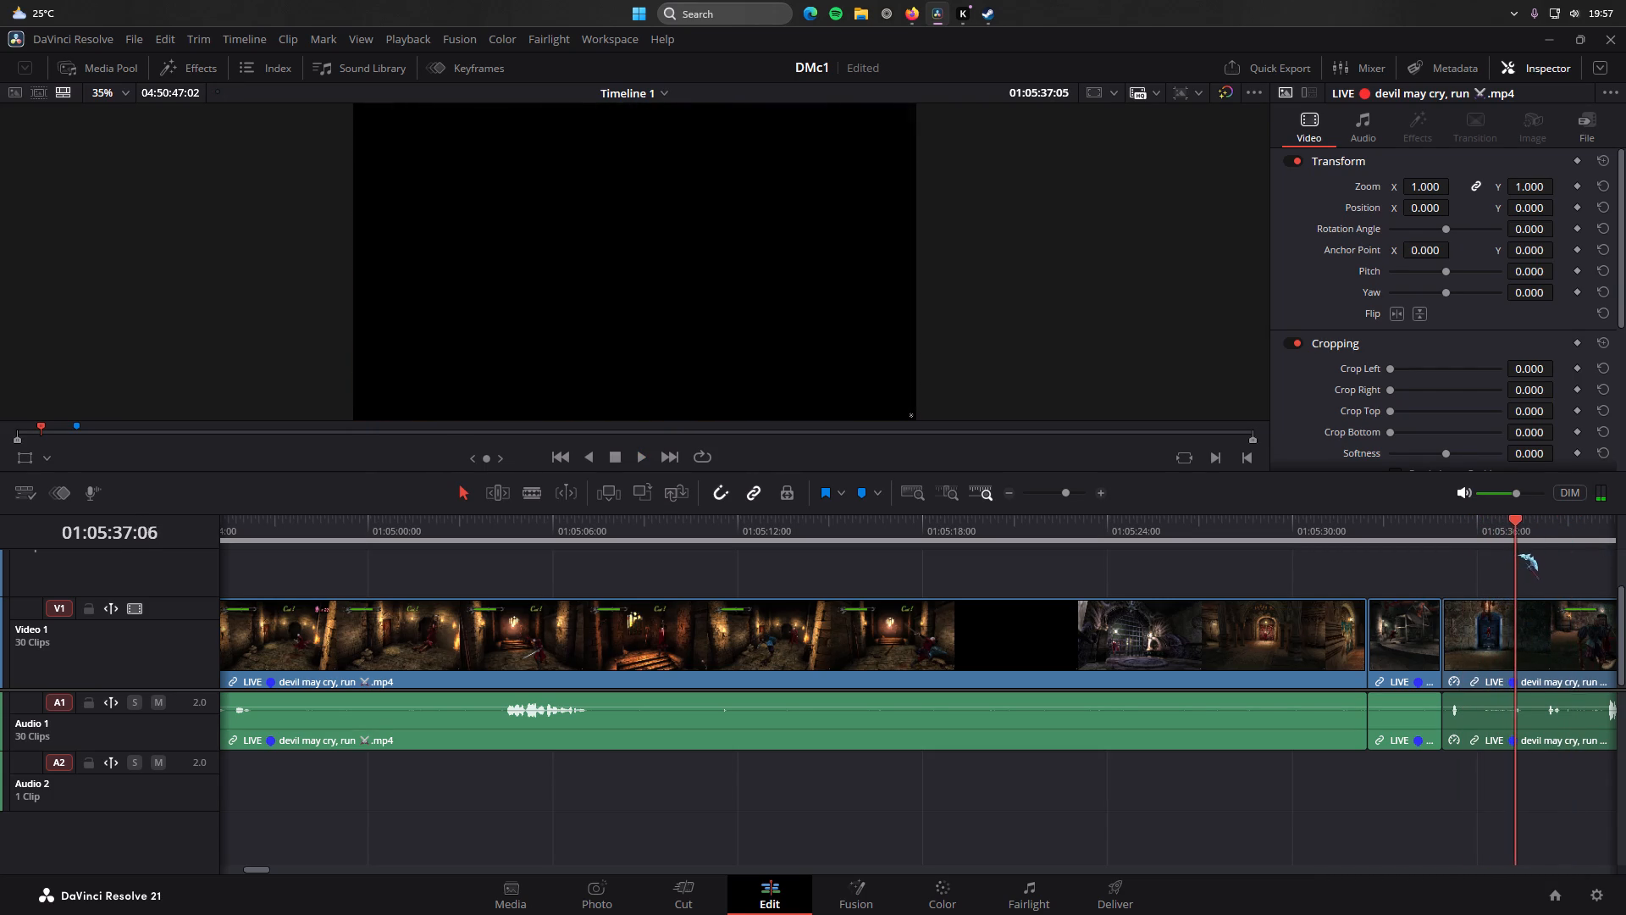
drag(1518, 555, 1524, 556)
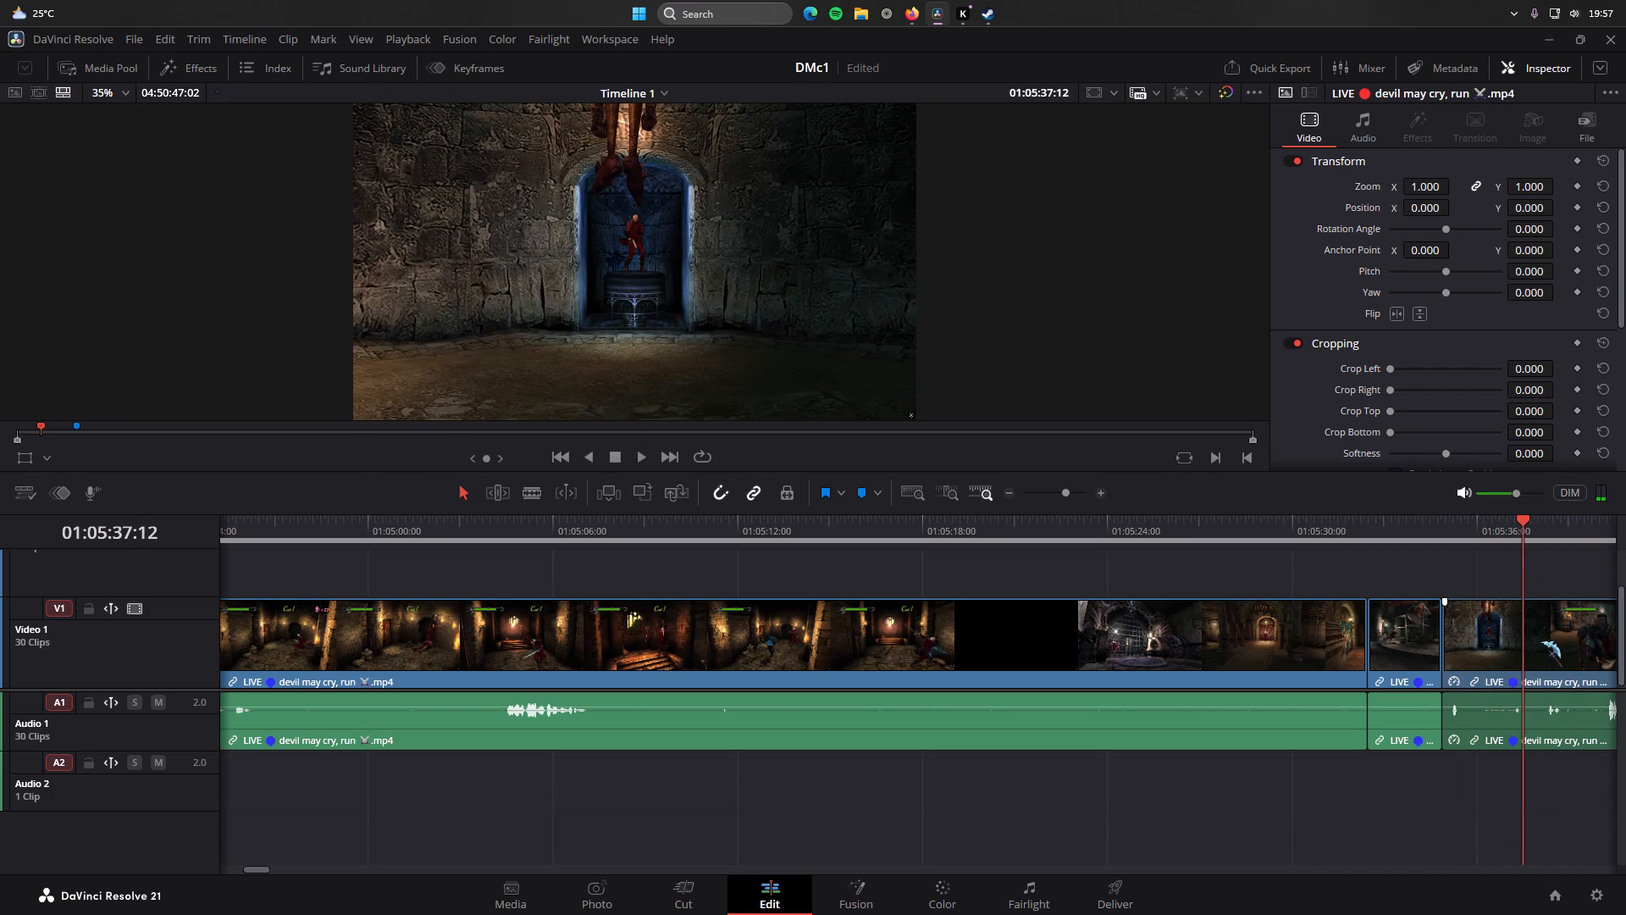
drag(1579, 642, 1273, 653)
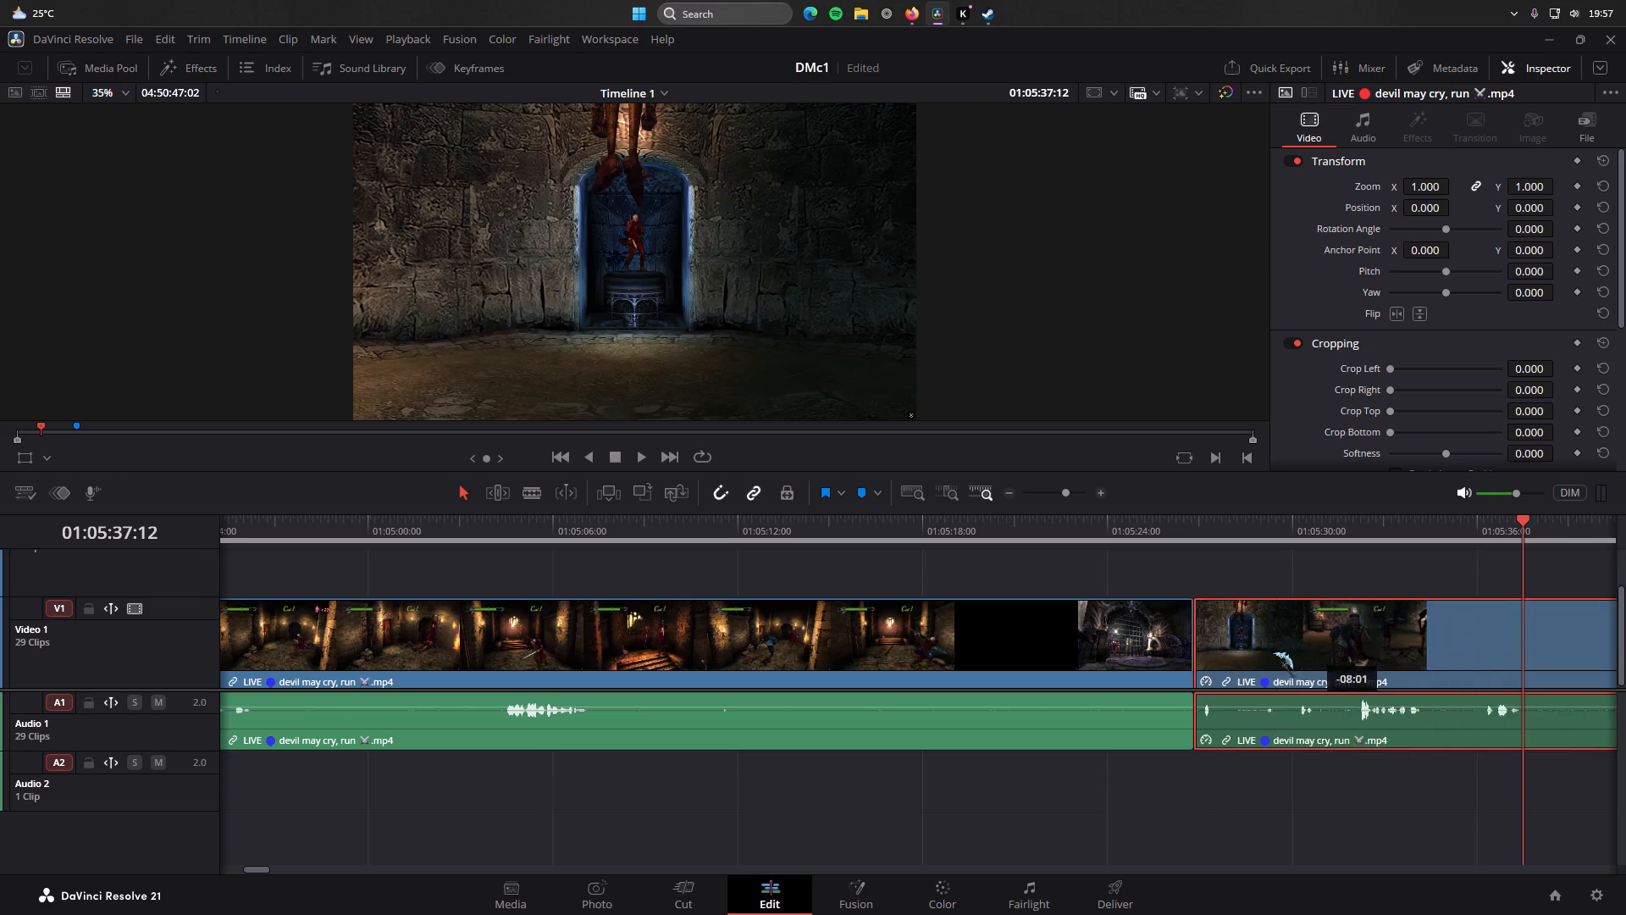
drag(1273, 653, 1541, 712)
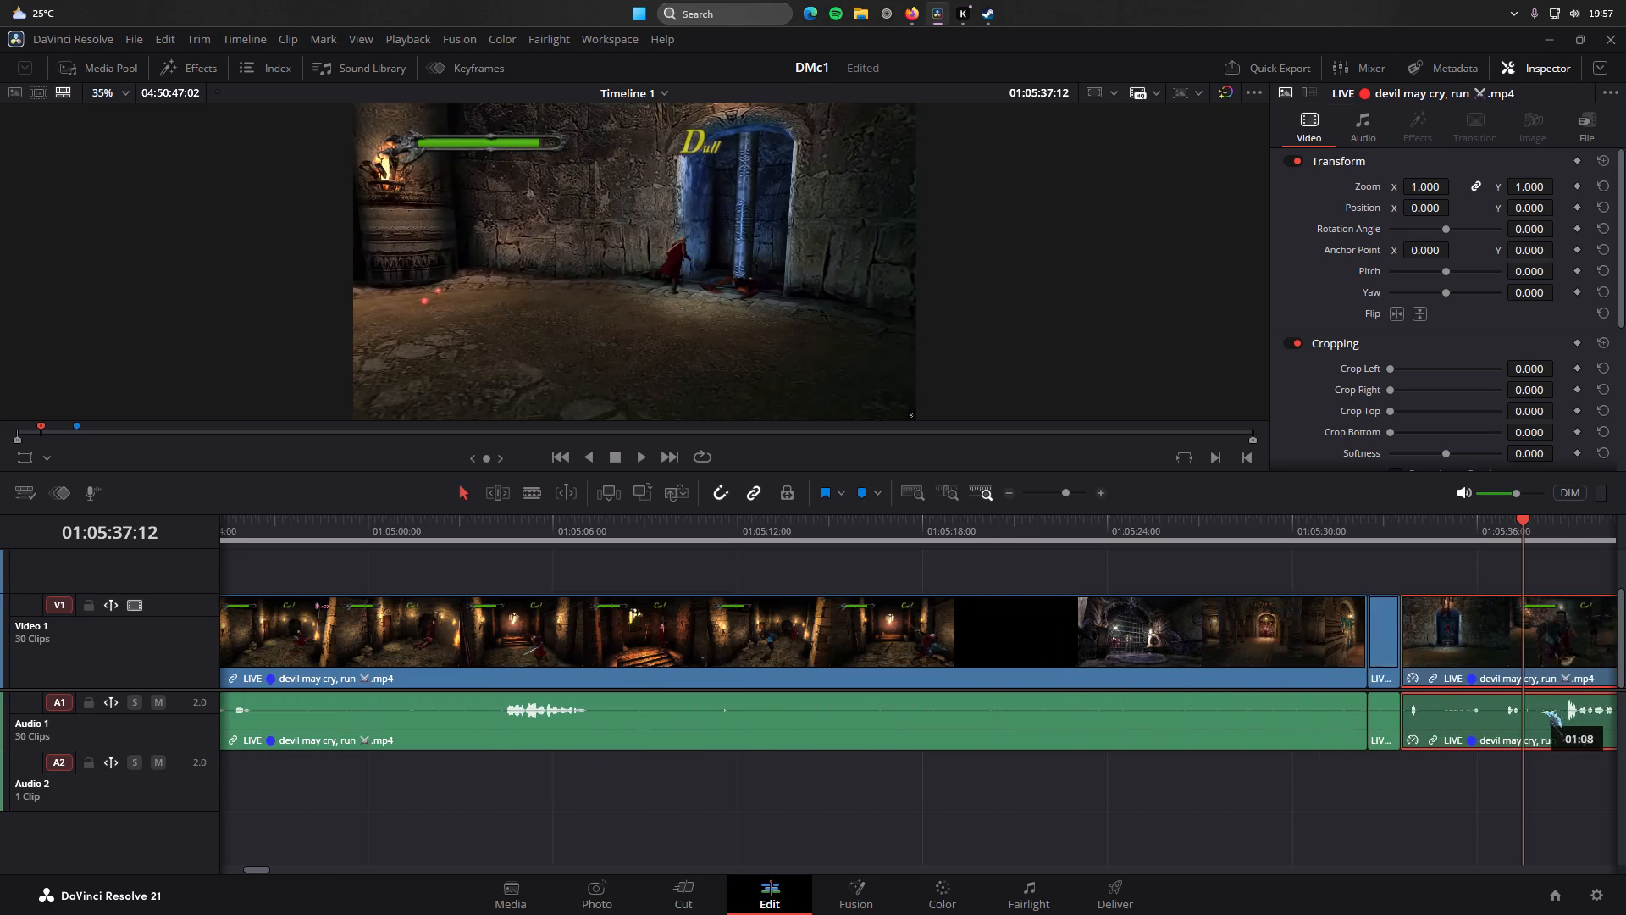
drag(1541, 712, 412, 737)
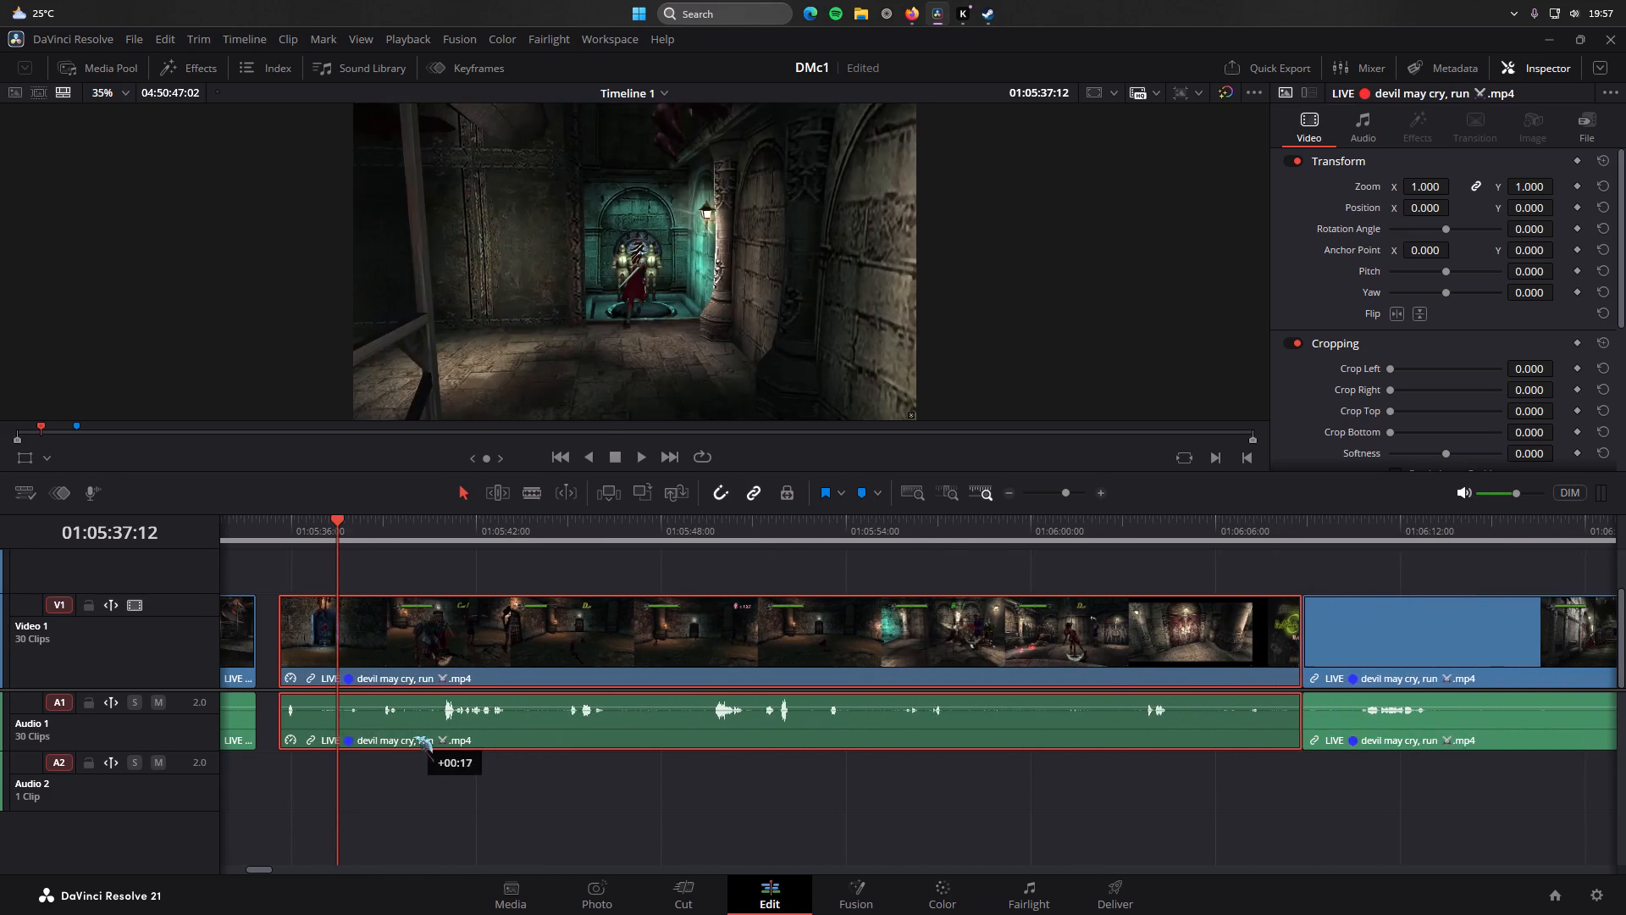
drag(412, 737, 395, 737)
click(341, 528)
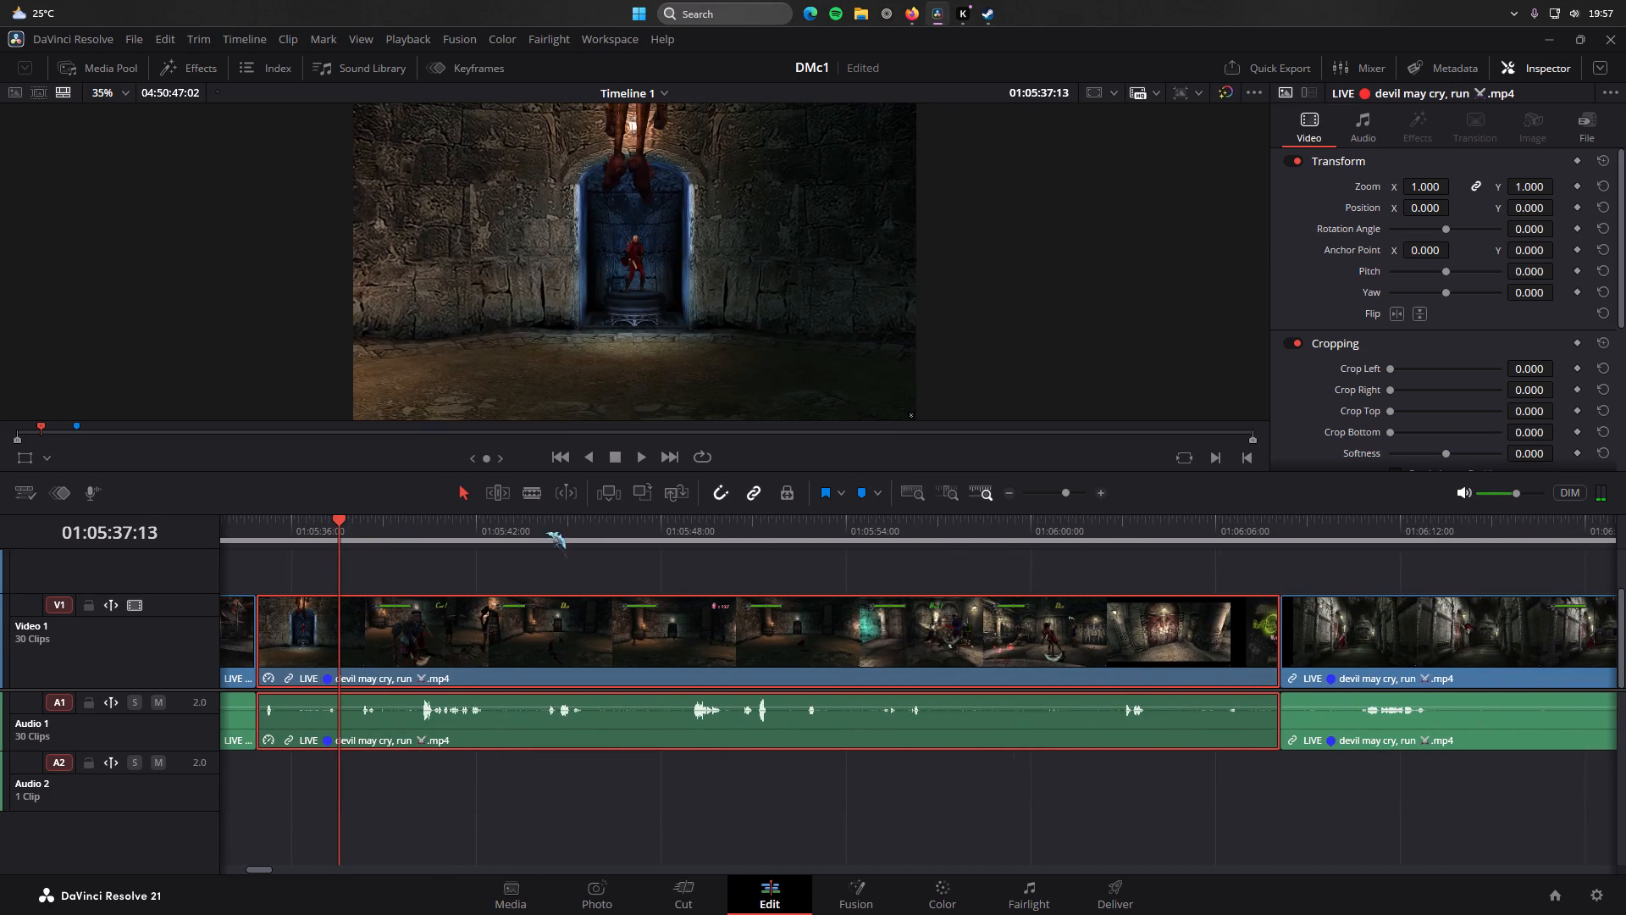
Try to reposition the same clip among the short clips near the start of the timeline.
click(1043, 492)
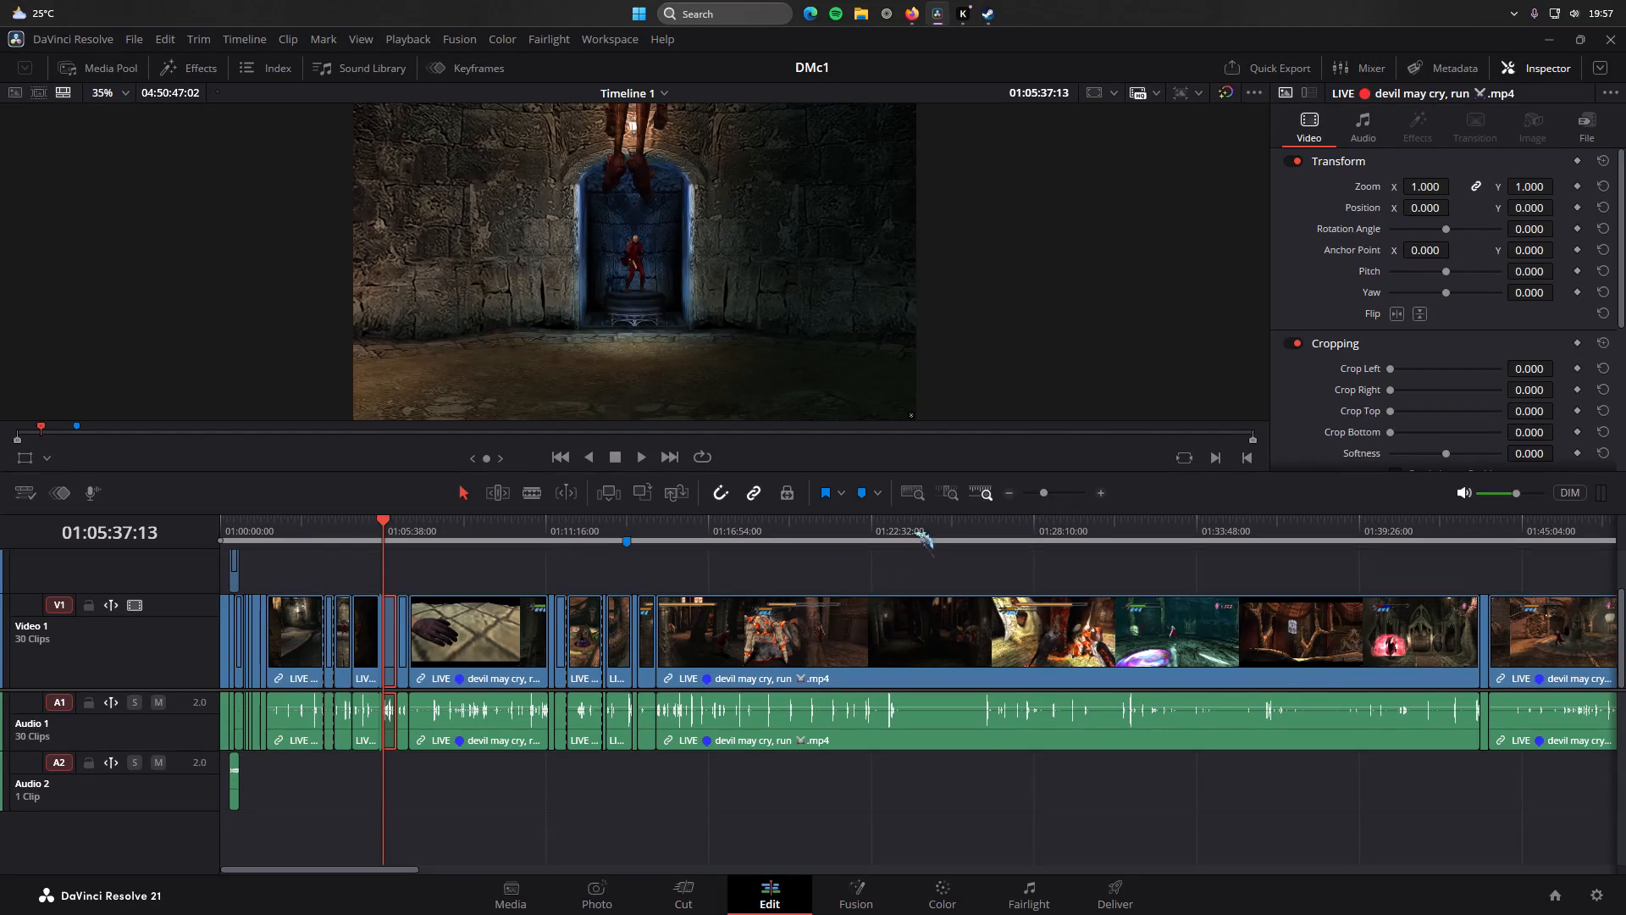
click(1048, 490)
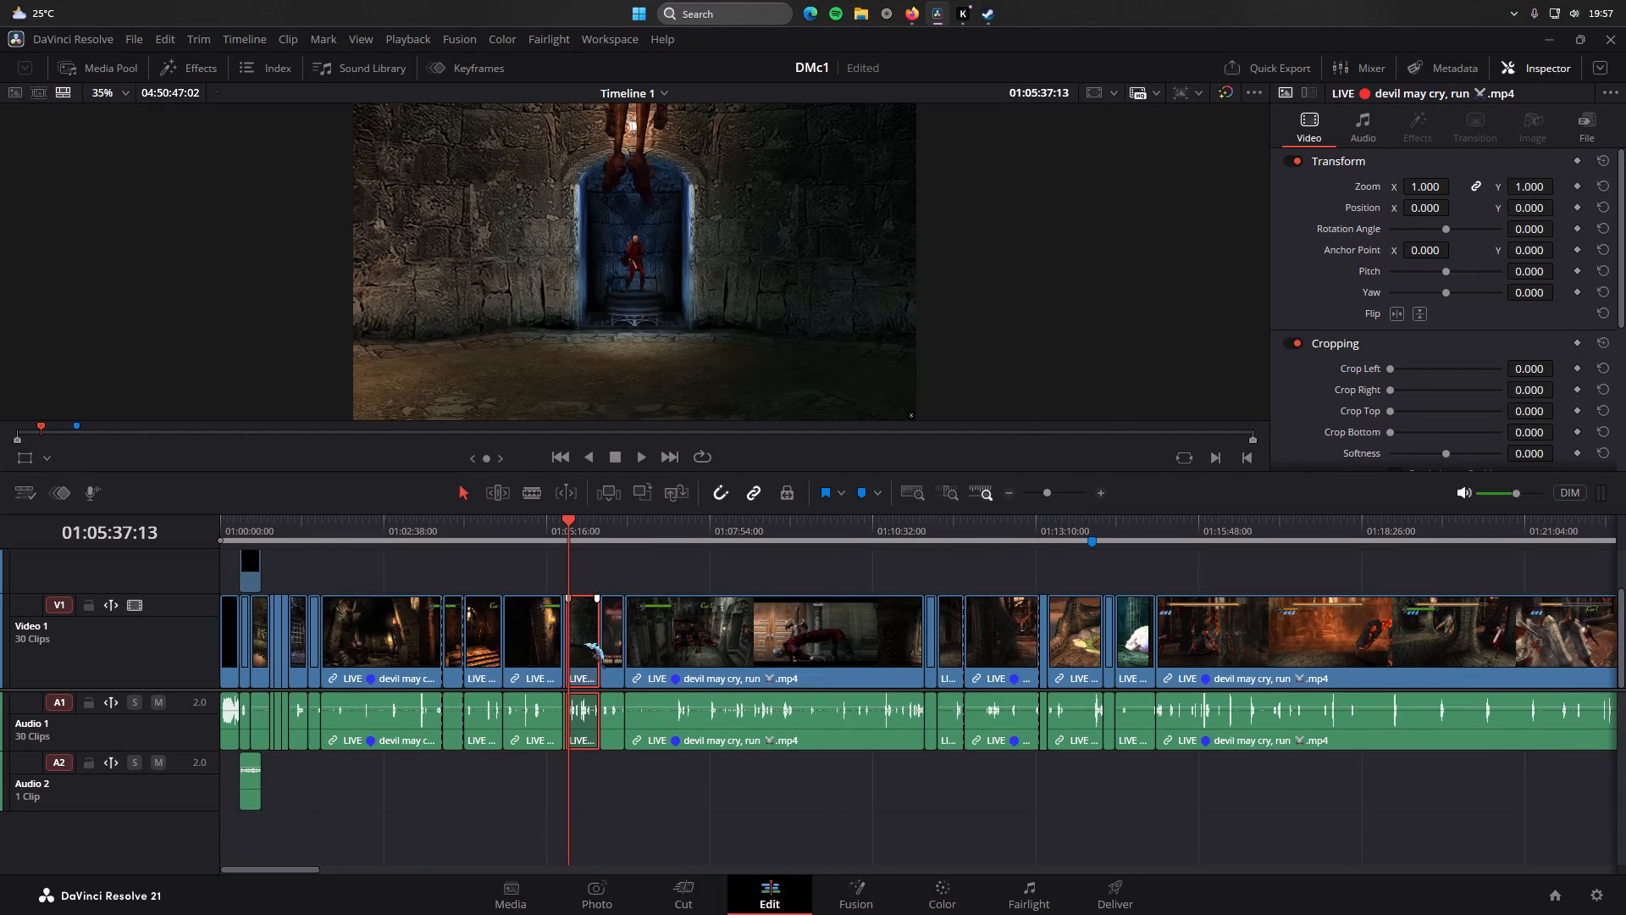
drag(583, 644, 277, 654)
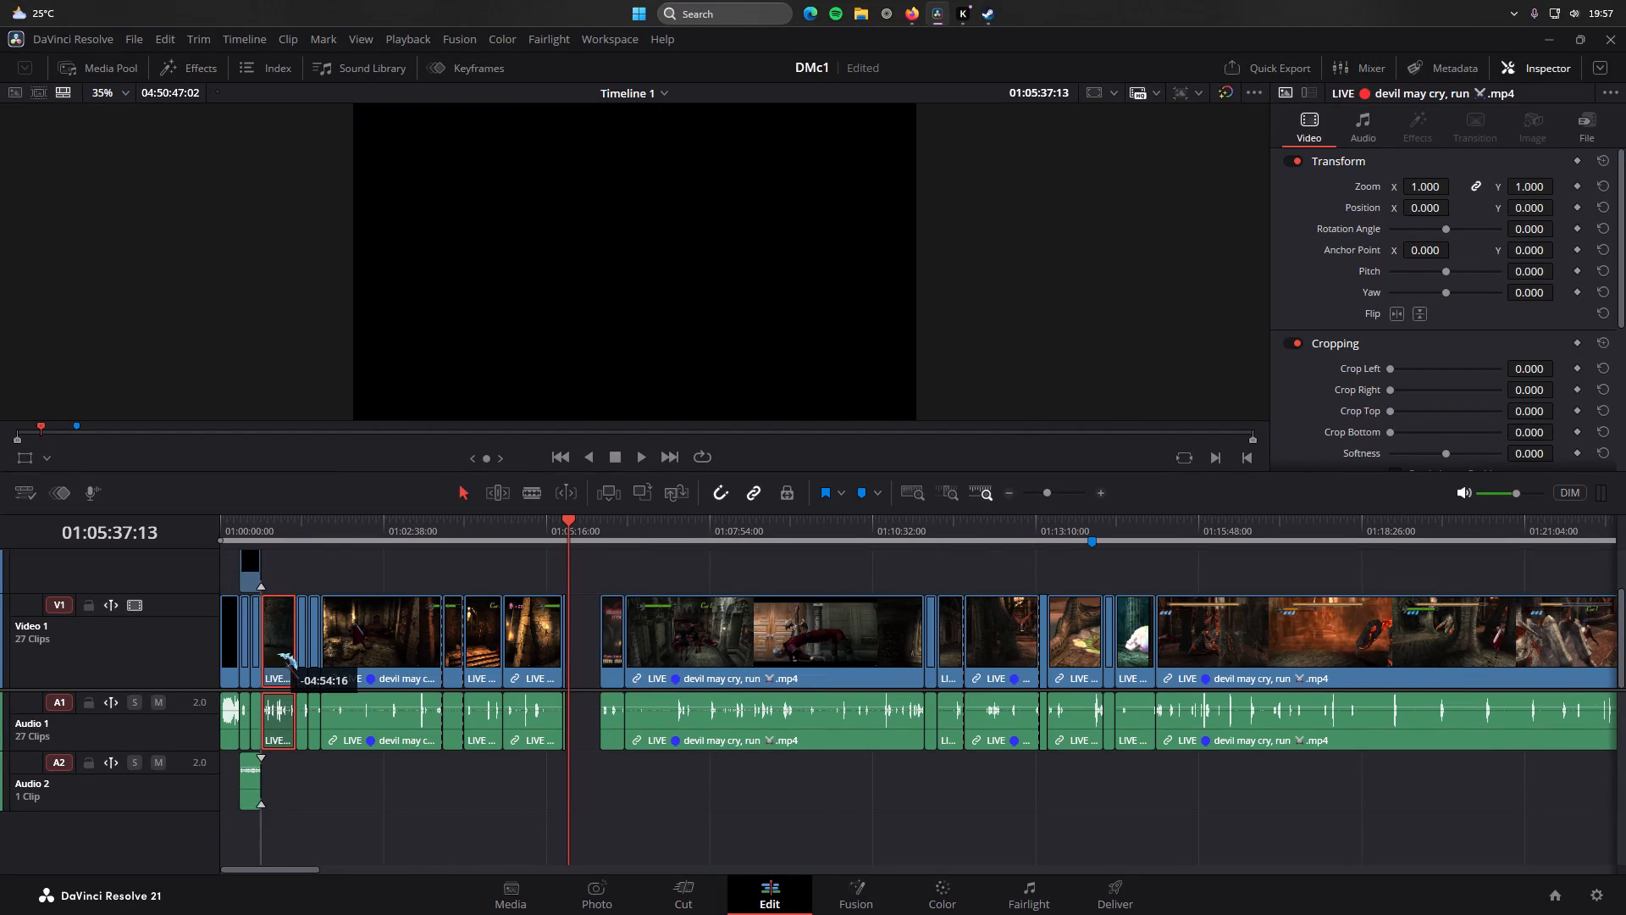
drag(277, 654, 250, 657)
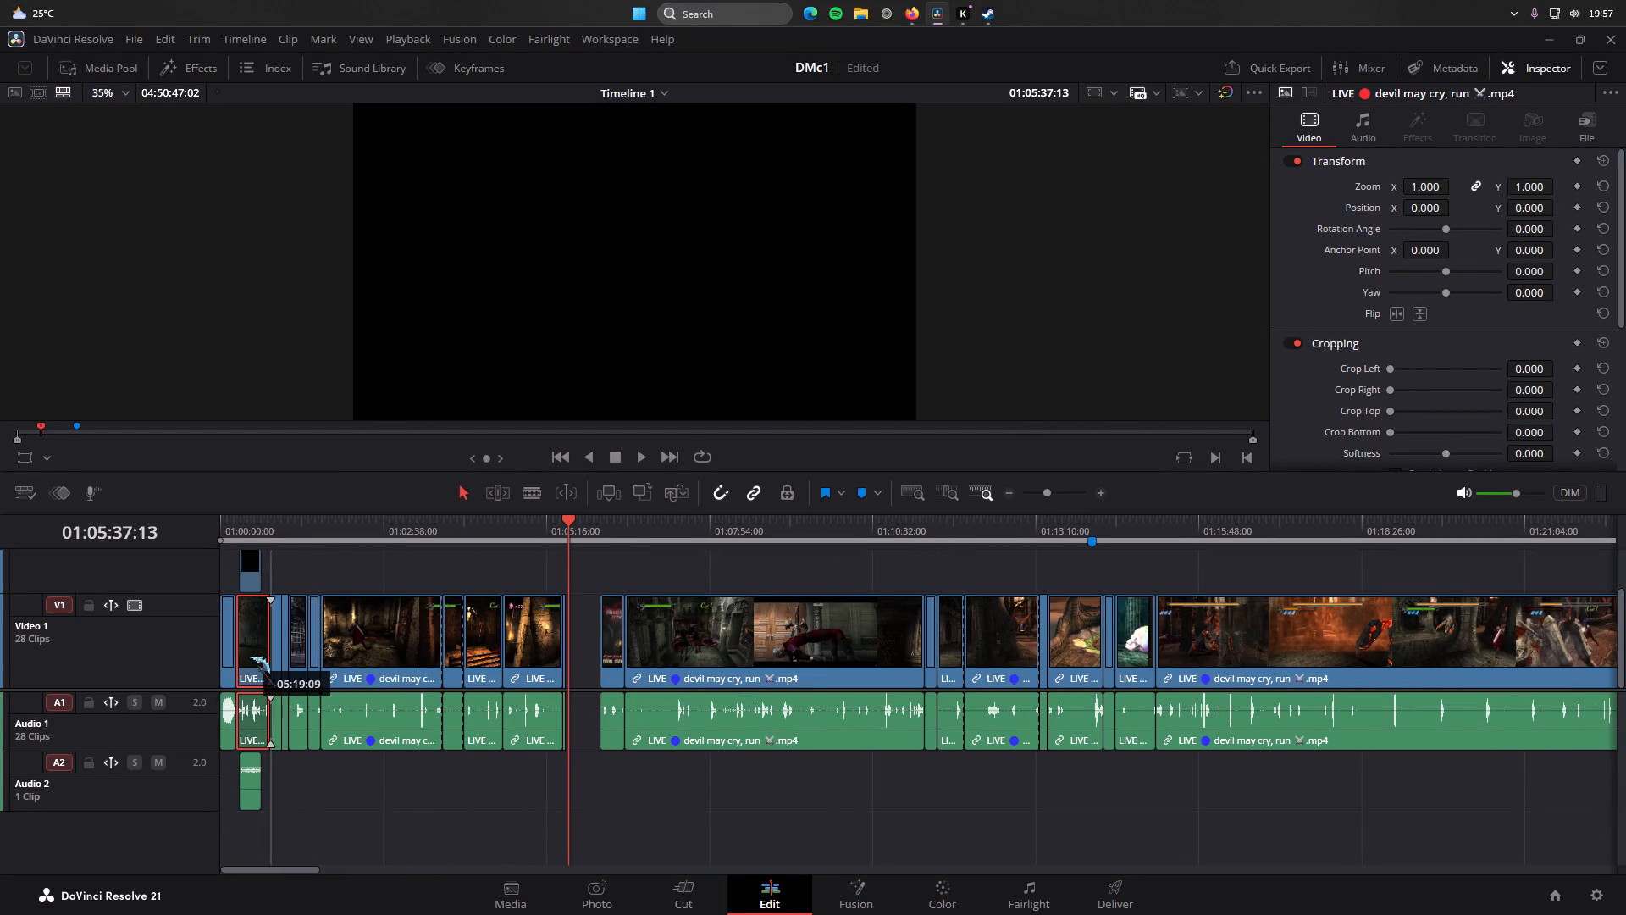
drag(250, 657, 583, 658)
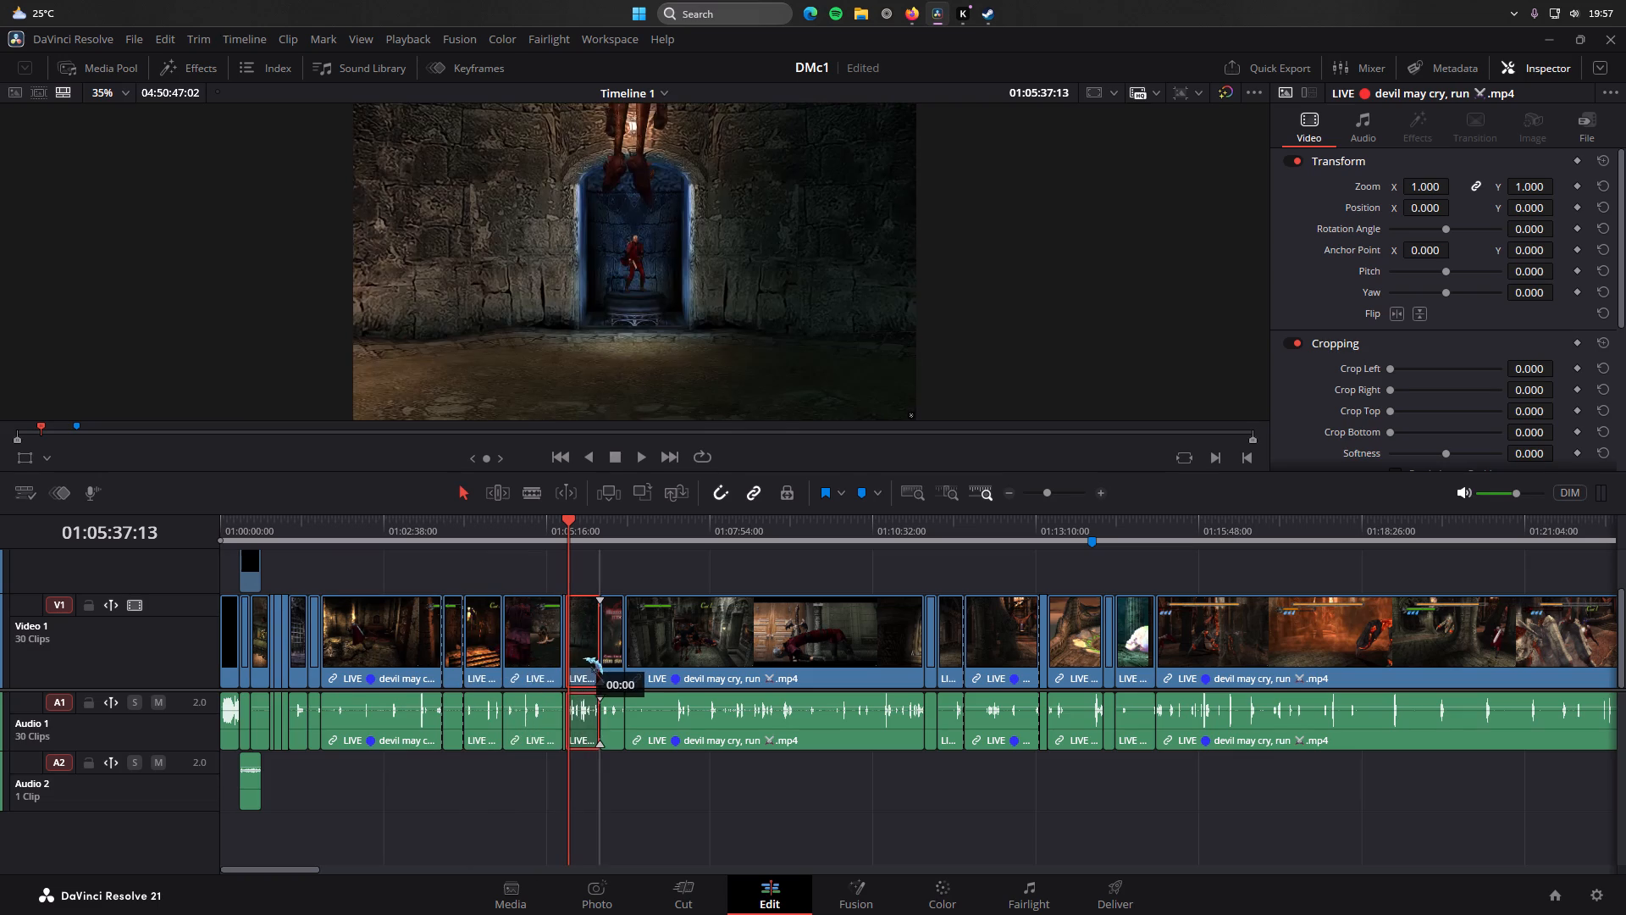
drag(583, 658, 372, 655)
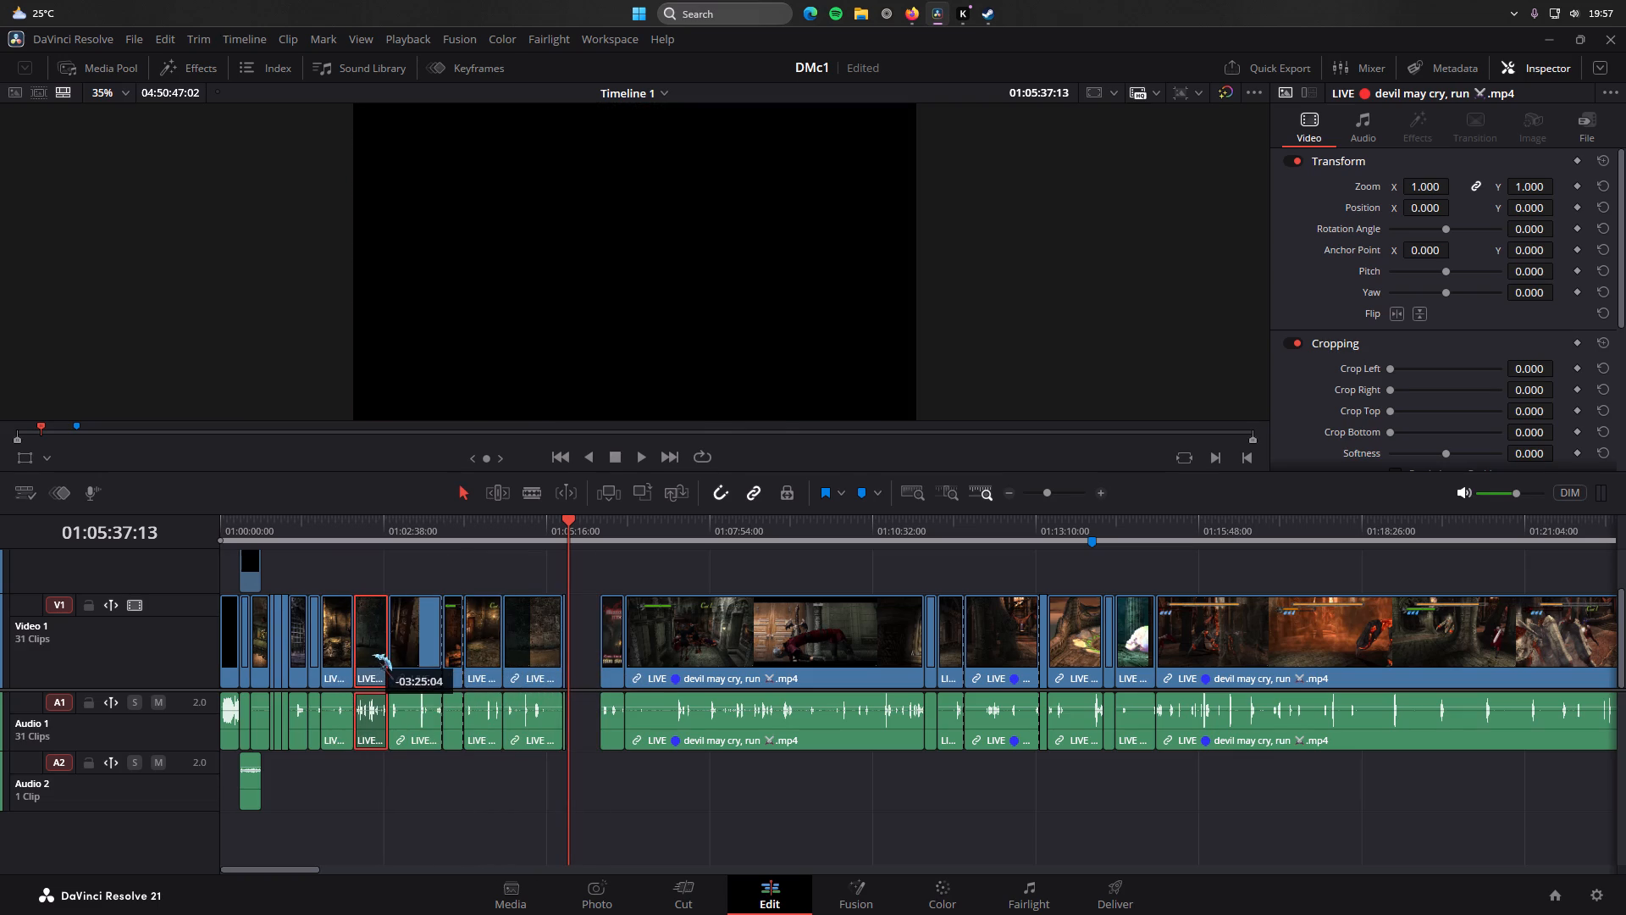
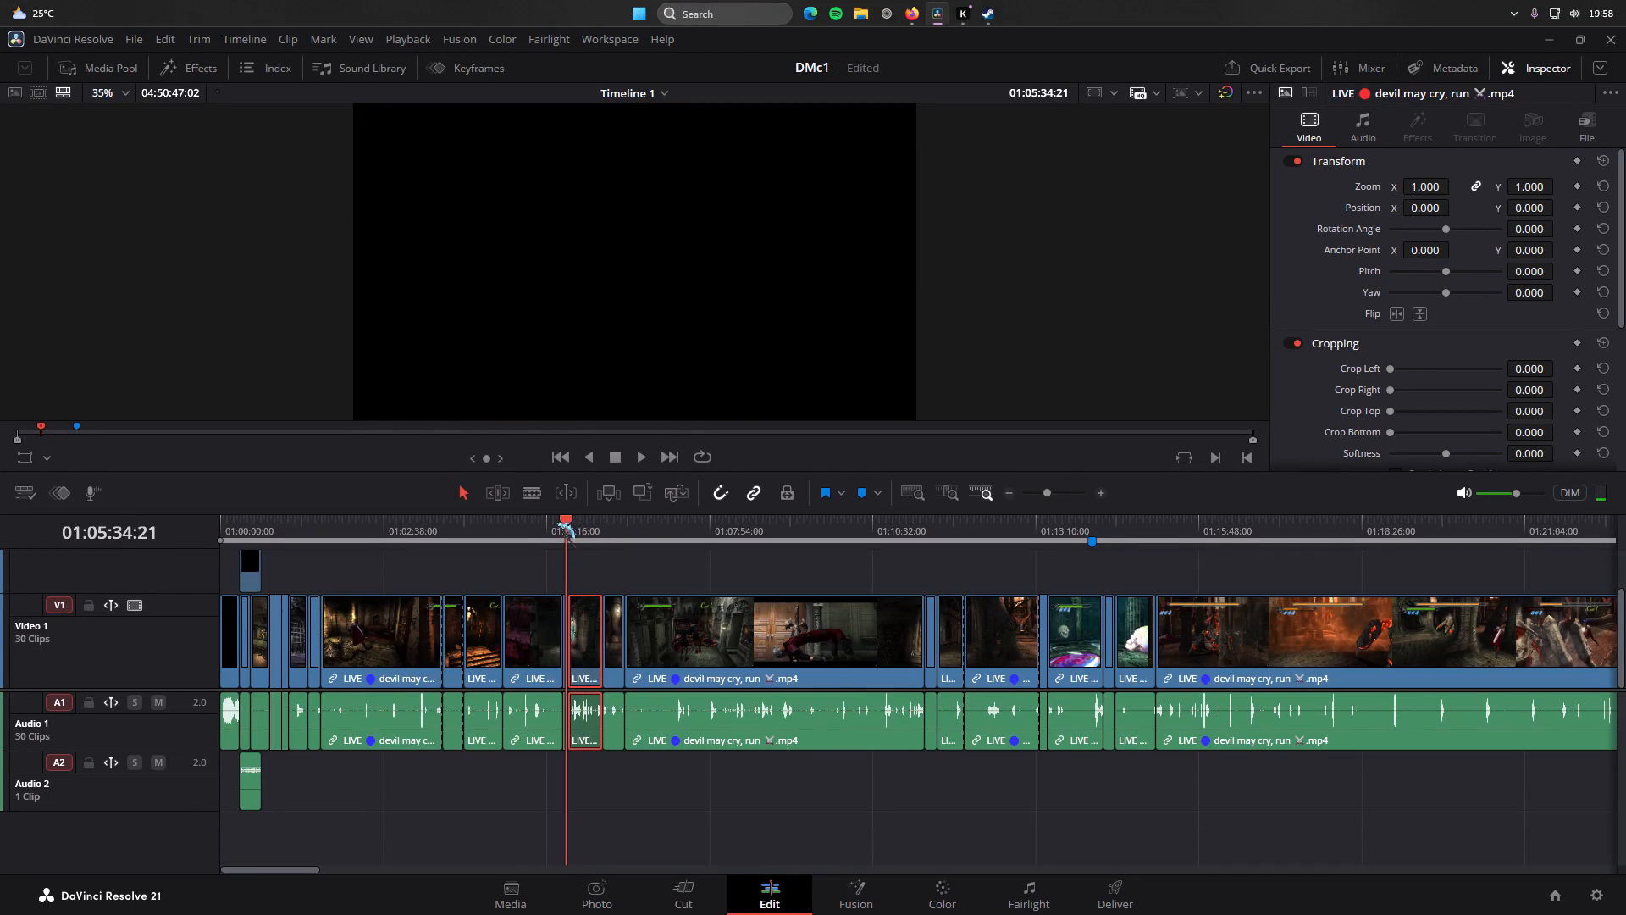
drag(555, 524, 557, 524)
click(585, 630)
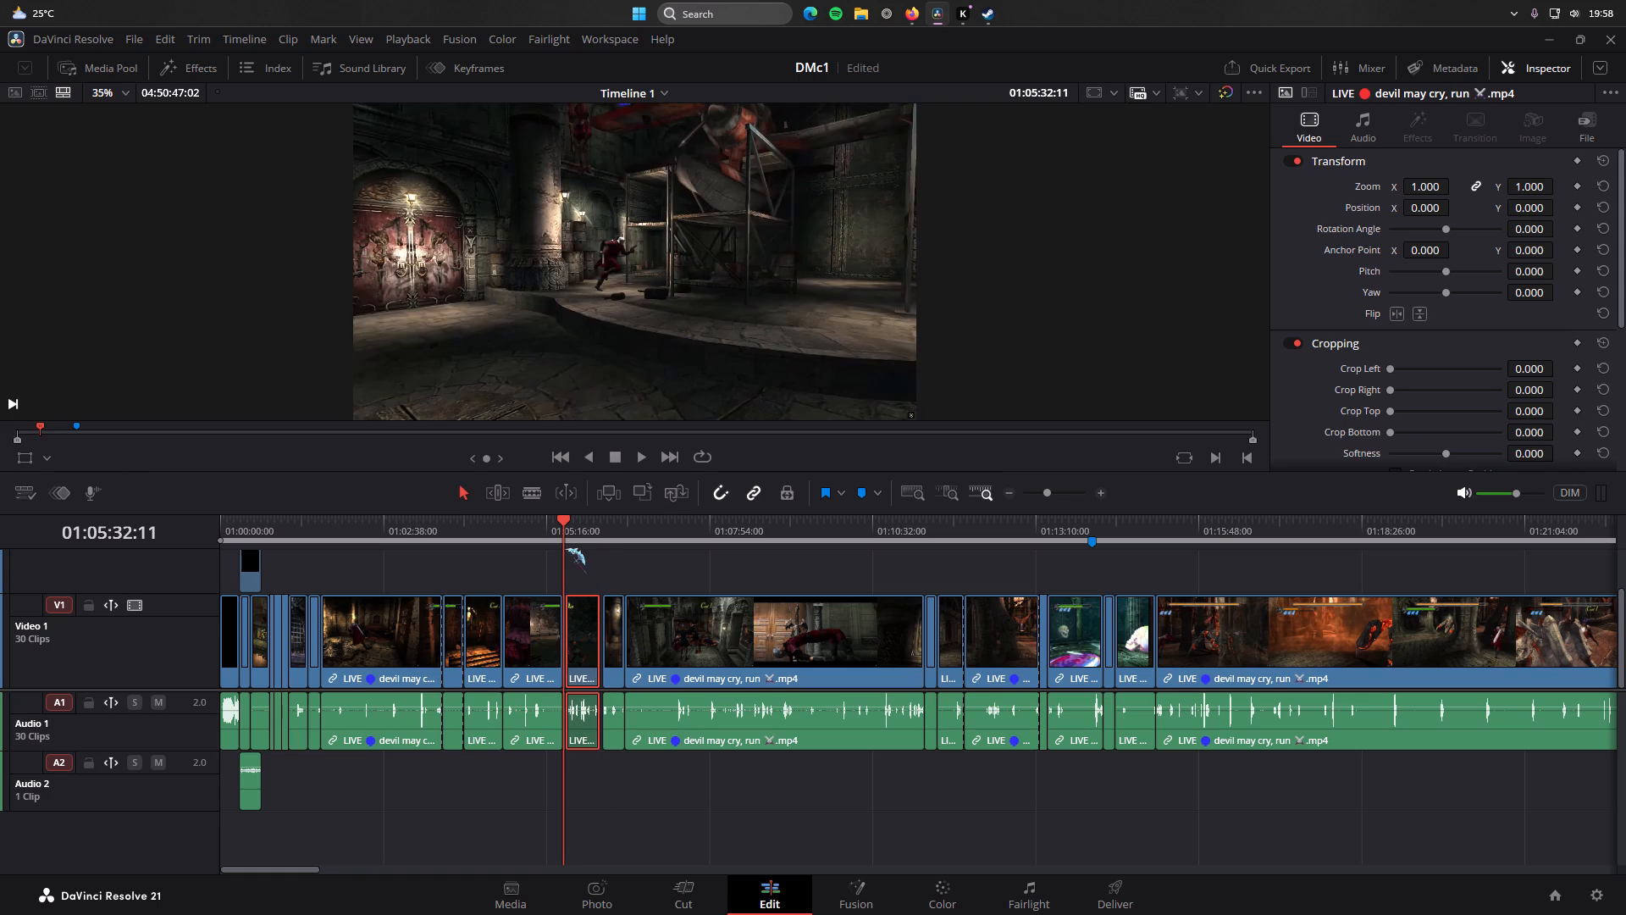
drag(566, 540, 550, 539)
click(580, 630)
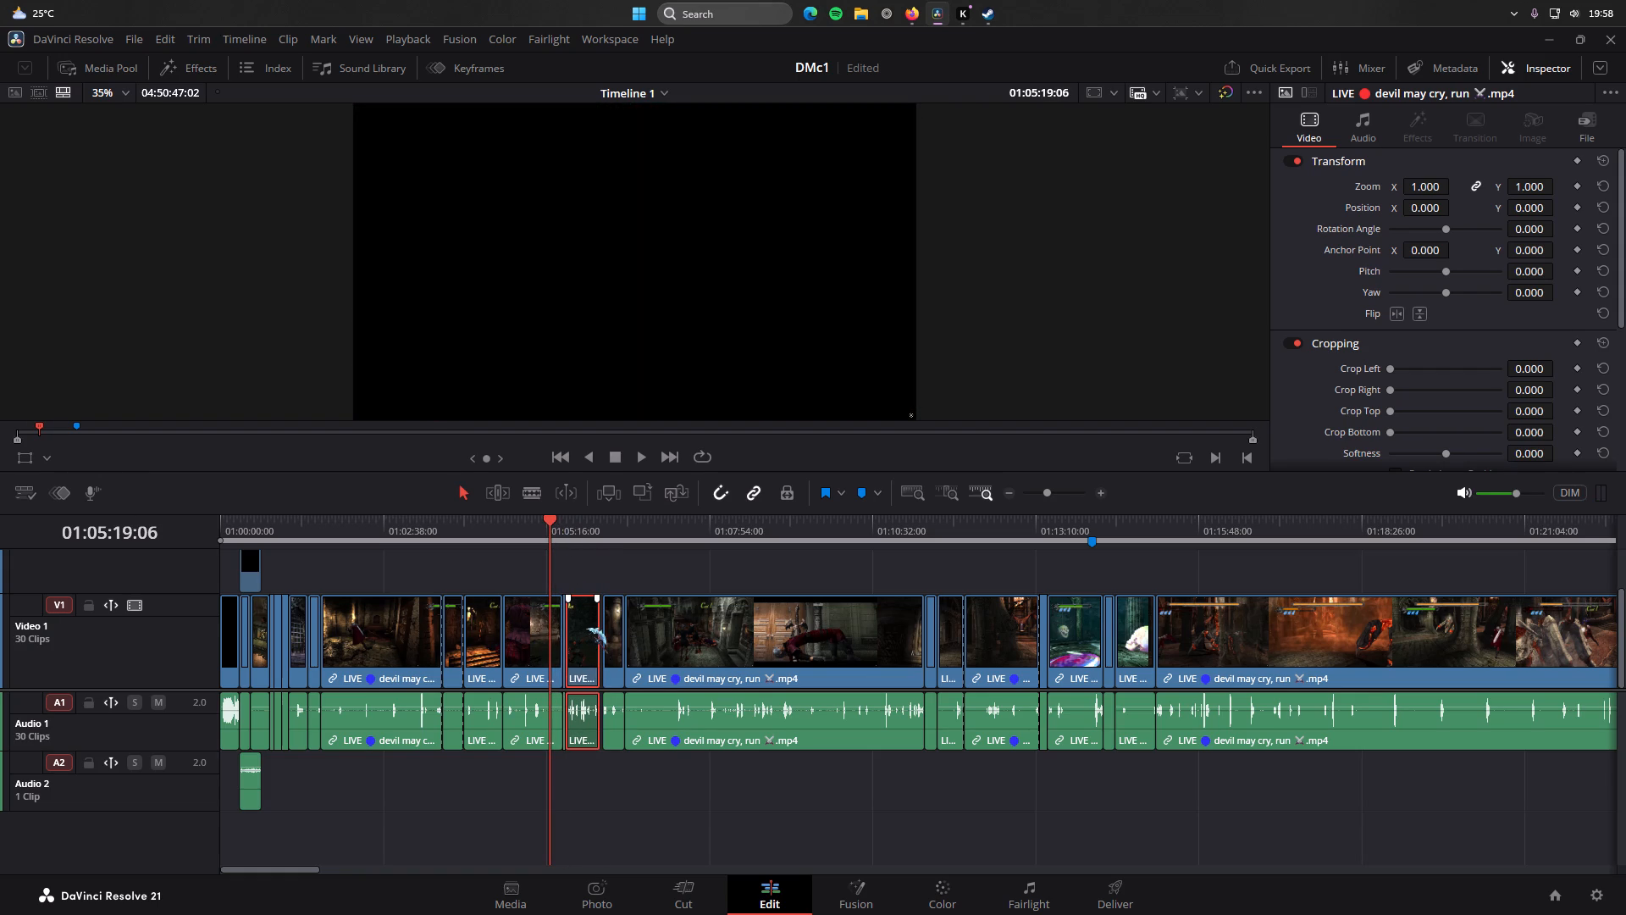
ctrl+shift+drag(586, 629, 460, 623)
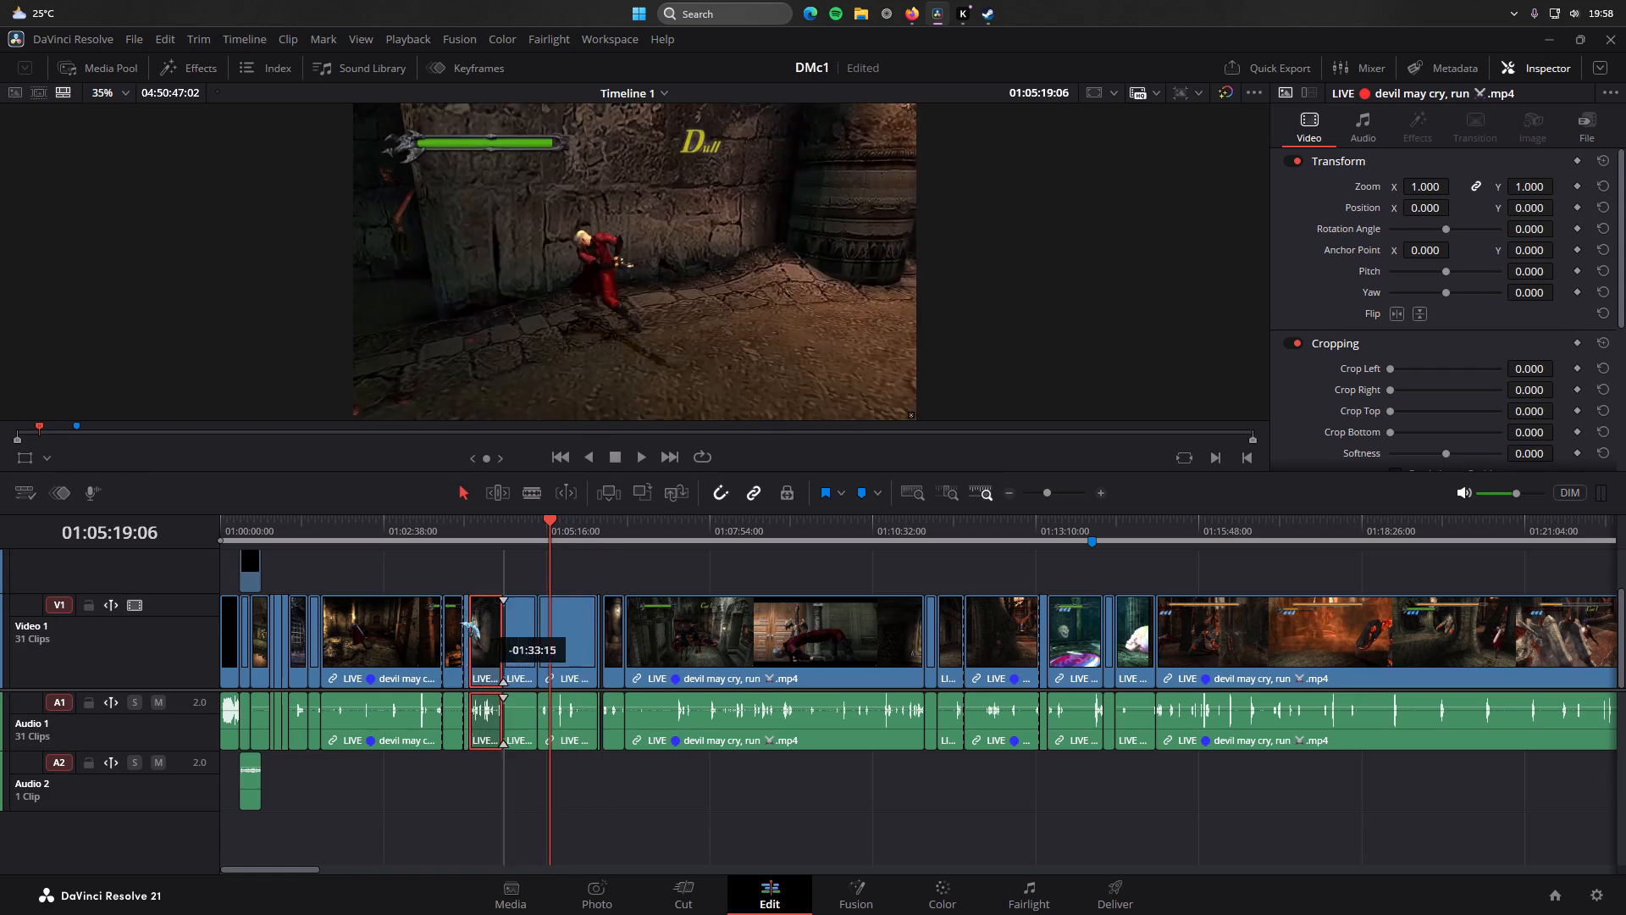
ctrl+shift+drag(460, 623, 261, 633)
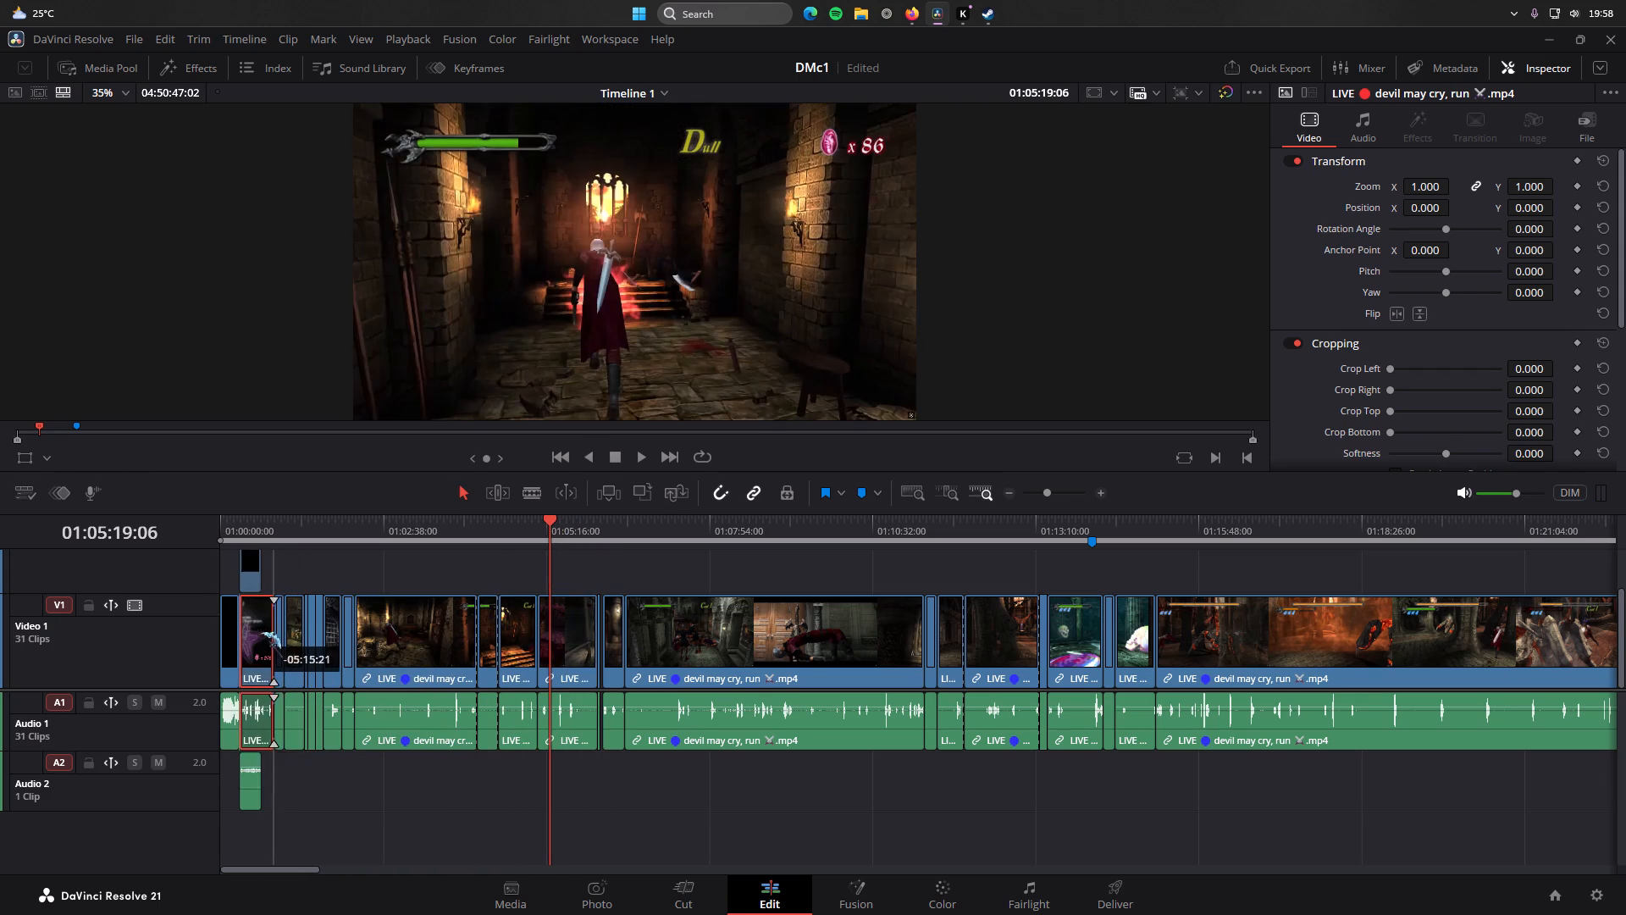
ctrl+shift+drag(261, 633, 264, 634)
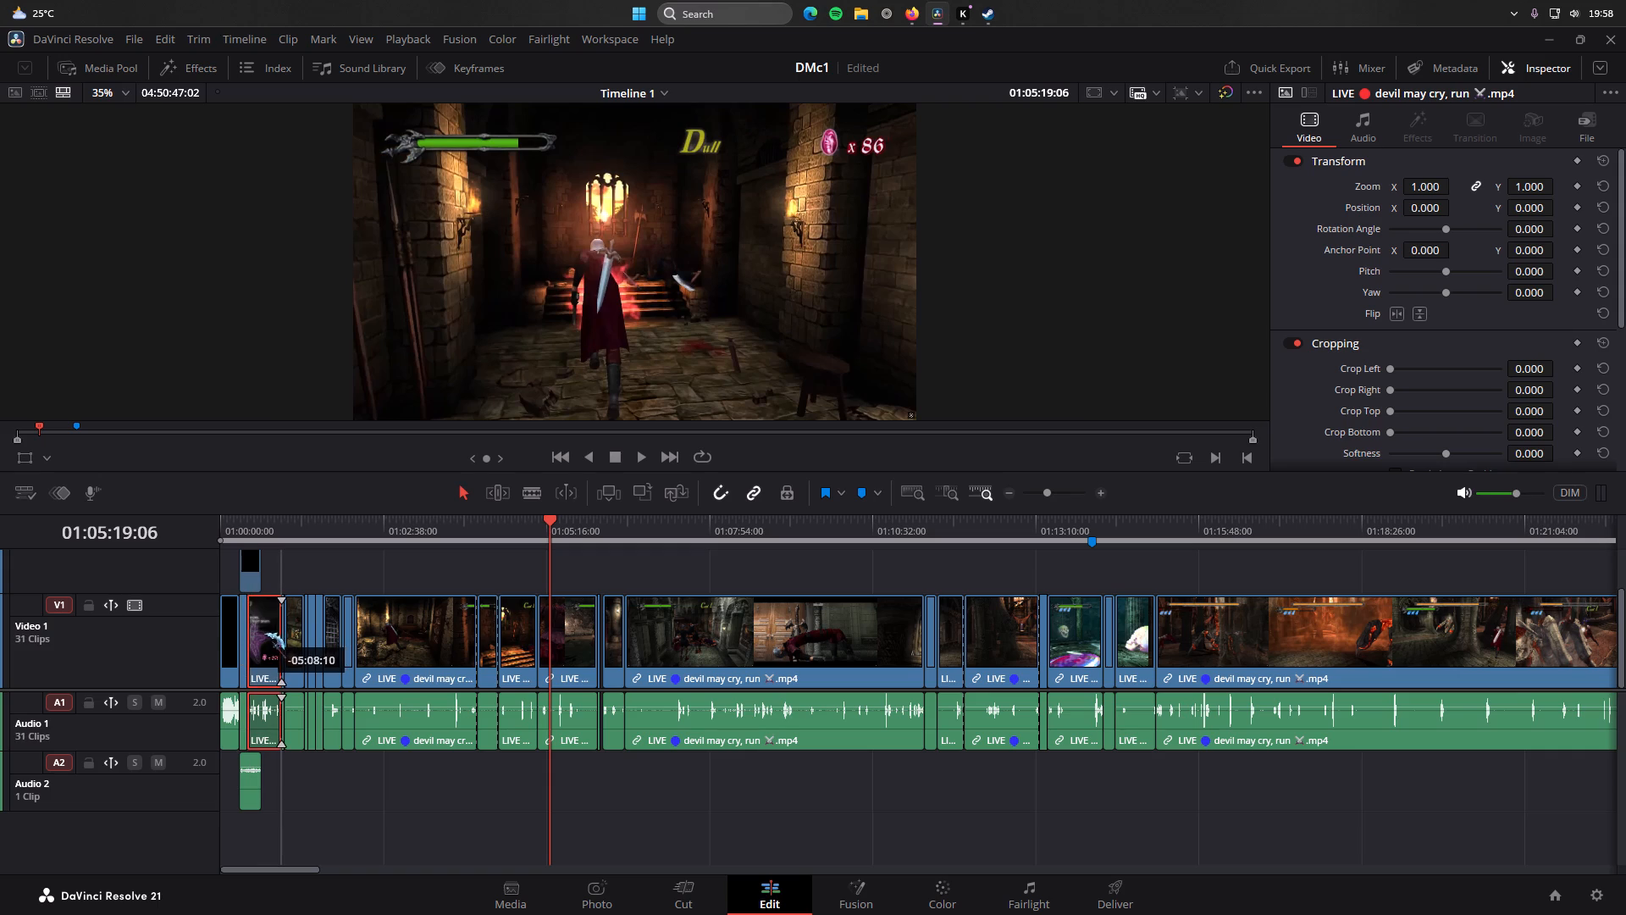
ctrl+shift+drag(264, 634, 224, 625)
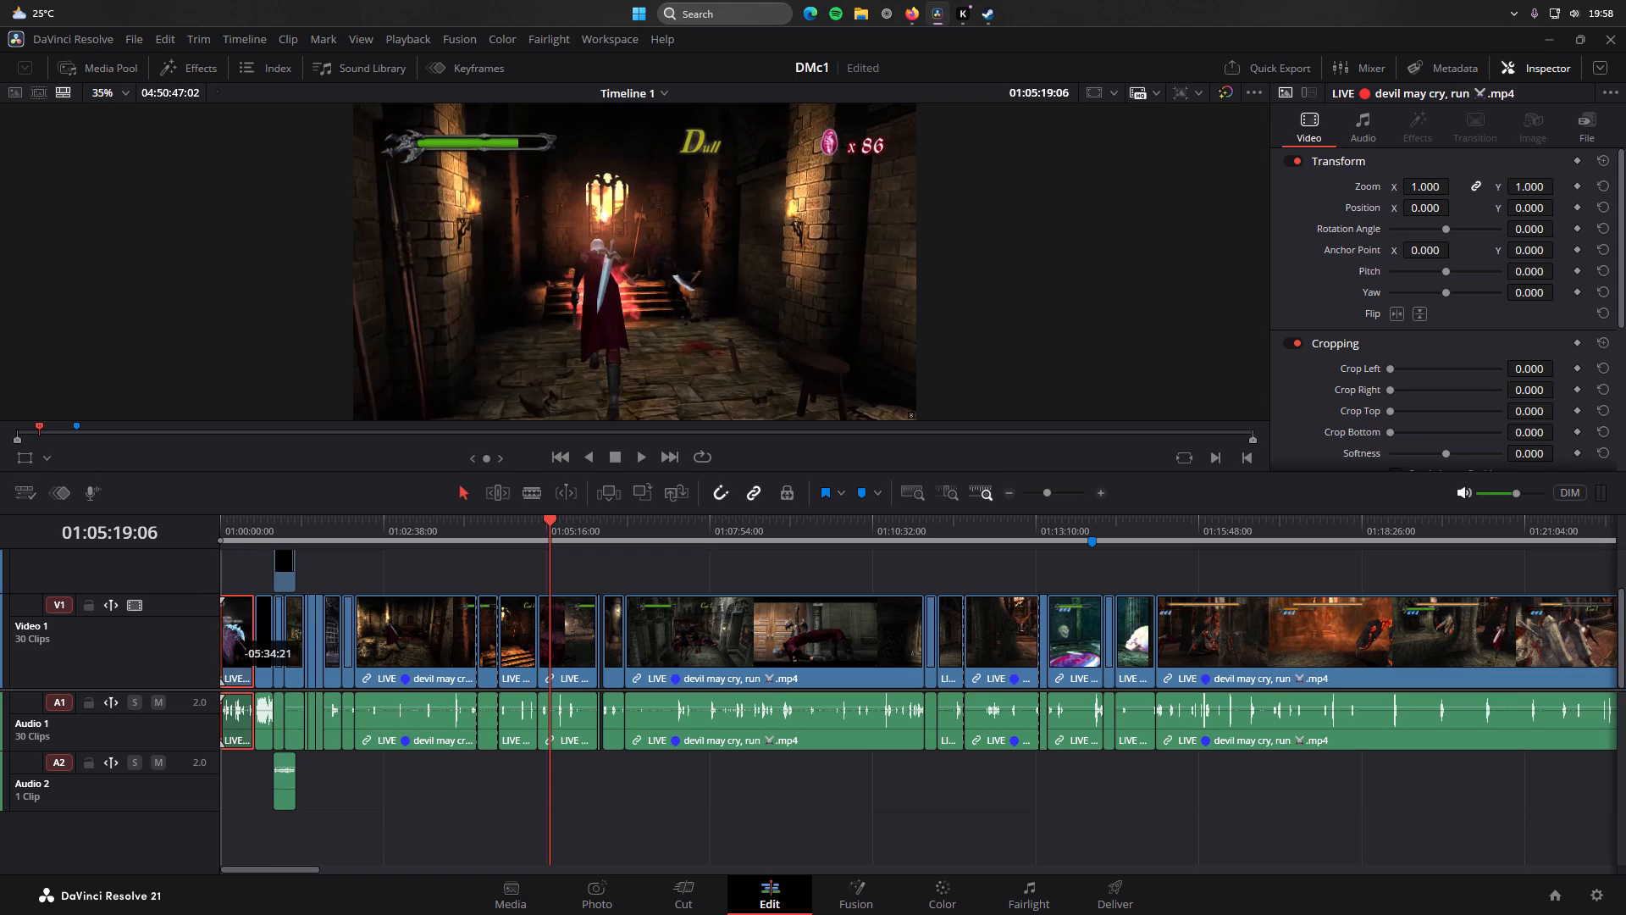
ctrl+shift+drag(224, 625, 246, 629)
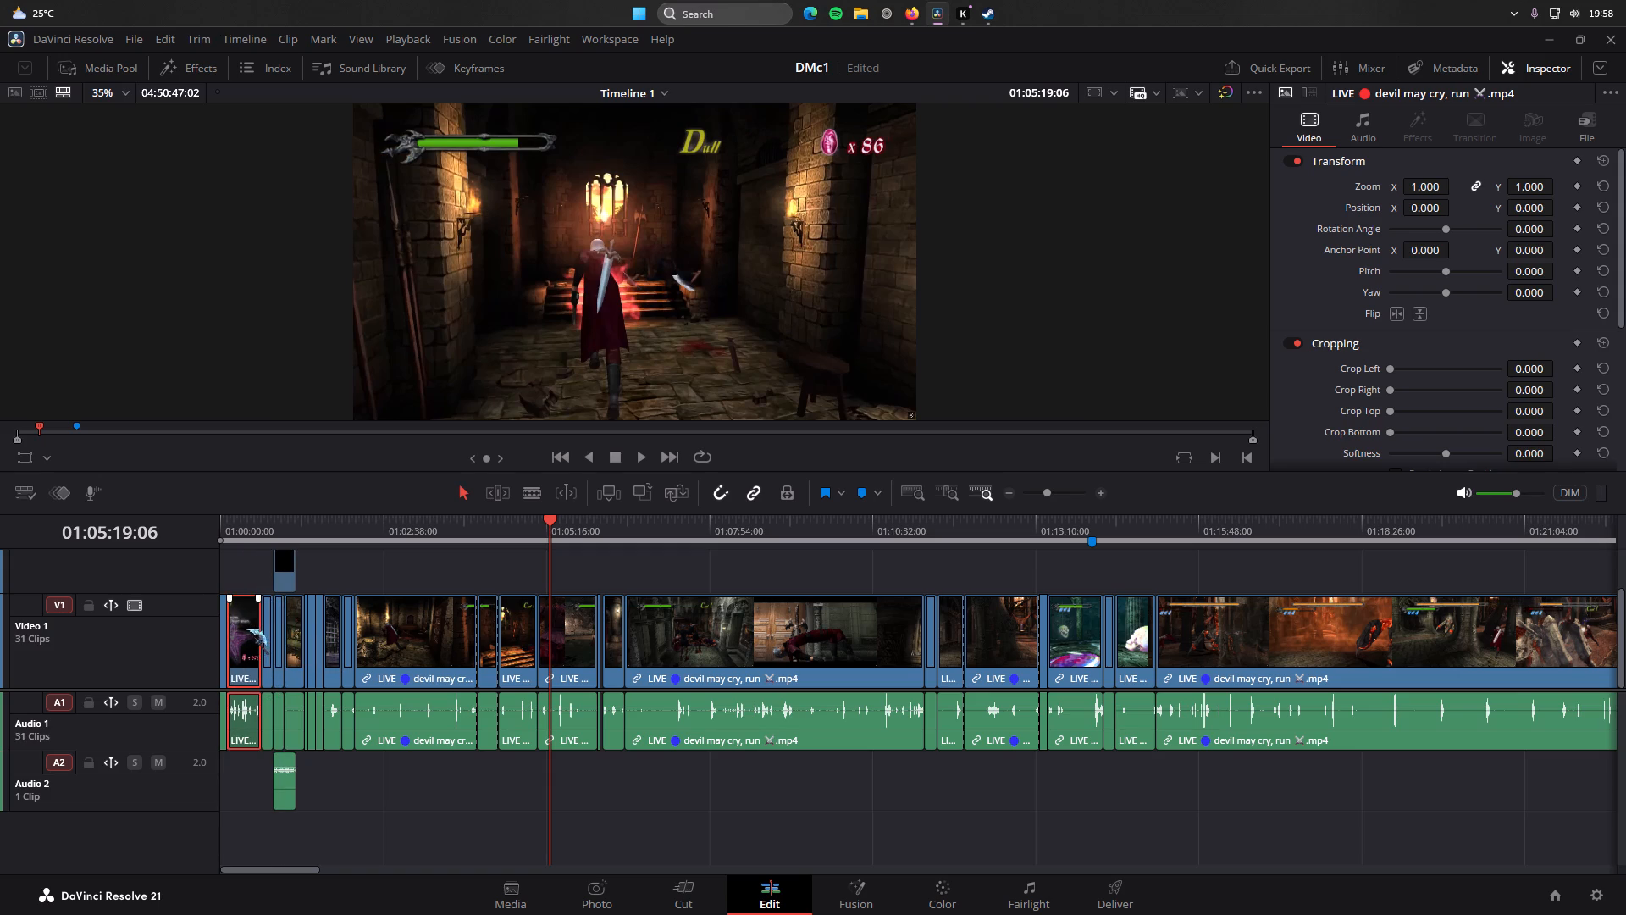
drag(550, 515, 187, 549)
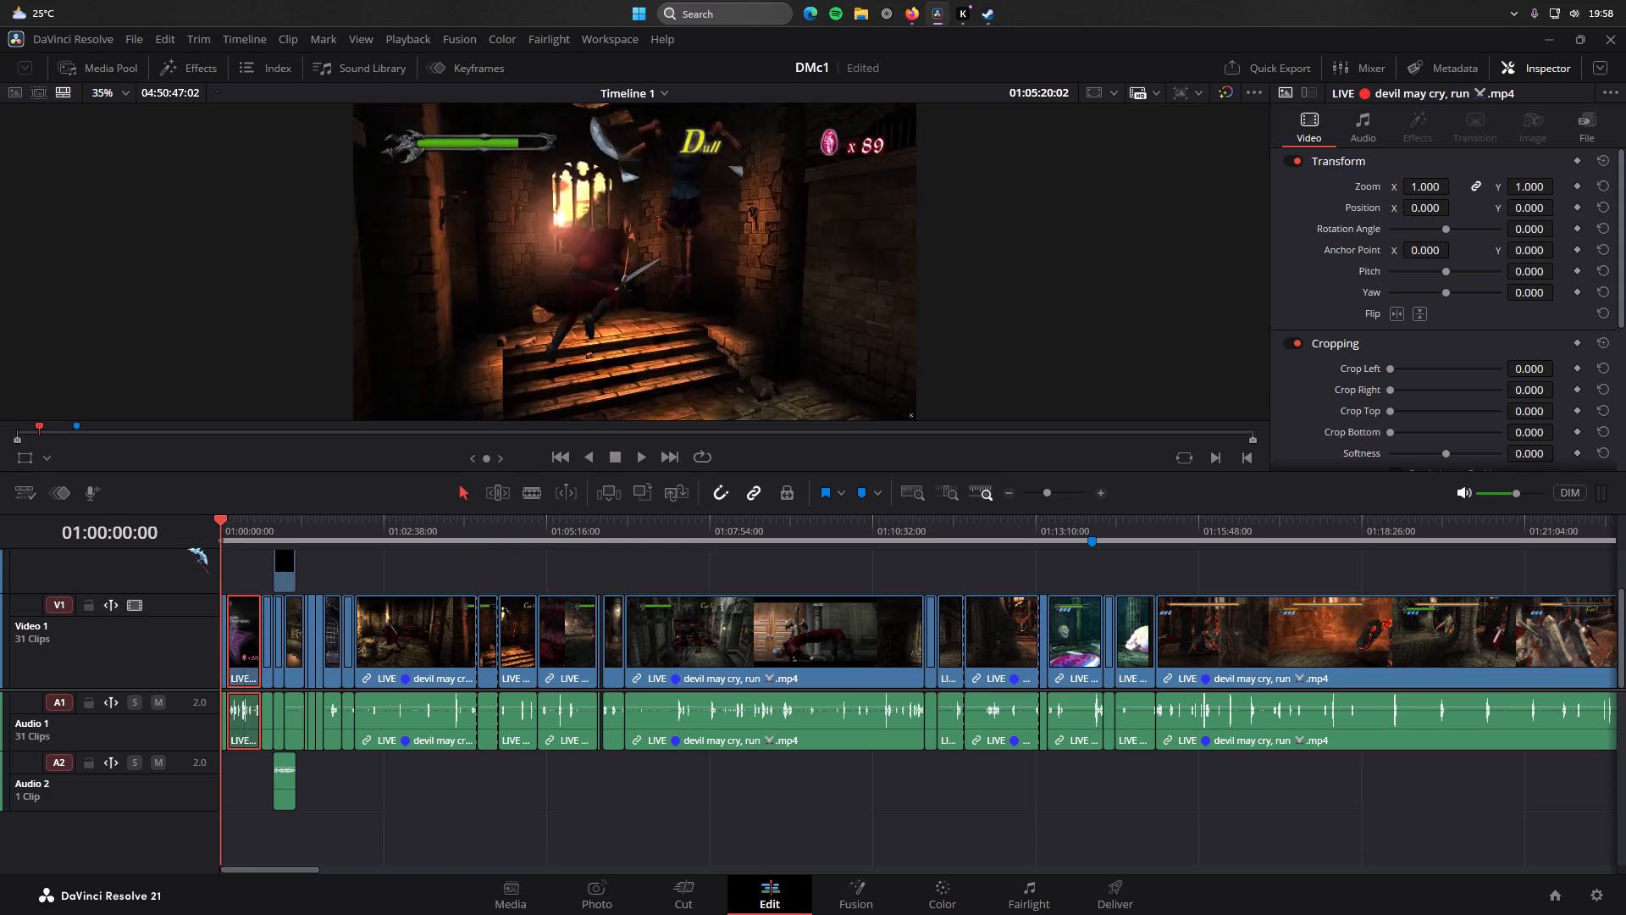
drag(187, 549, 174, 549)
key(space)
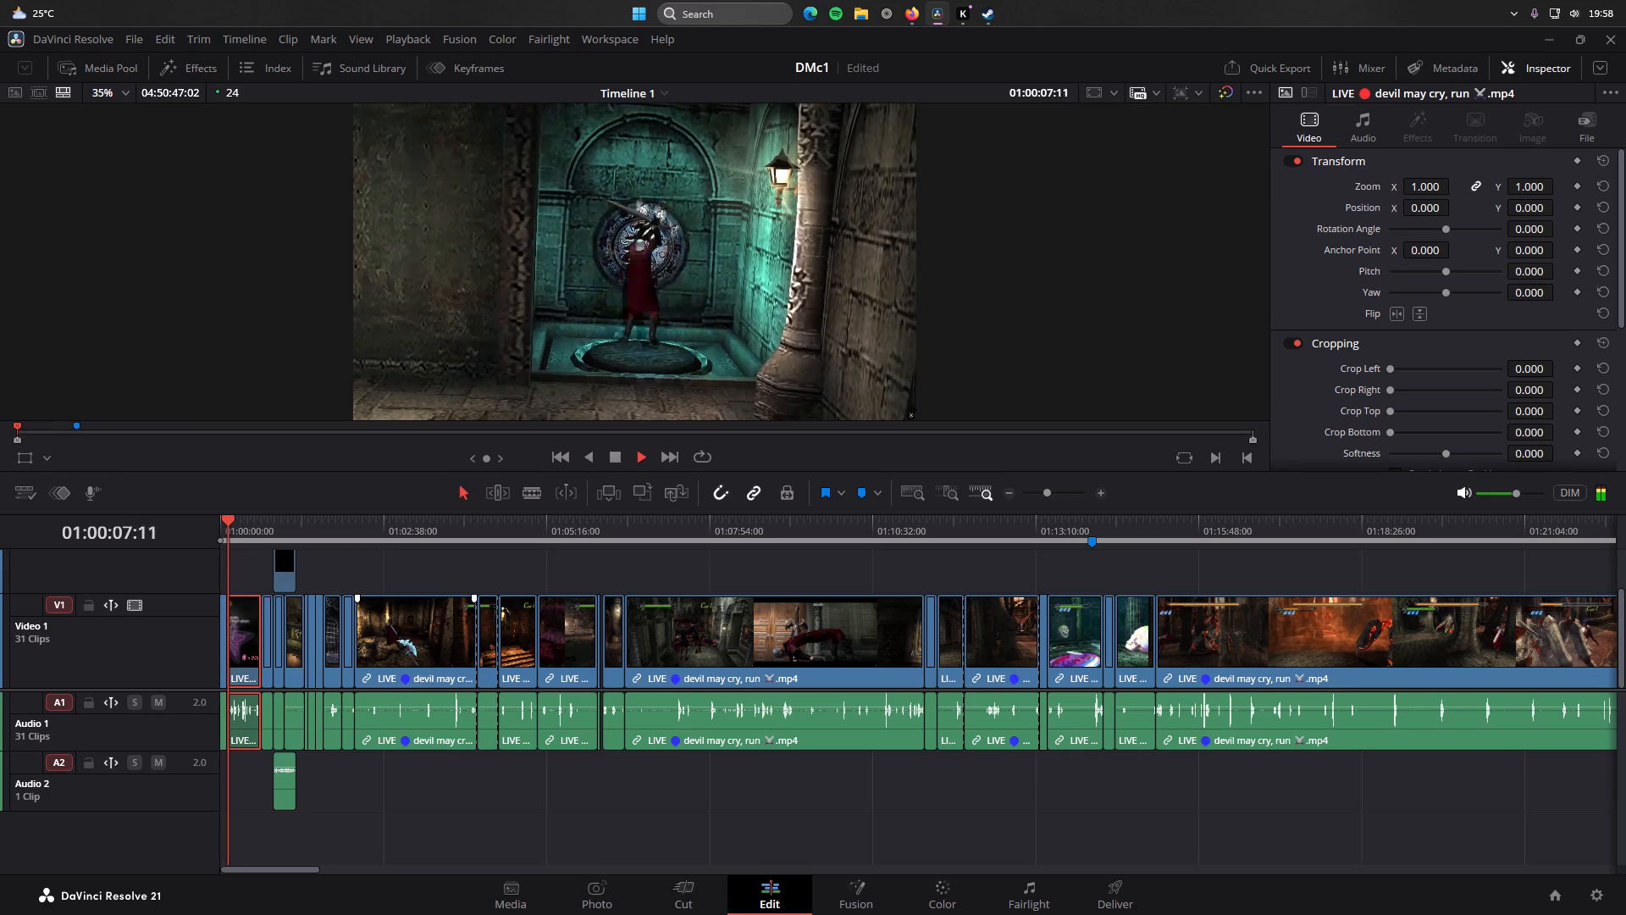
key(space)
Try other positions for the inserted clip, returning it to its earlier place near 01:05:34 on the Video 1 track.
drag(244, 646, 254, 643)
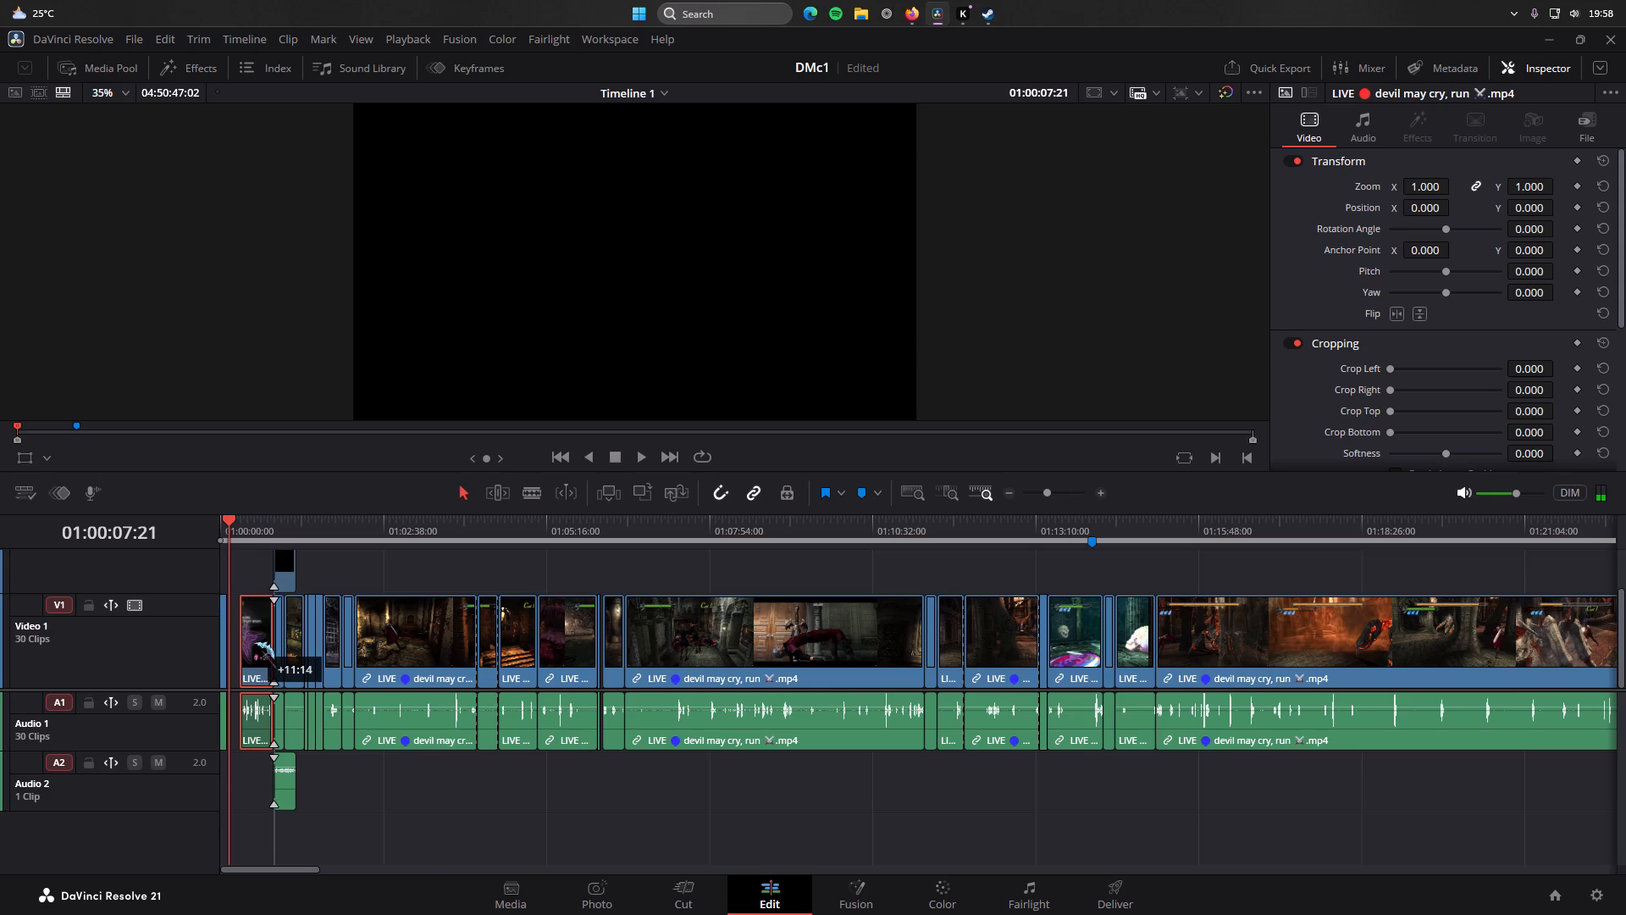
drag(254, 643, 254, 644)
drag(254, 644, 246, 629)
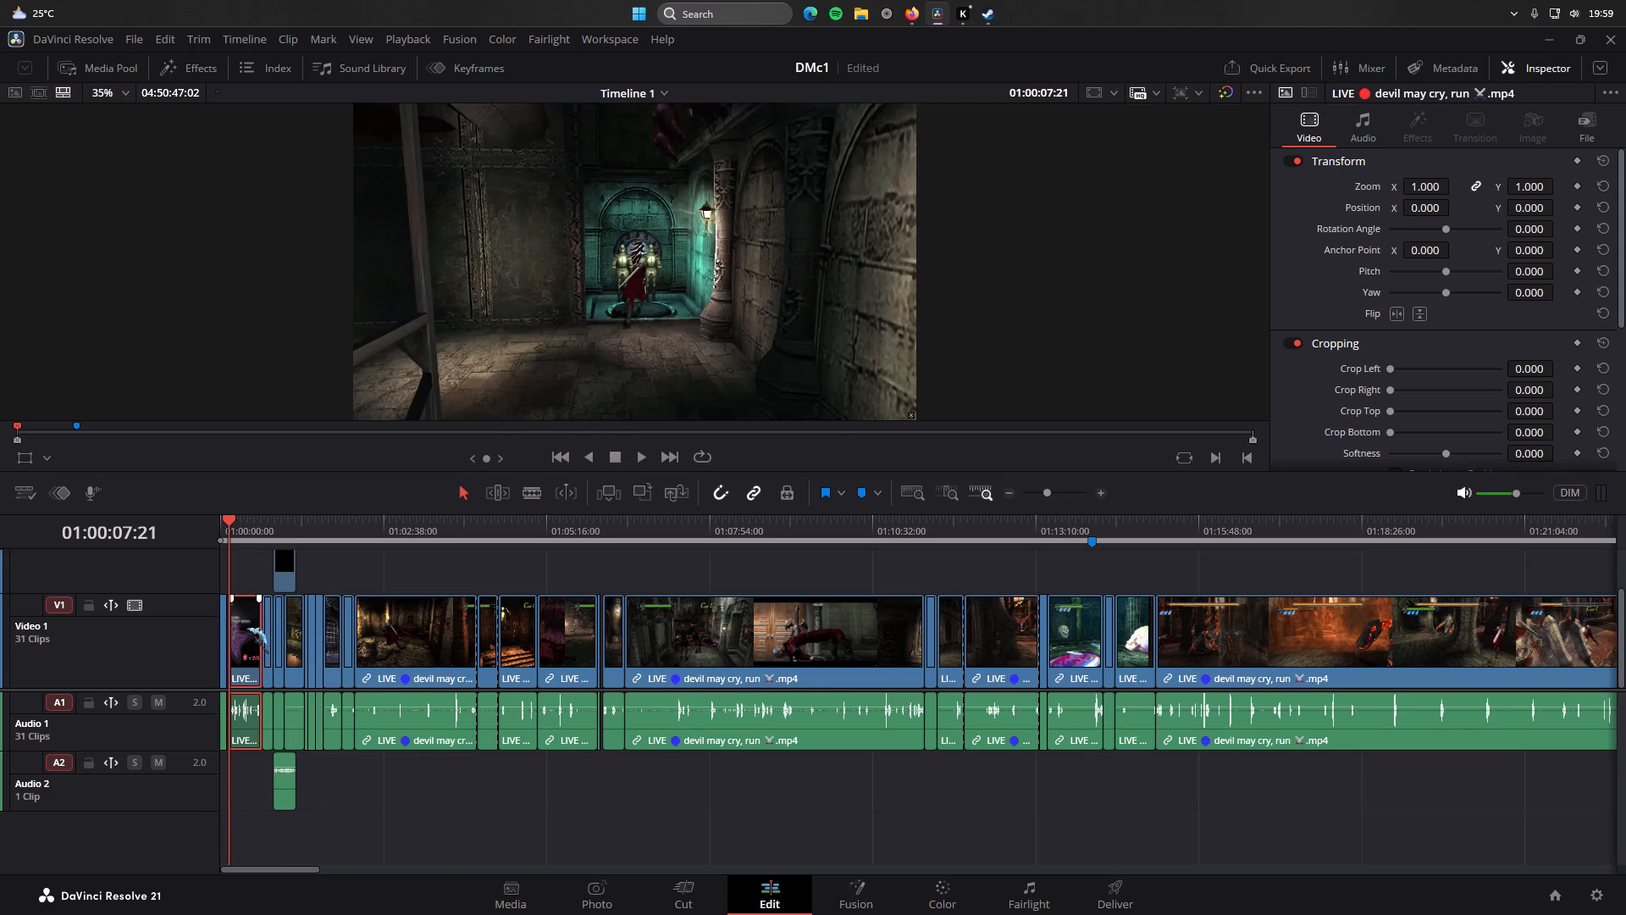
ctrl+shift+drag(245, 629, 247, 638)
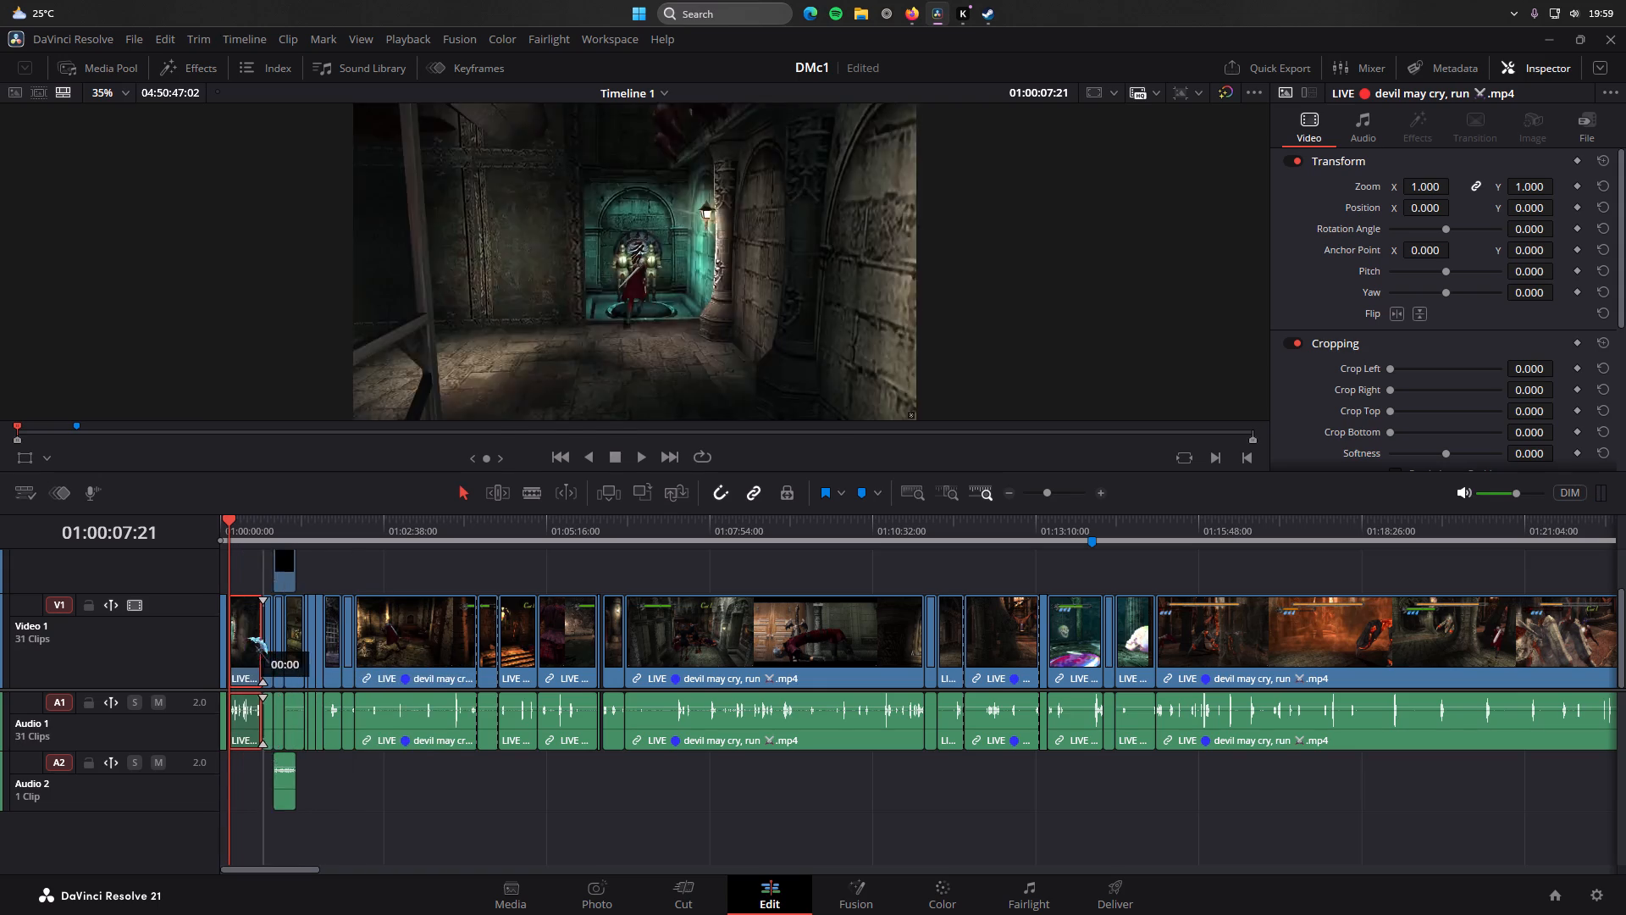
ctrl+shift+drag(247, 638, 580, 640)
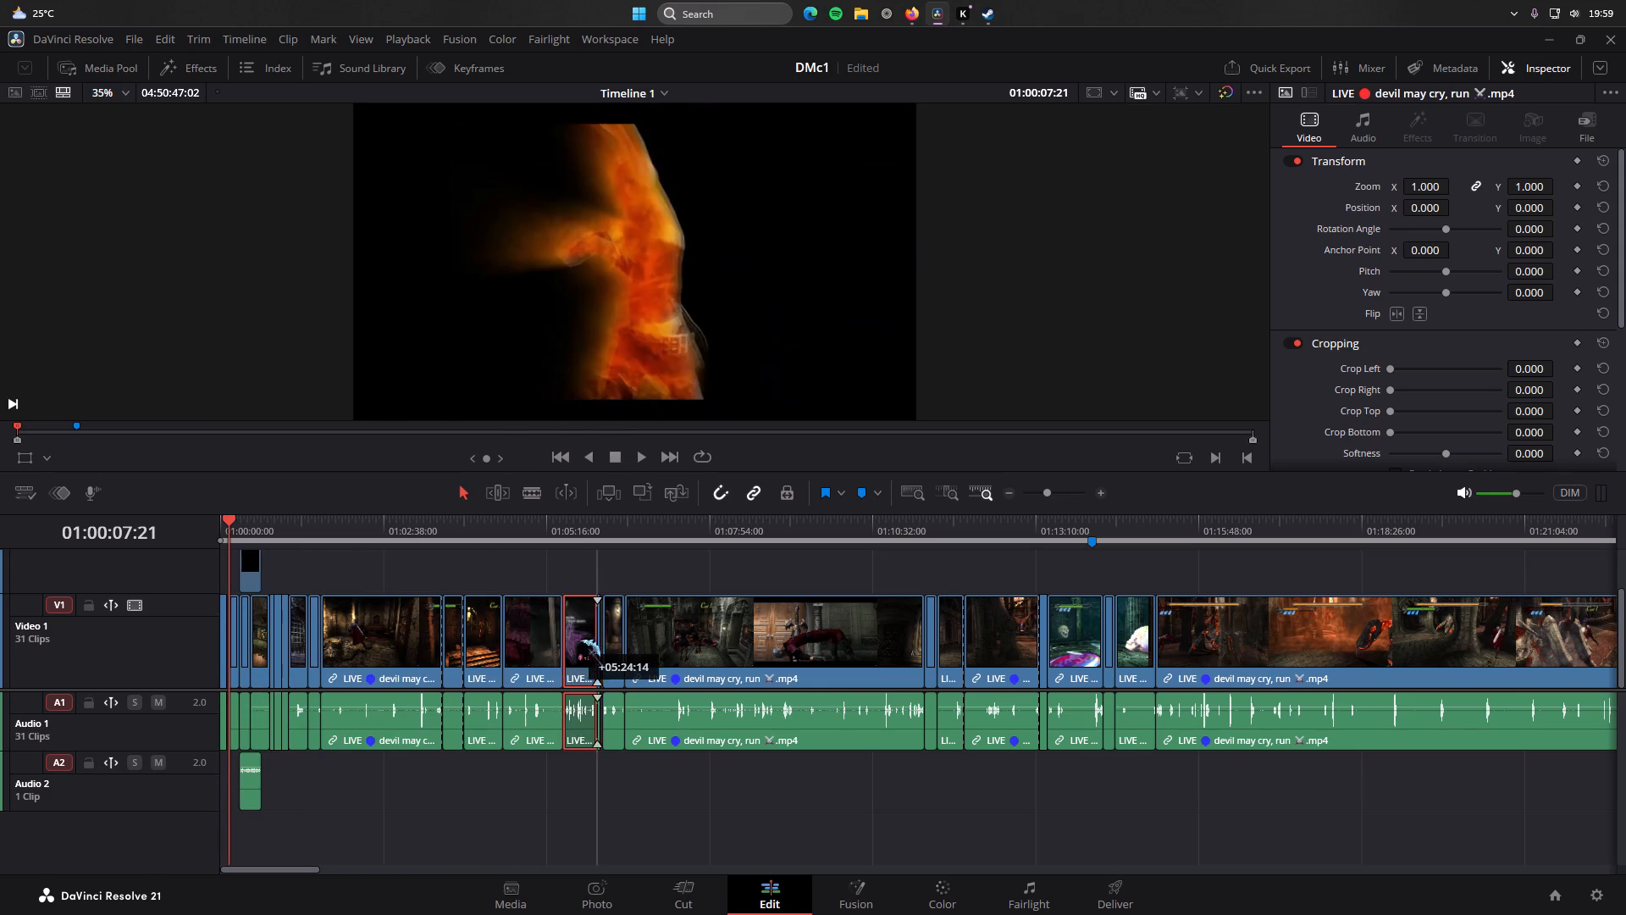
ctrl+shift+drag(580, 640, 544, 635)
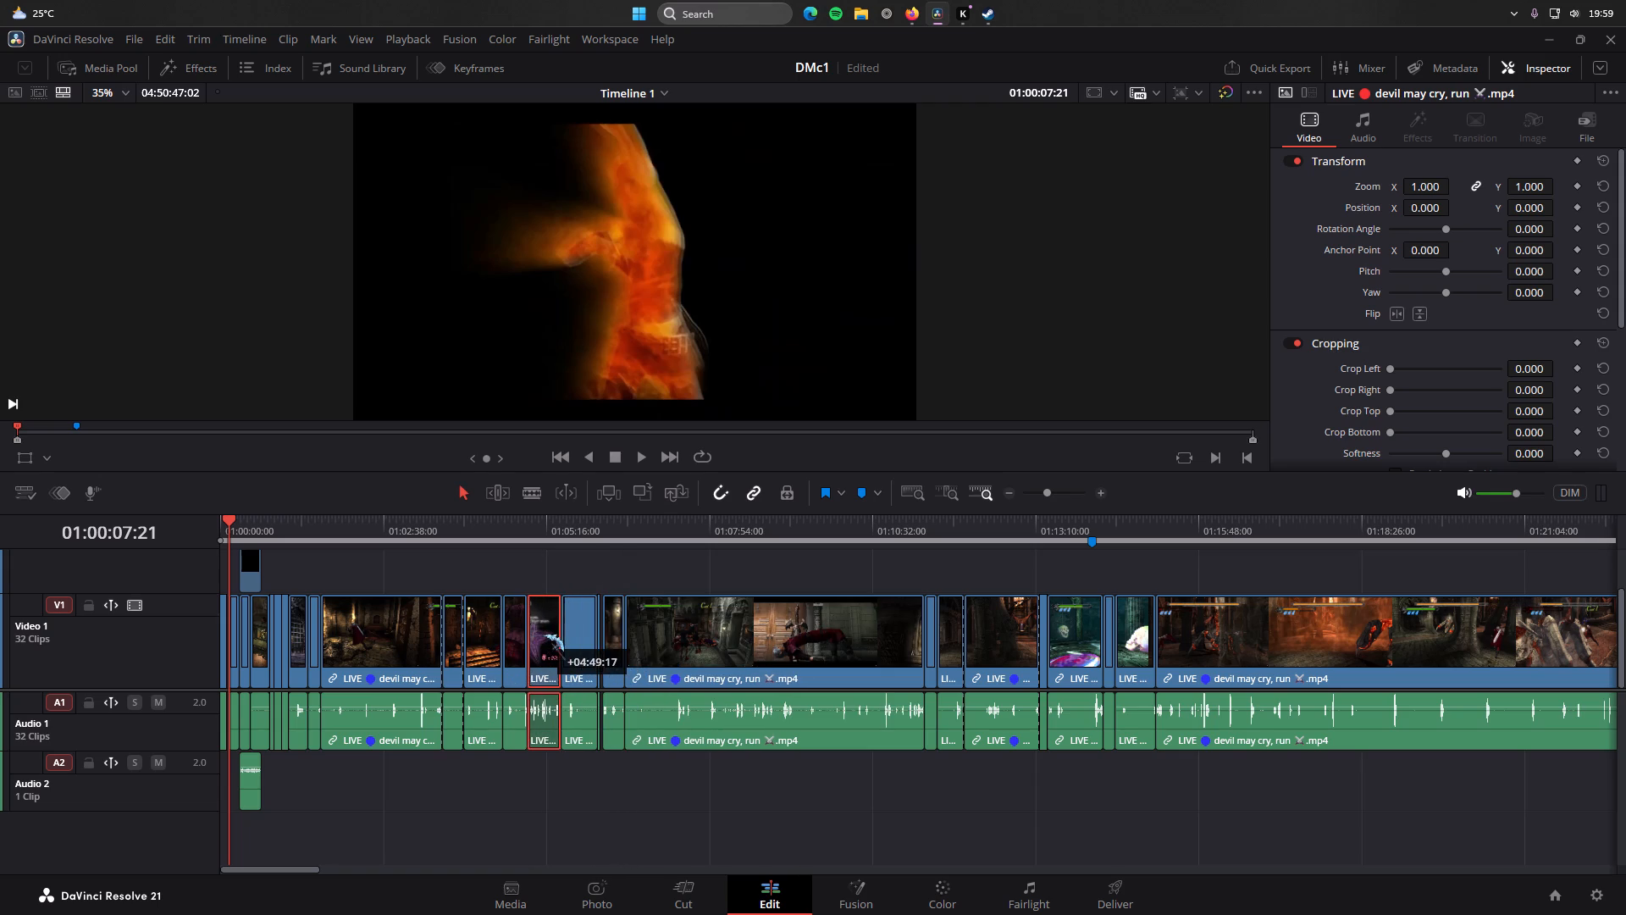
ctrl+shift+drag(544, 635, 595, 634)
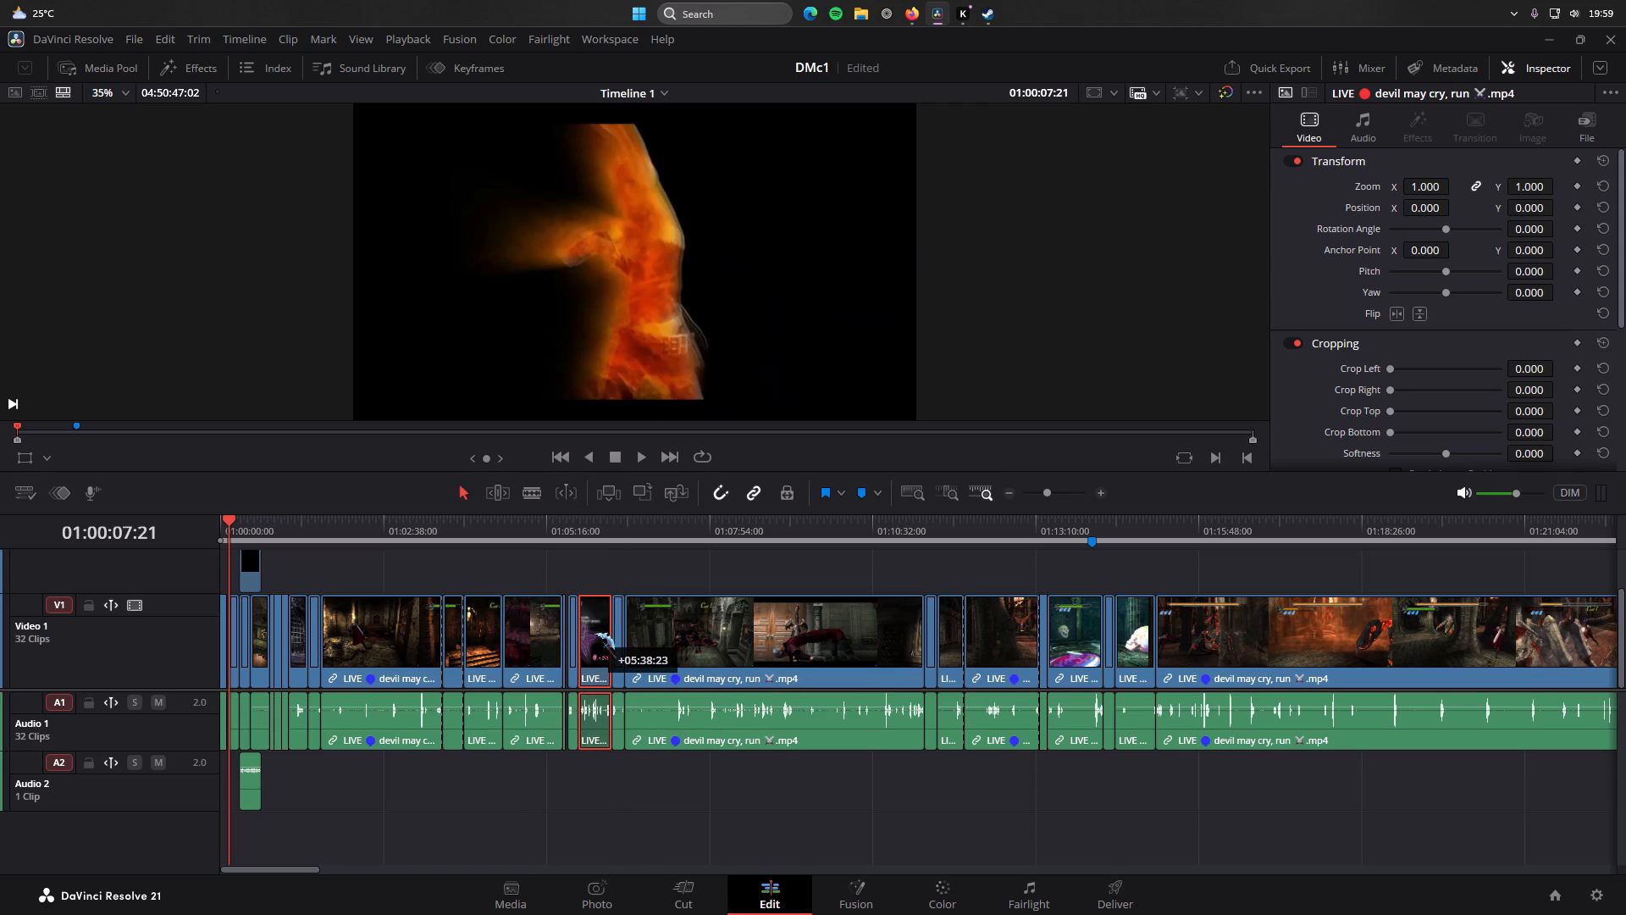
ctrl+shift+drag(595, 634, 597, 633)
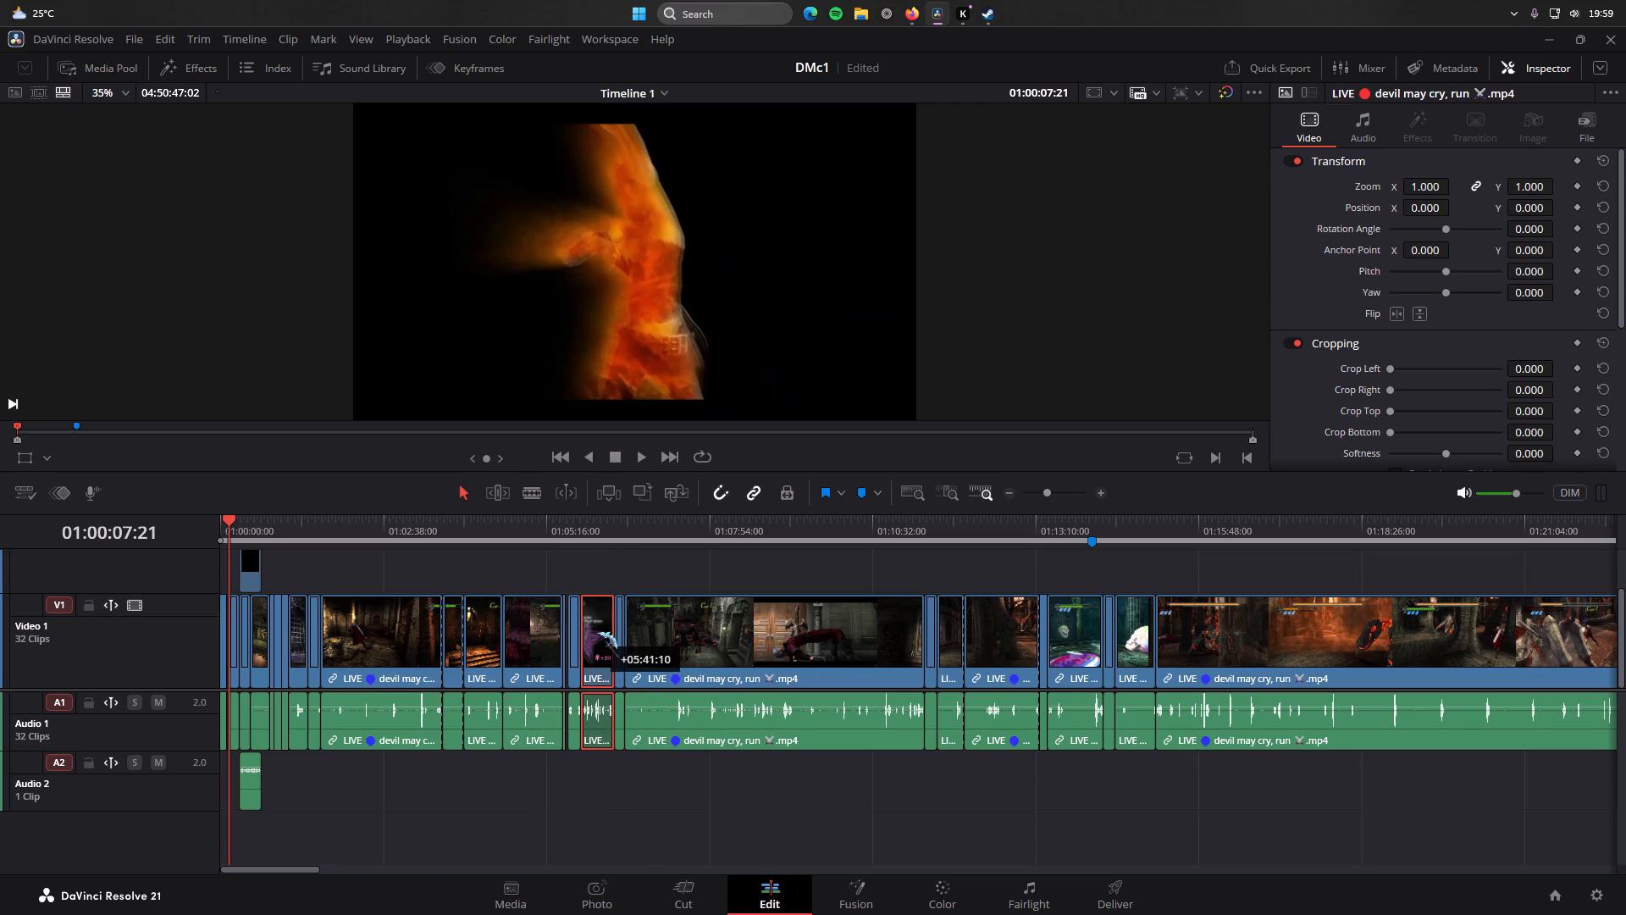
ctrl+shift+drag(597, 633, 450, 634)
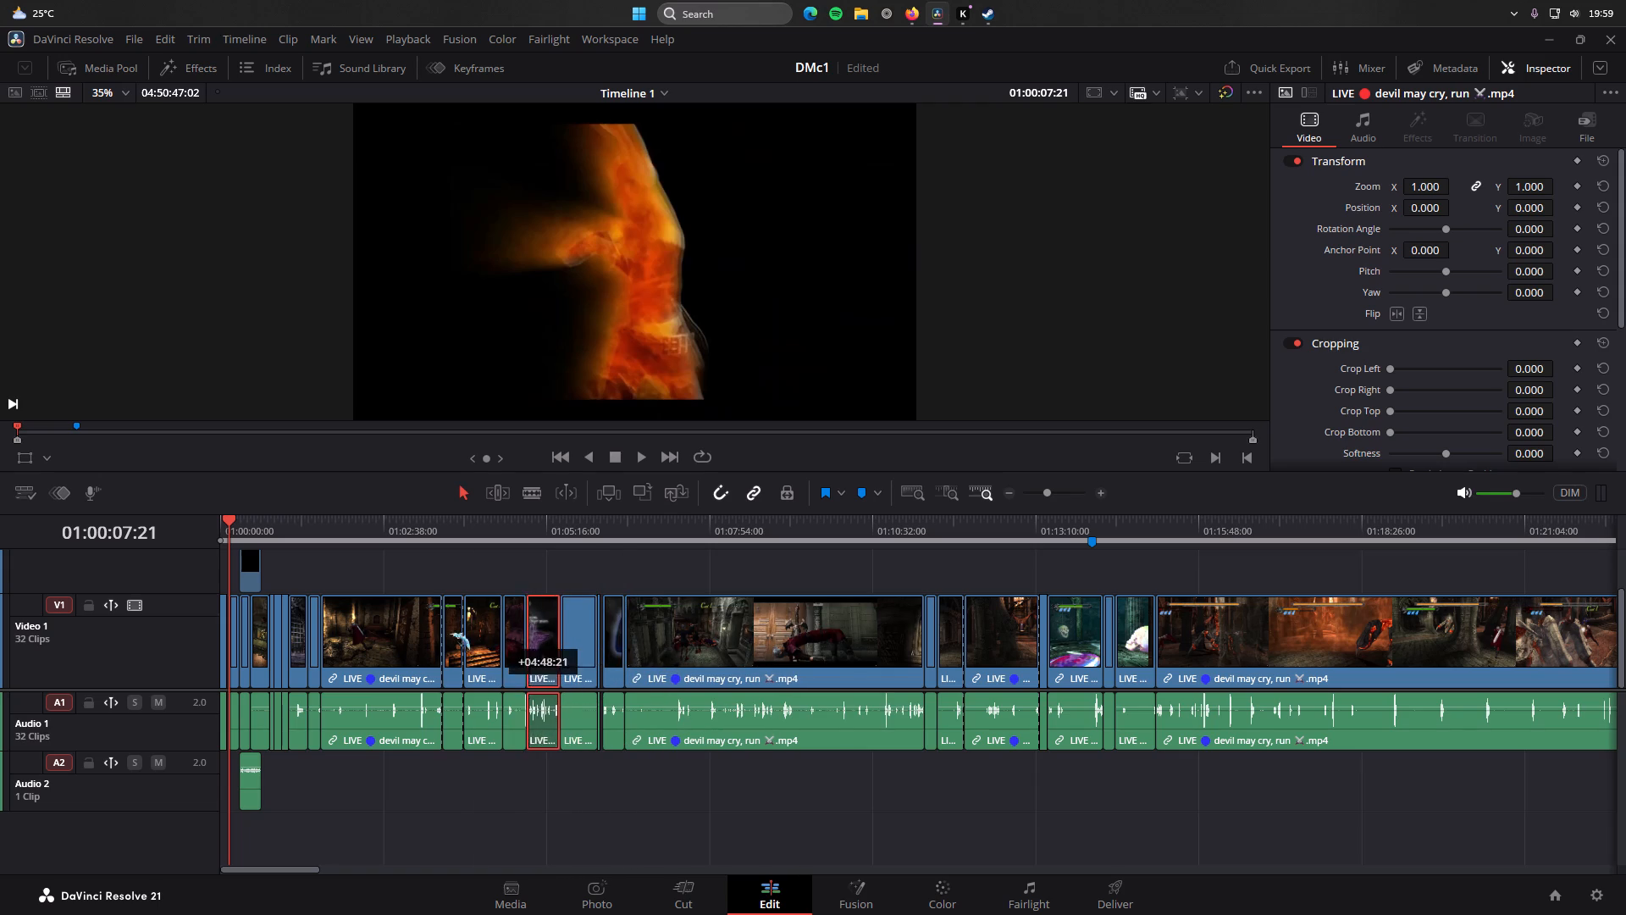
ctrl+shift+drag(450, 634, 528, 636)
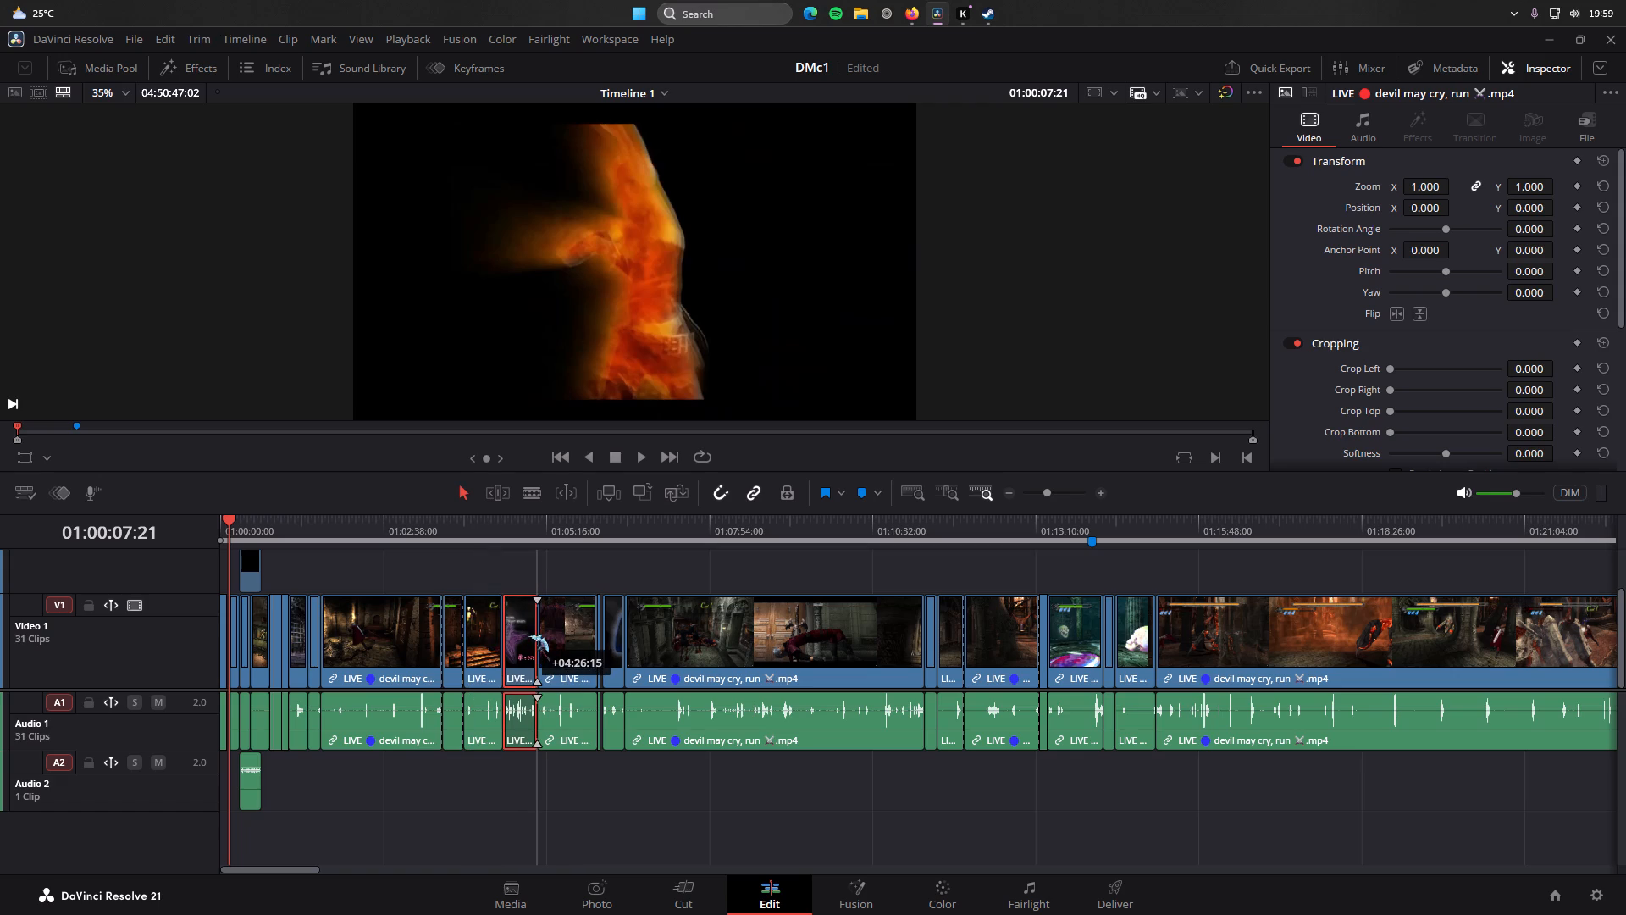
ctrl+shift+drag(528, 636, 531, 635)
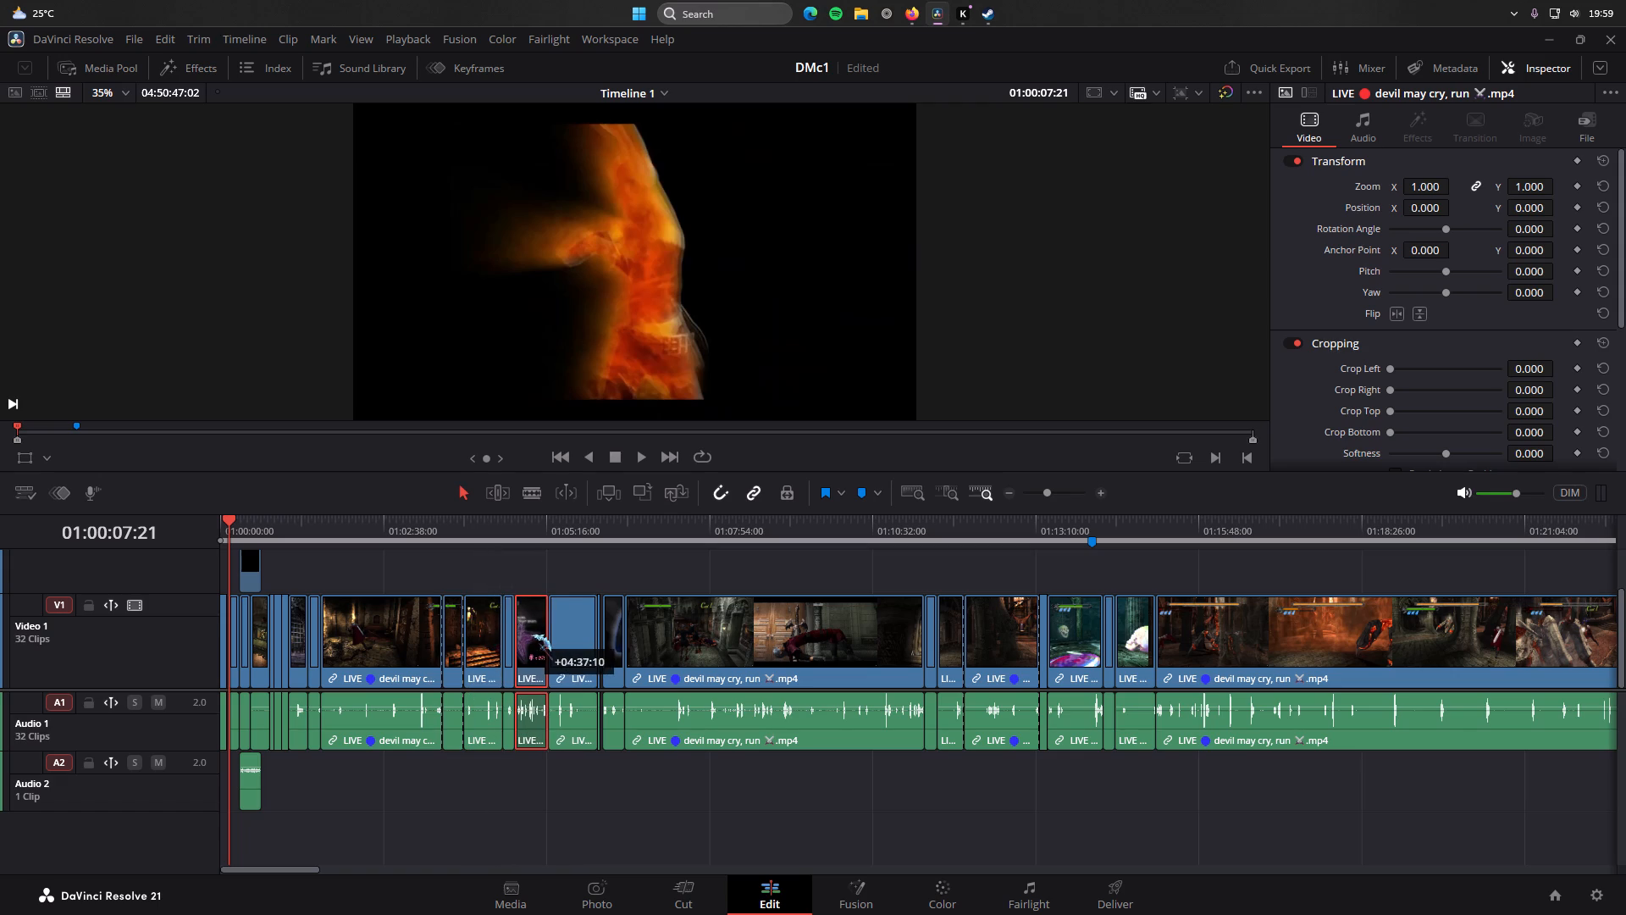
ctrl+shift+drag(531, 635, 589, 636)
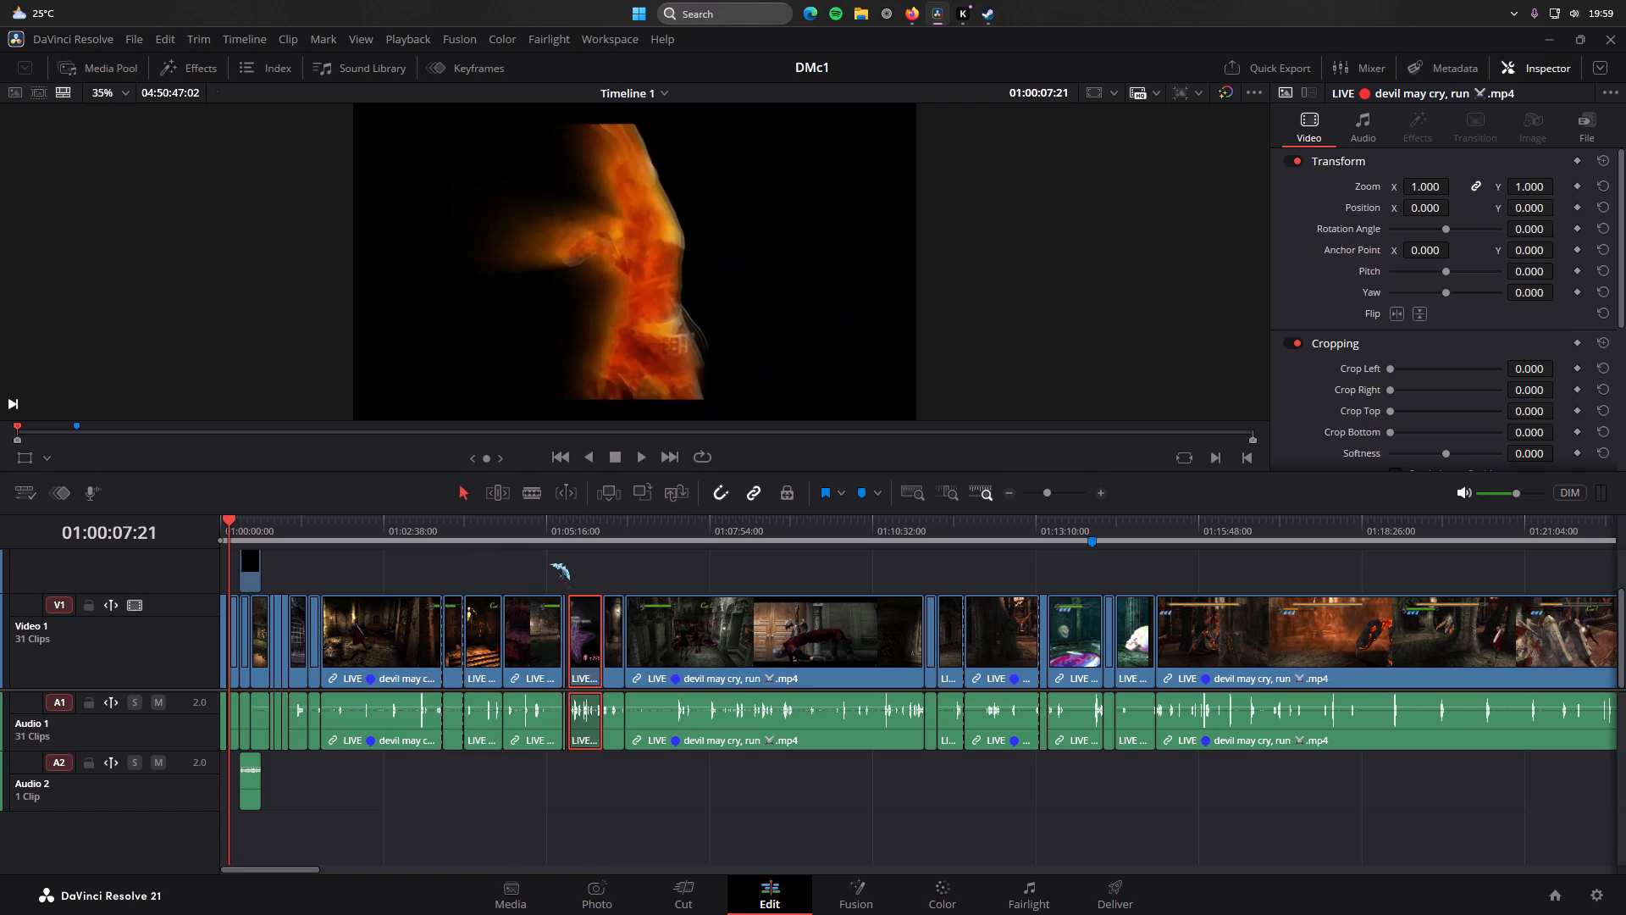
Play and scrub the first seconds of the timeline at a closer zoom to examine the two pieces of the YTSave title clip.
drag(231, 521, 211, 522)
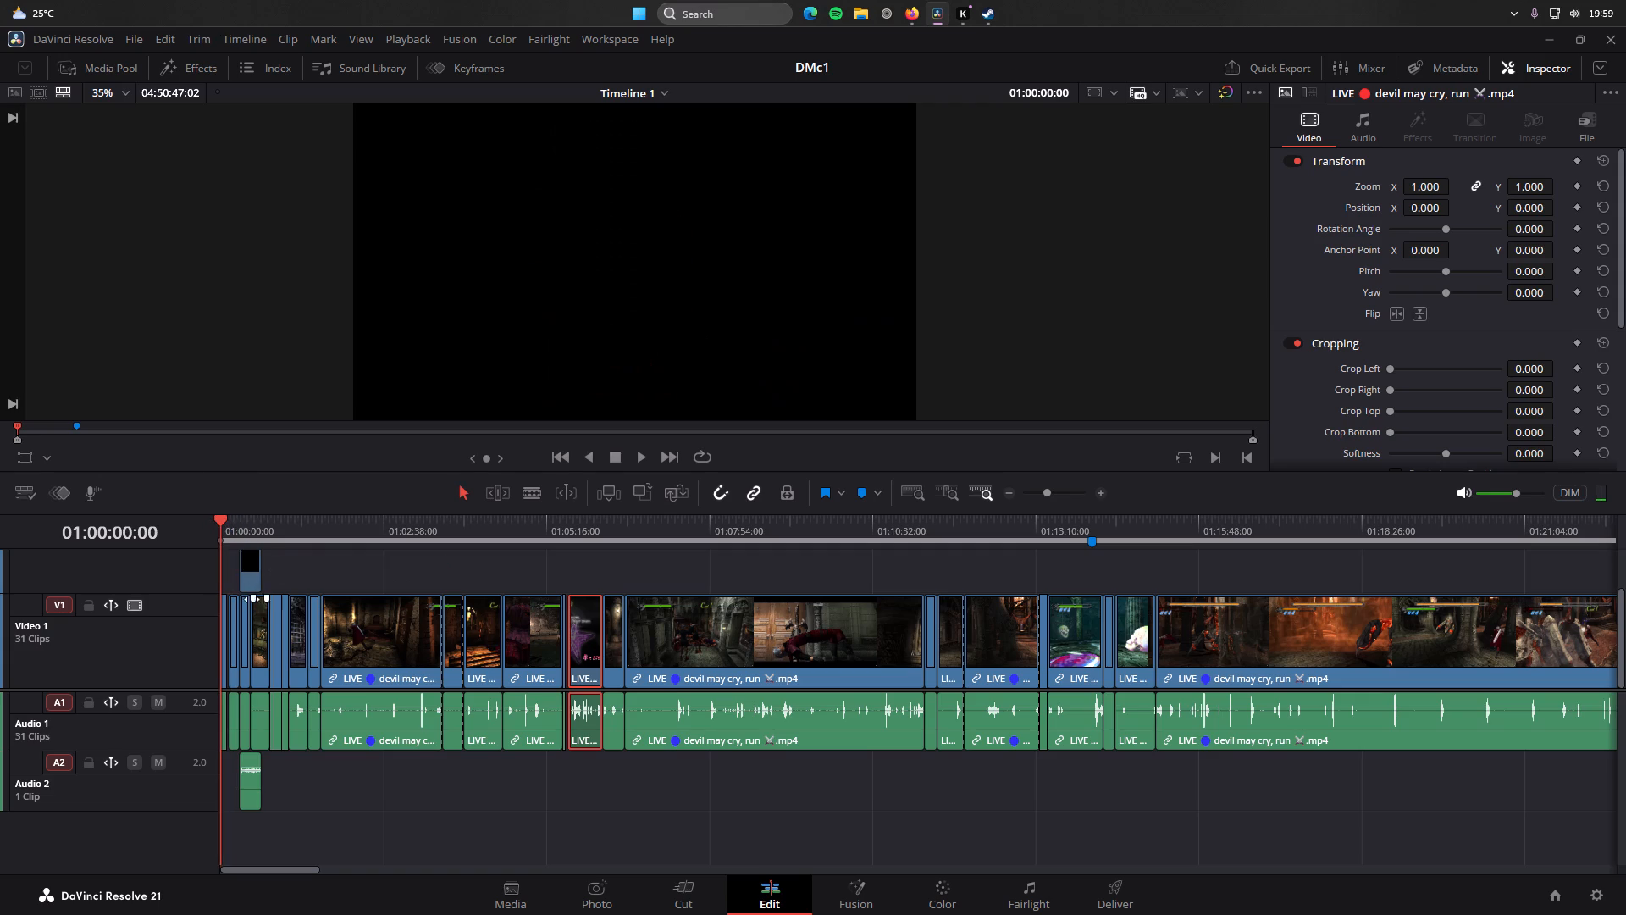
key(space)
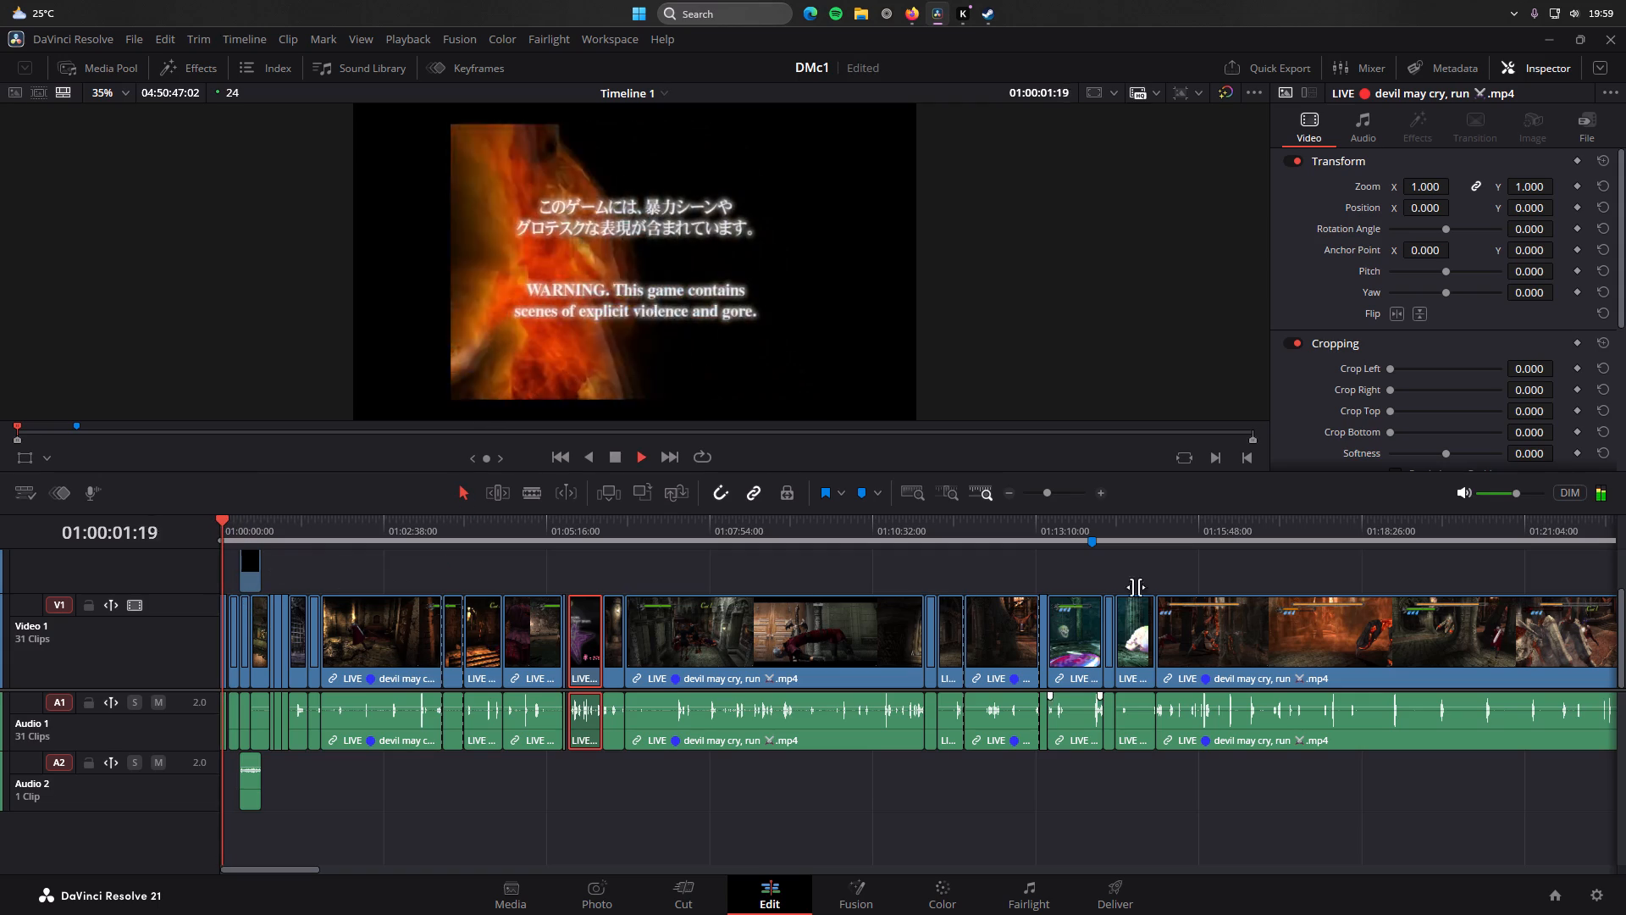
click(1053, 496)
click(1057, 495)
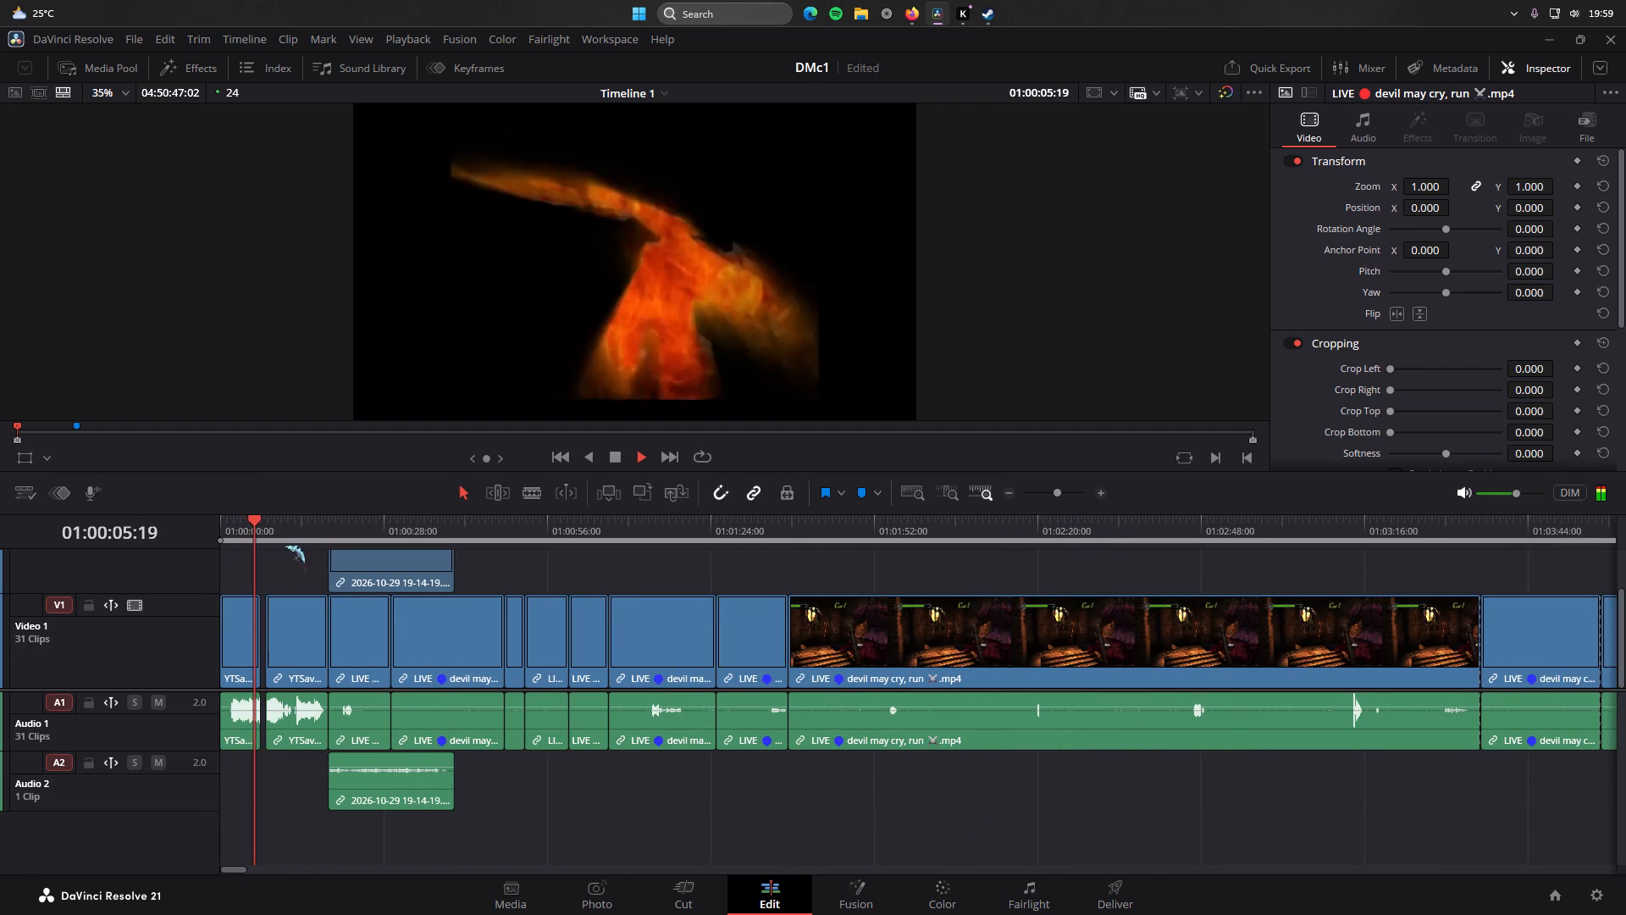
key(space)
click(238, 643)
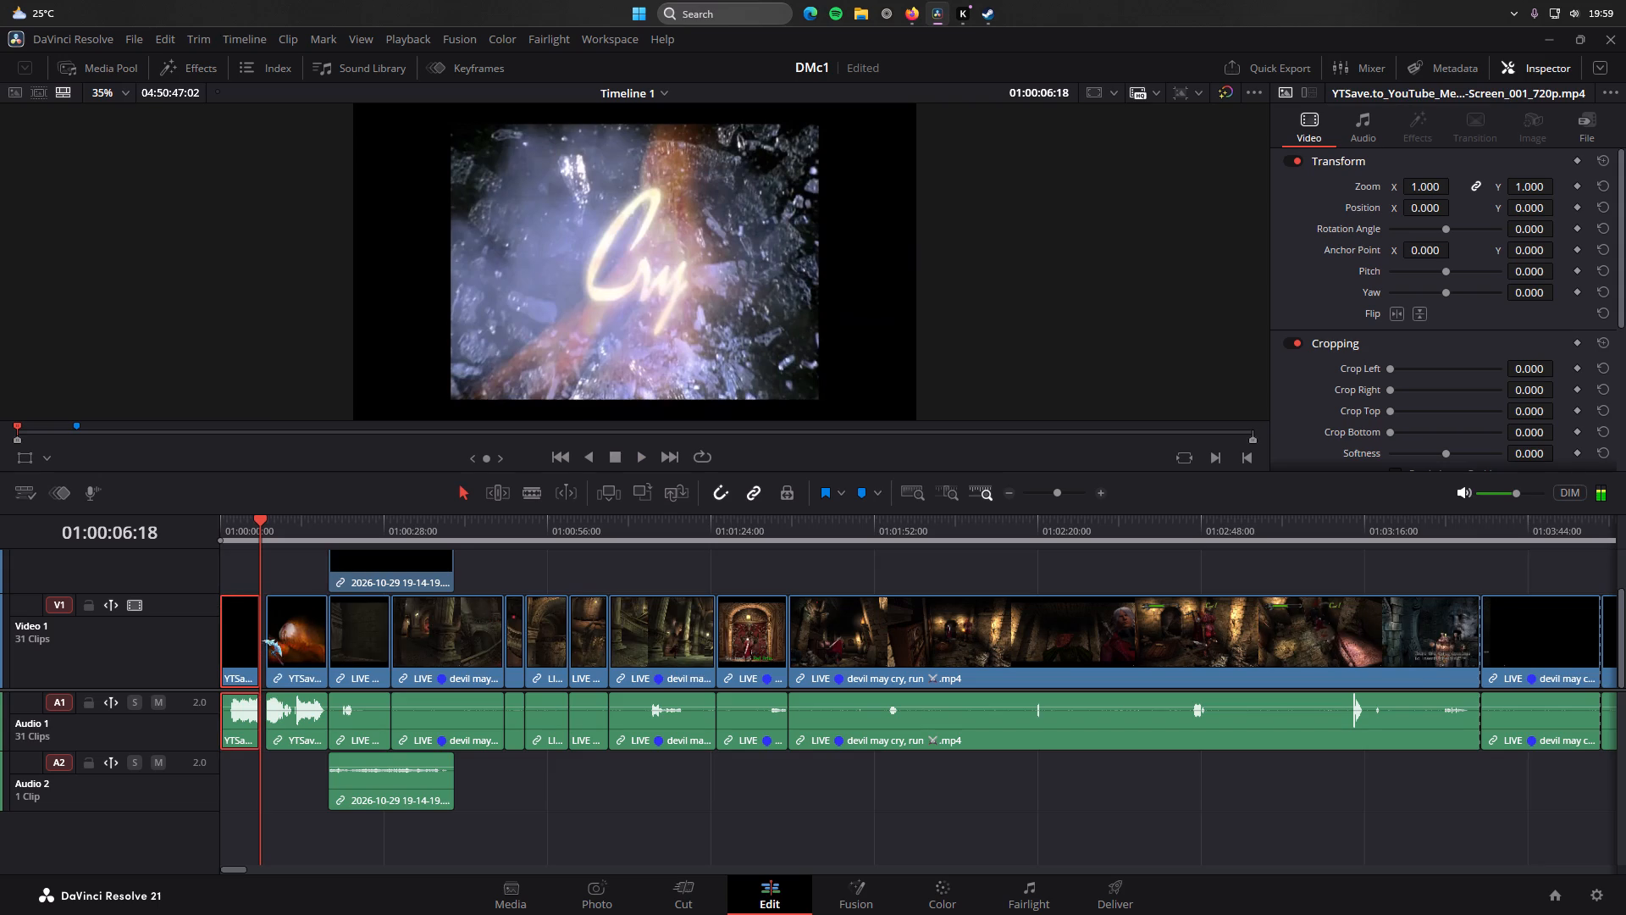
drag(263, 519, 282, 518)
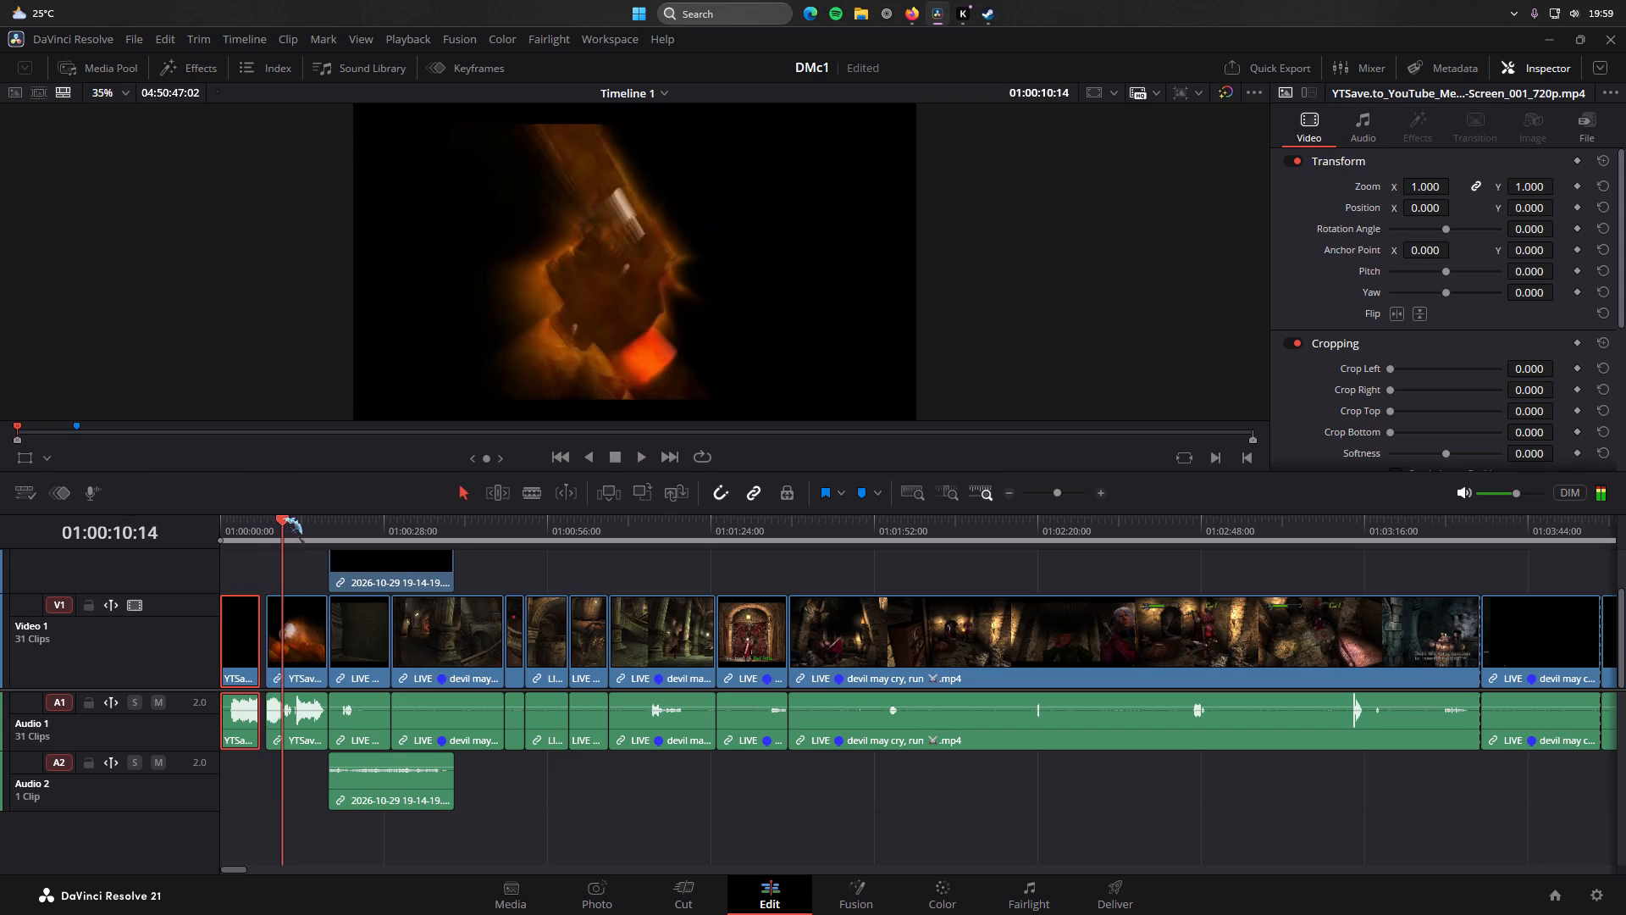
drag(282, 518, 245, 542)
click(236, 662)
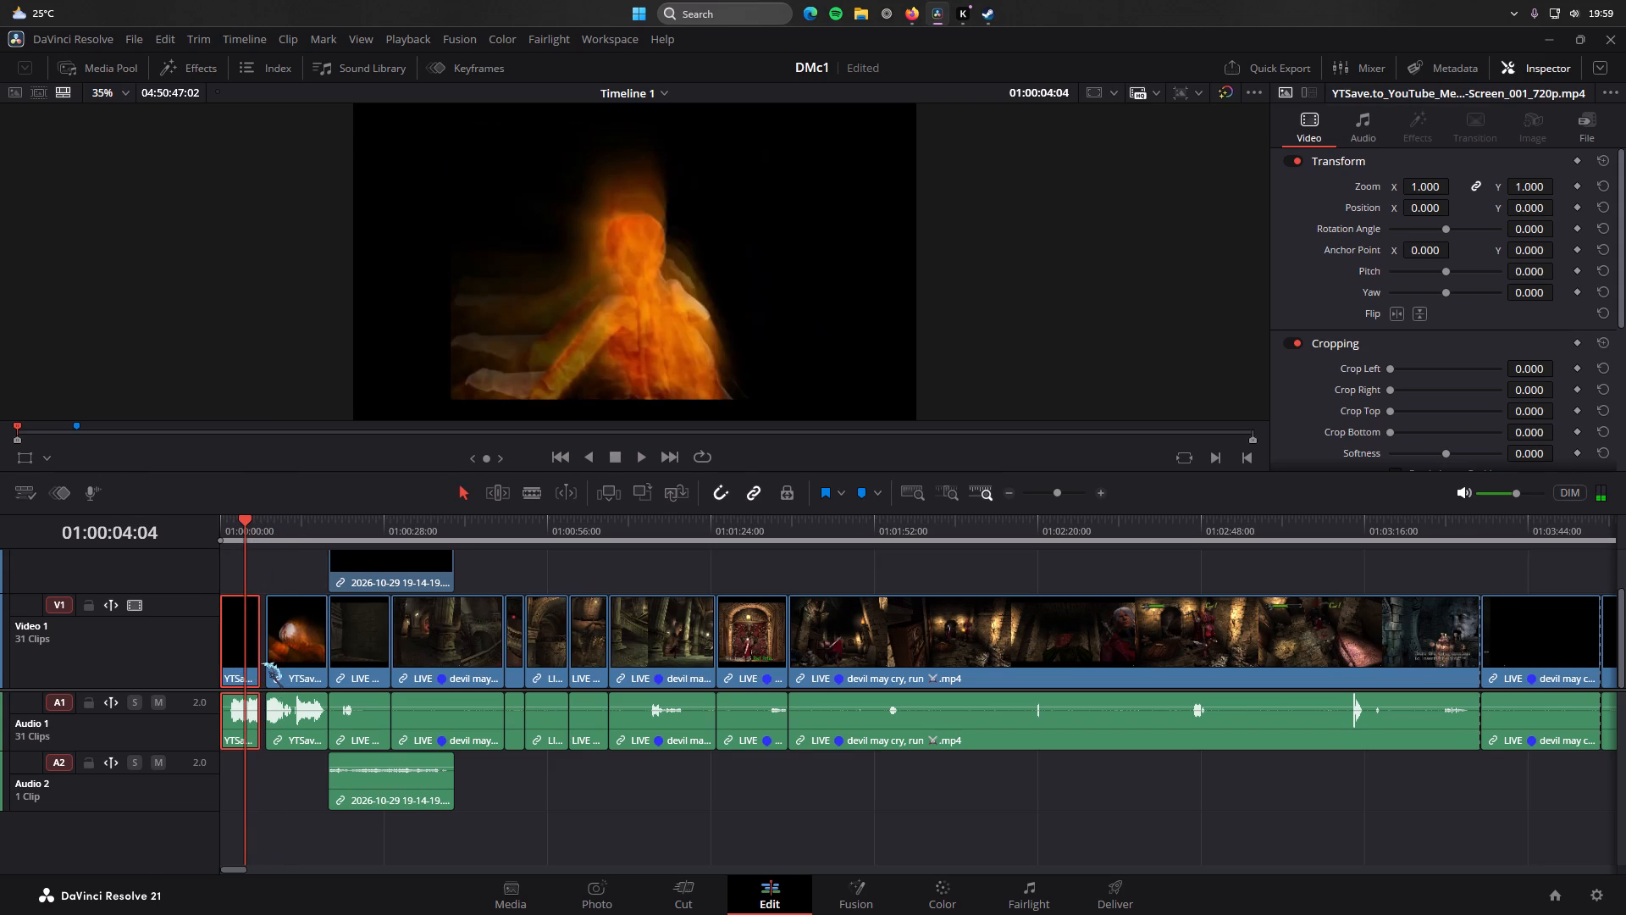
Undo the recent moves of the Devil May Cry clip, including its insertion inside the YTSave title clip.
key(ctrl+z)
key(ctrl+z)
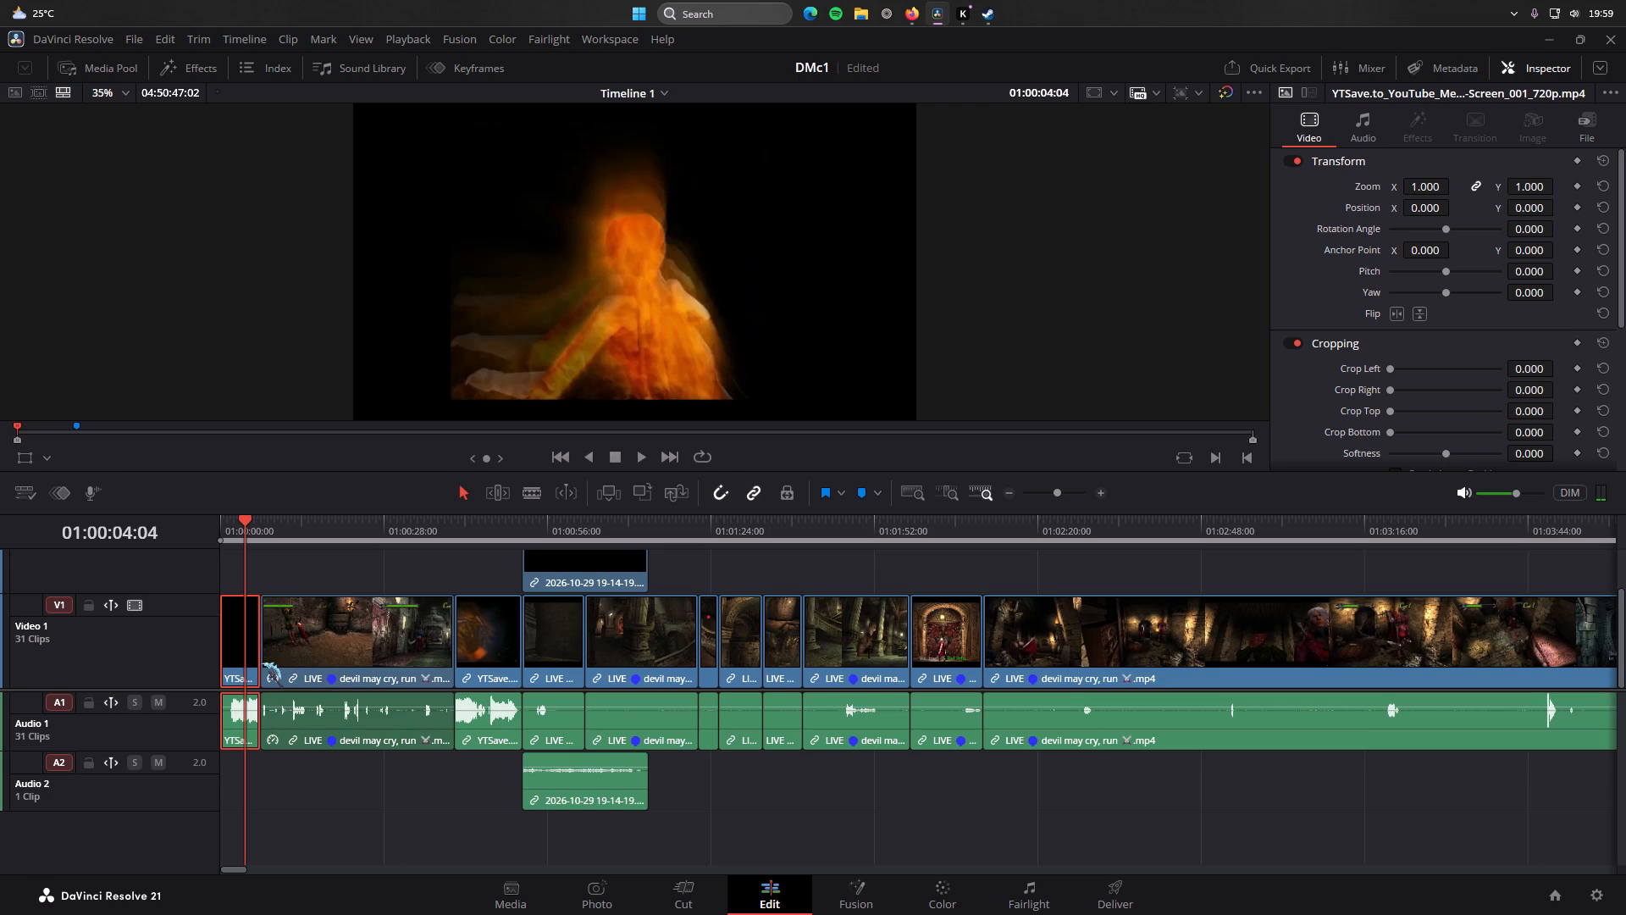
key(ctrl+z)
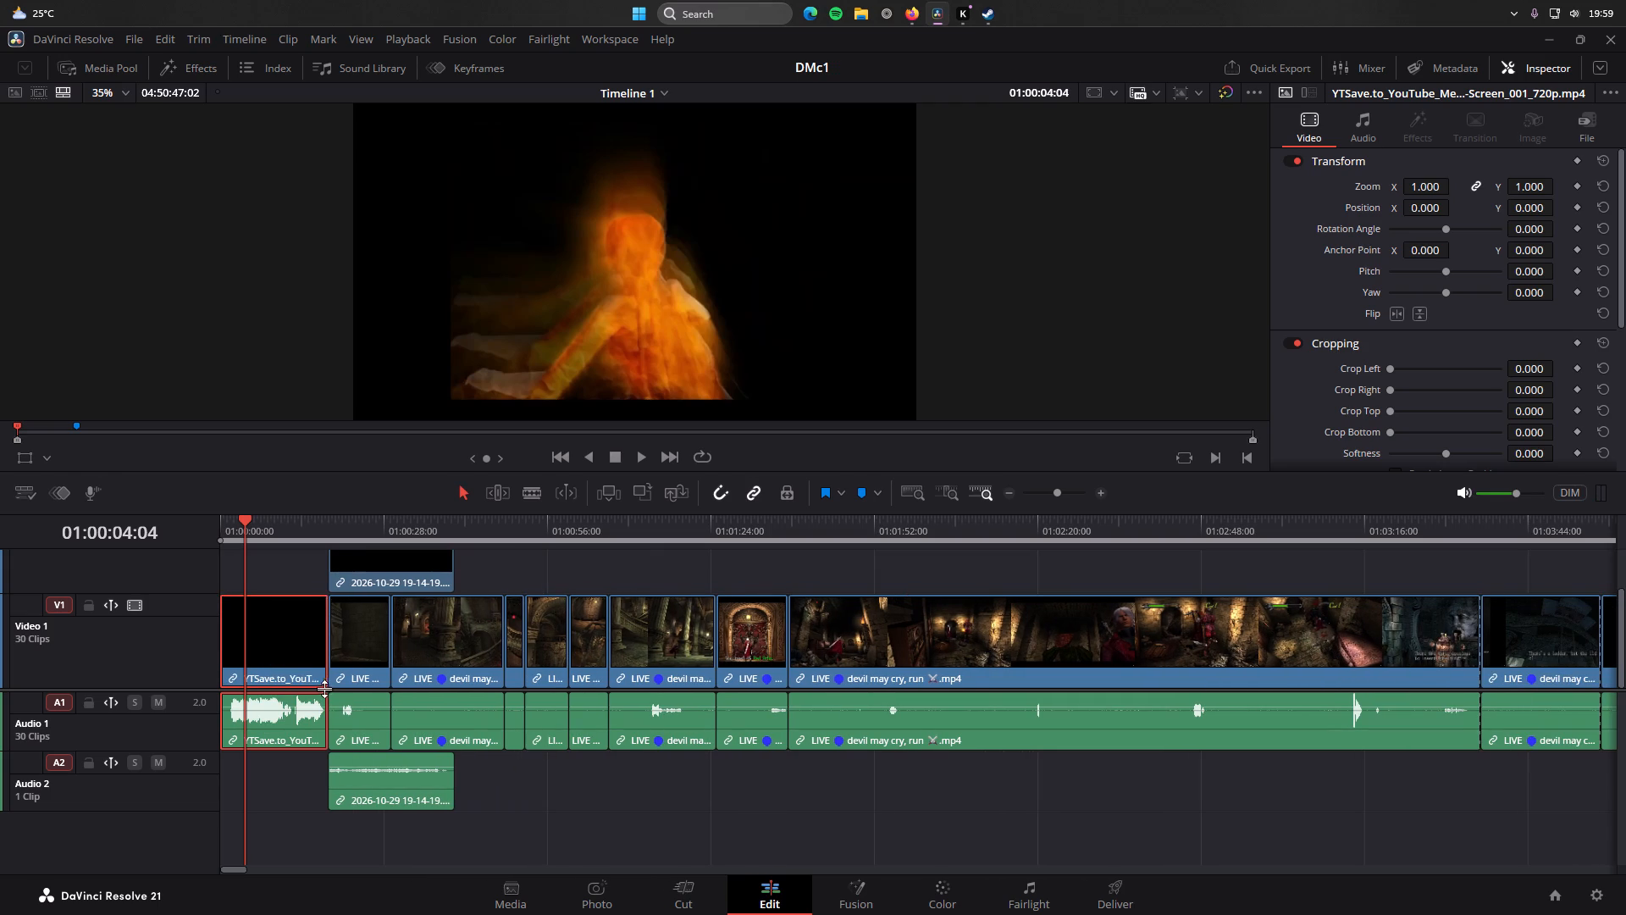
Play and scrub through the YTSave title clip up to its end near 01:00:18.
key(space)
drag(250, 513, 282, 524)
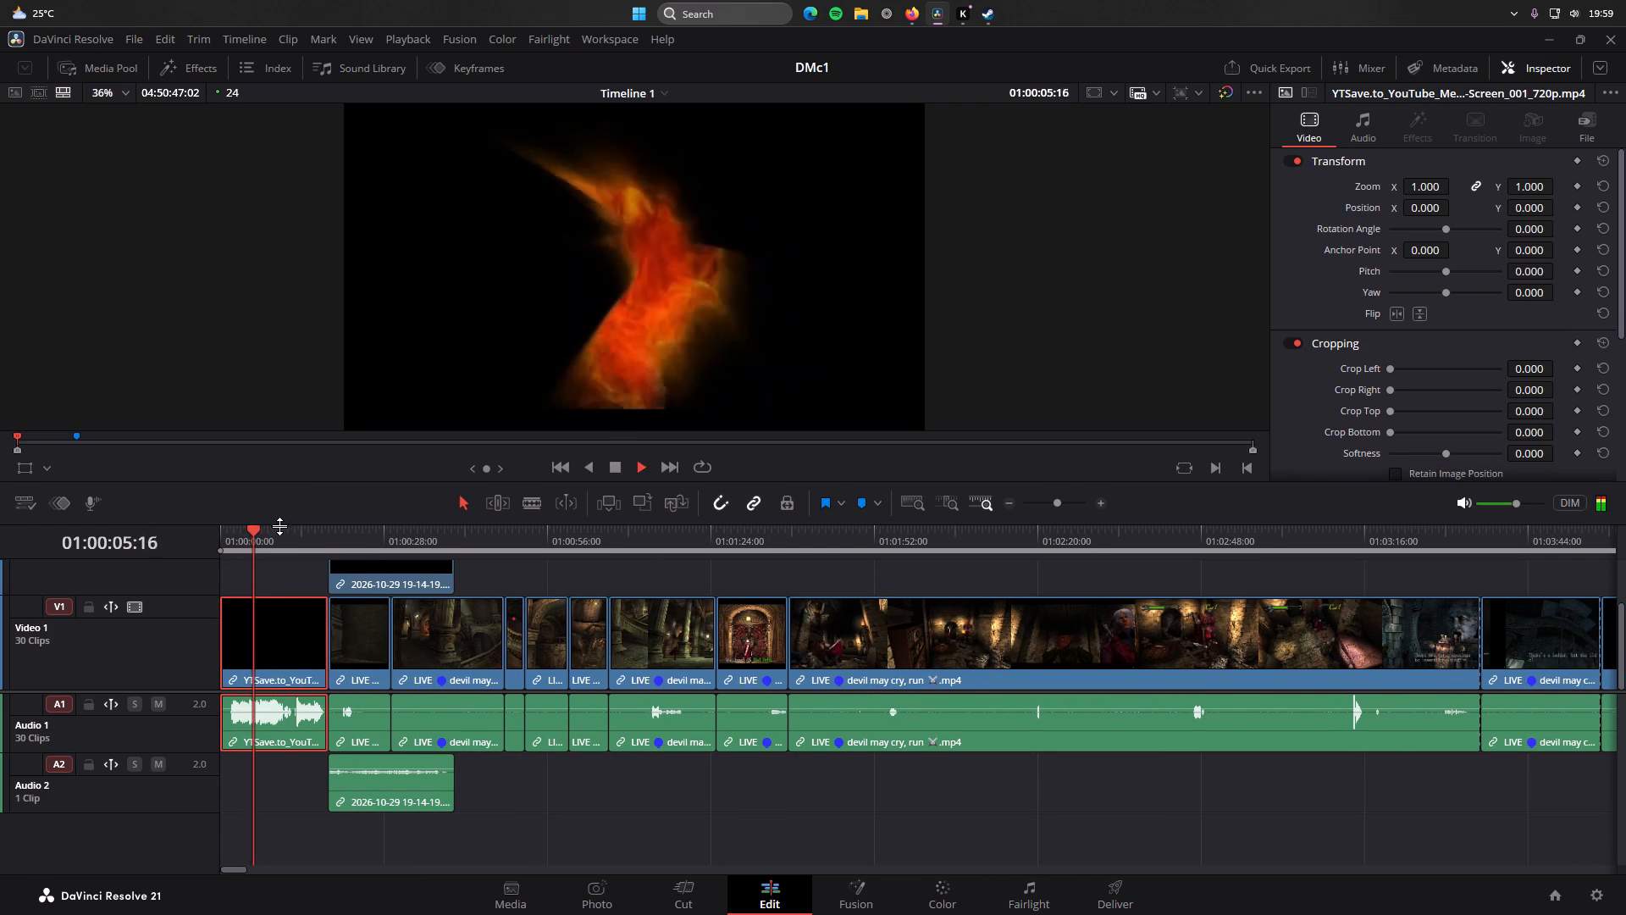
drag(261, 534, 288, 535)
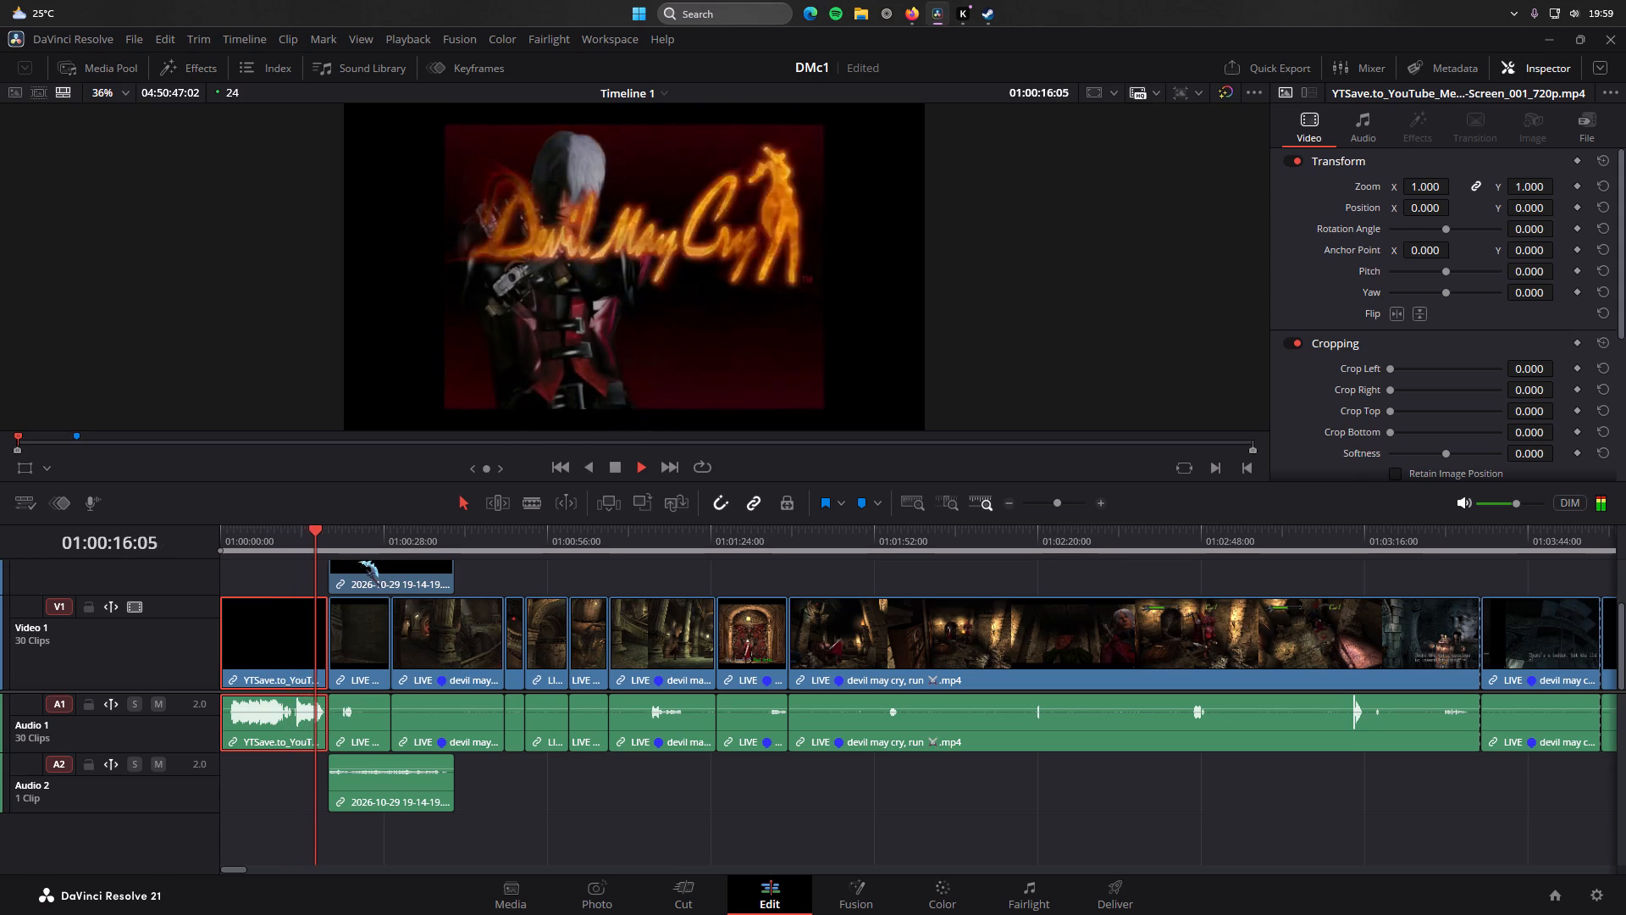
key(space)
key(space)
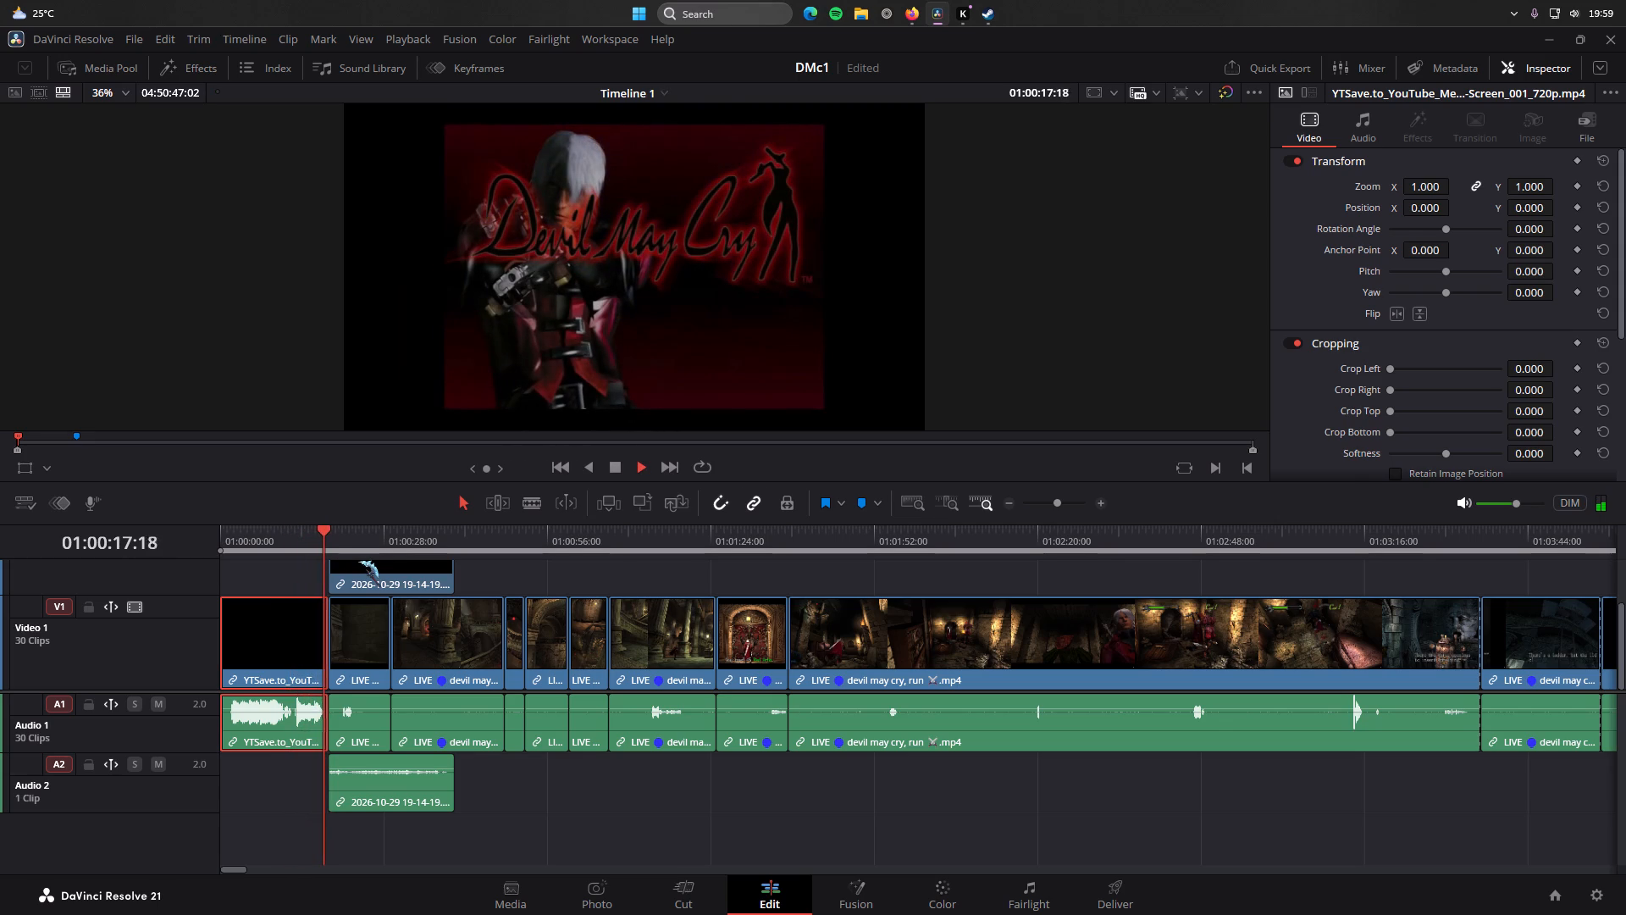
key(space)
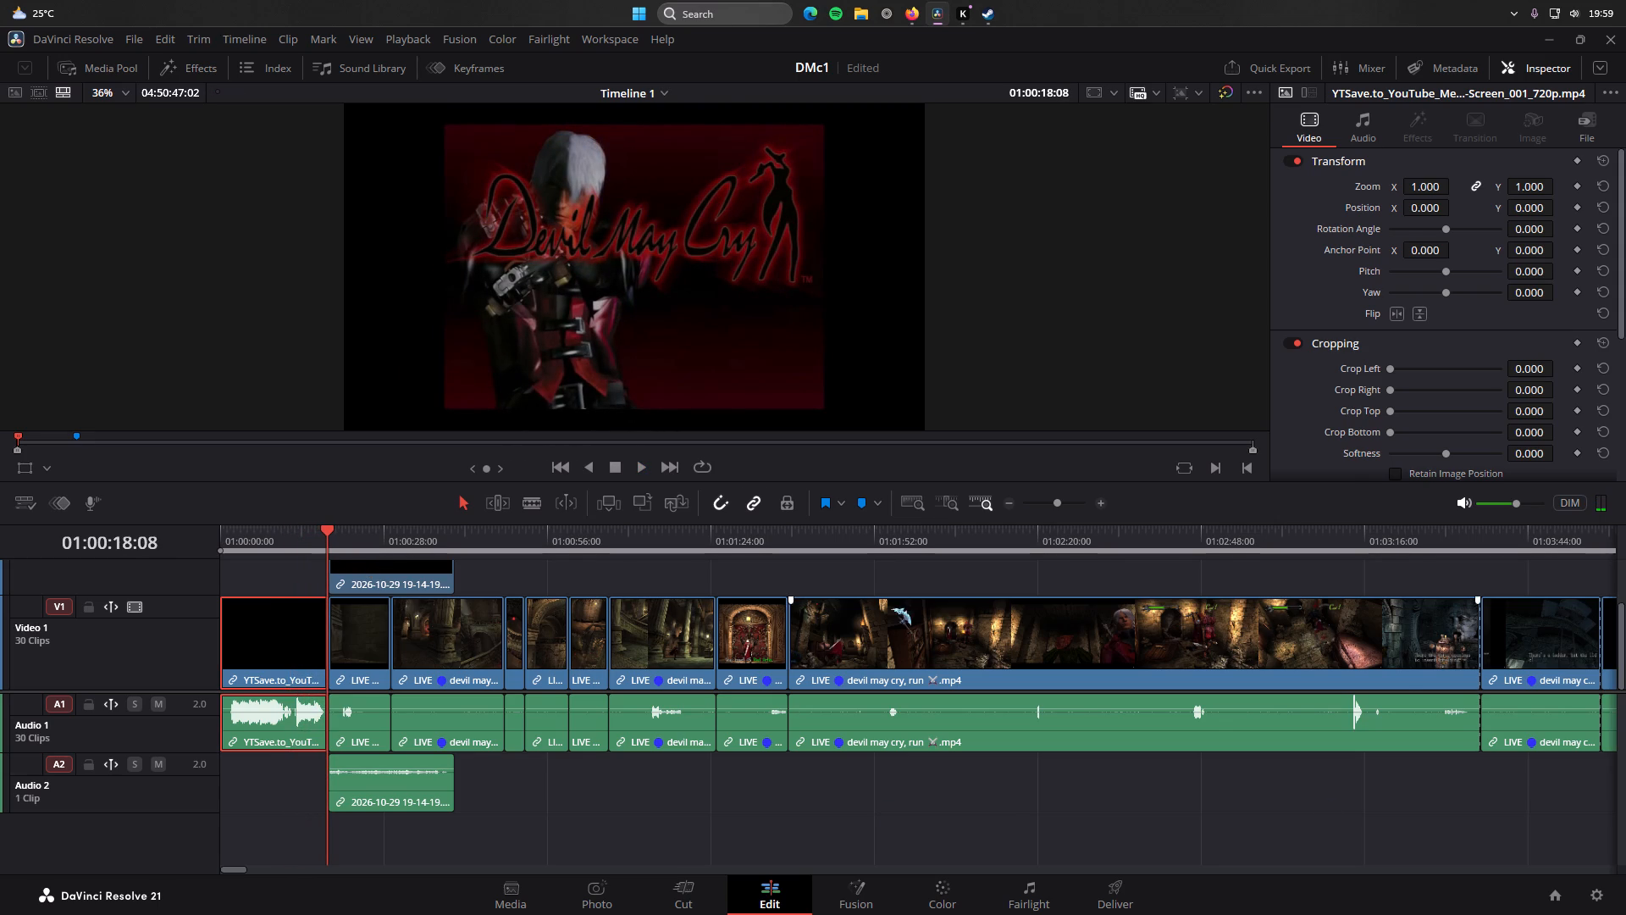
Insert the Devil May Cry clip from near 01:05:34 directly after the YTSave title clip on Video 1, shifting the following clips along intact.
drag(329, 525, 1525, 571)
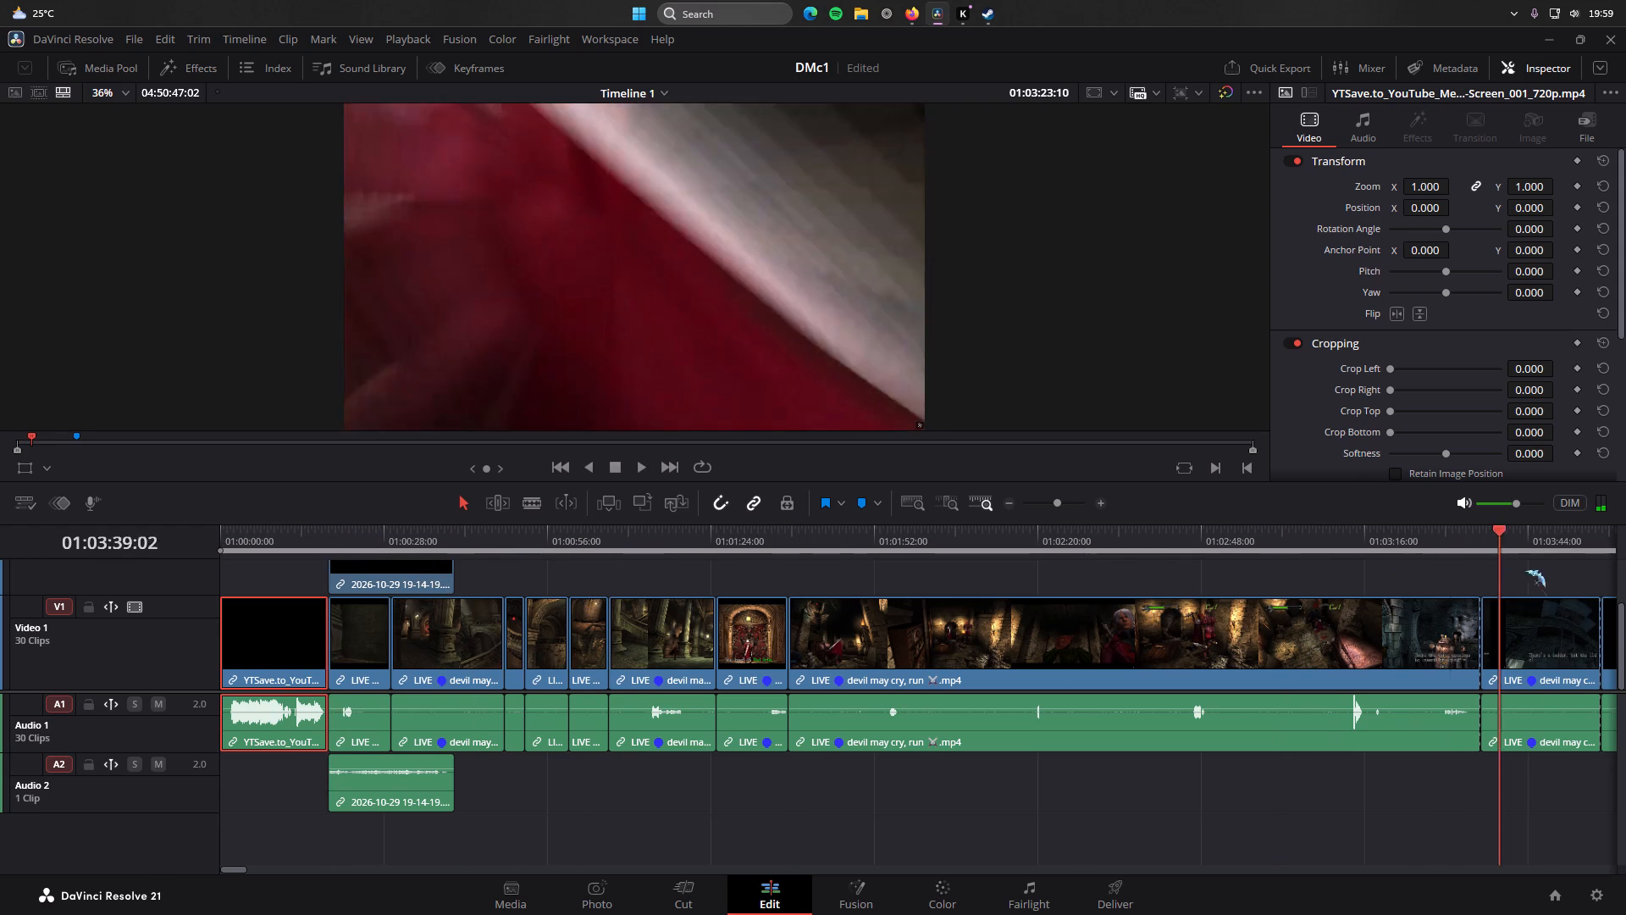
drag(1525, 571, 1035, 568)
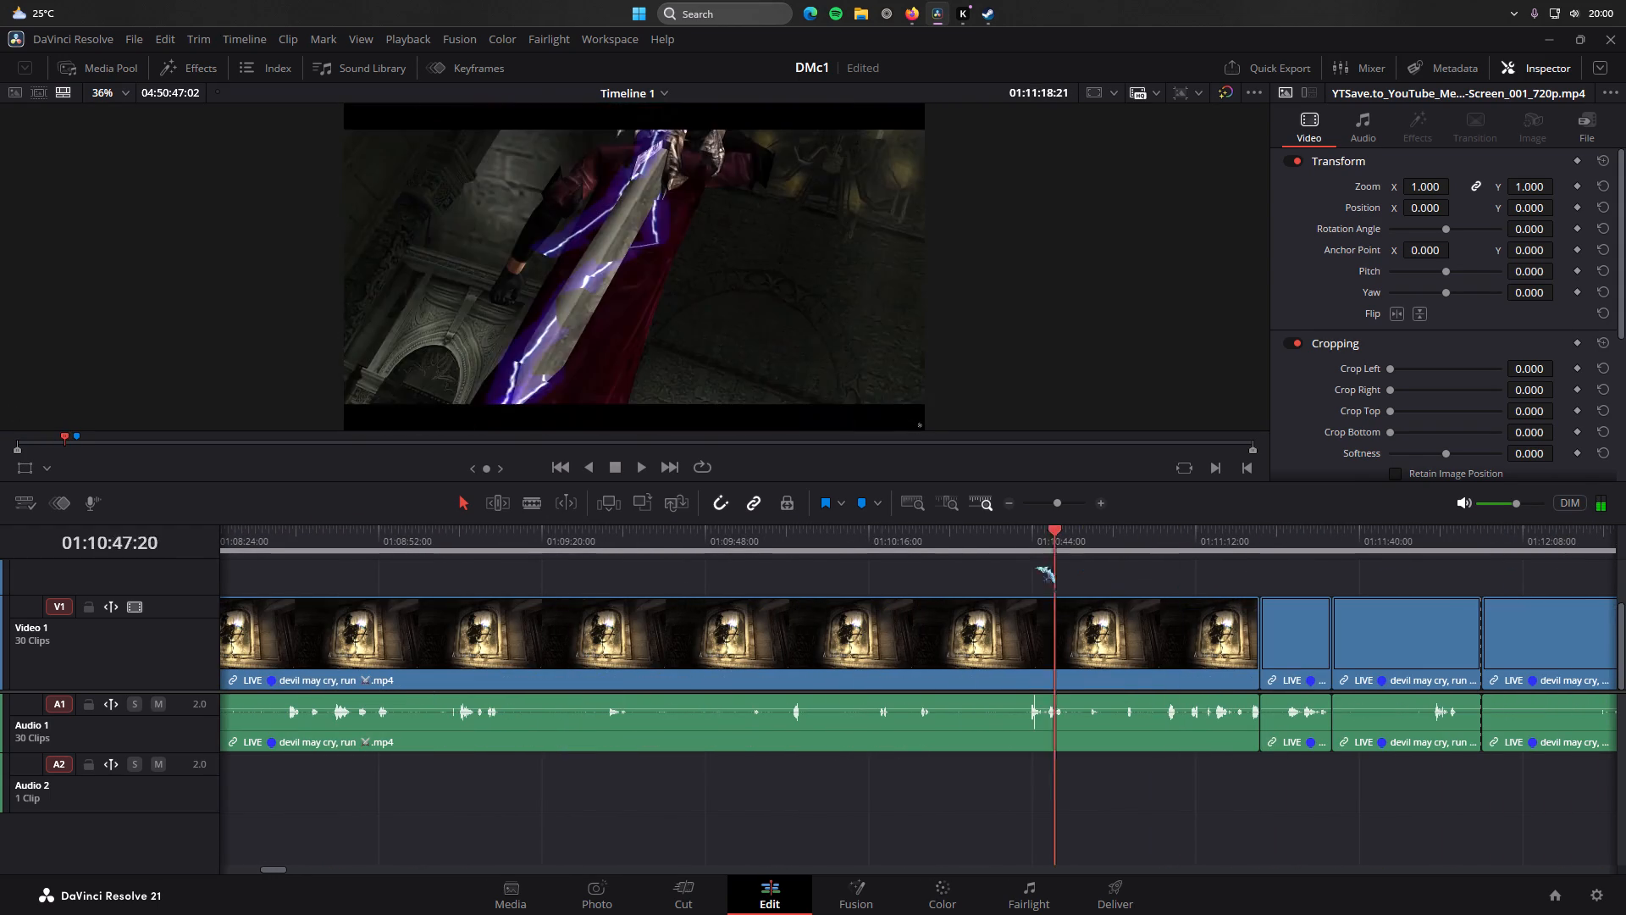
drag(1035, 568, 1361, 599)
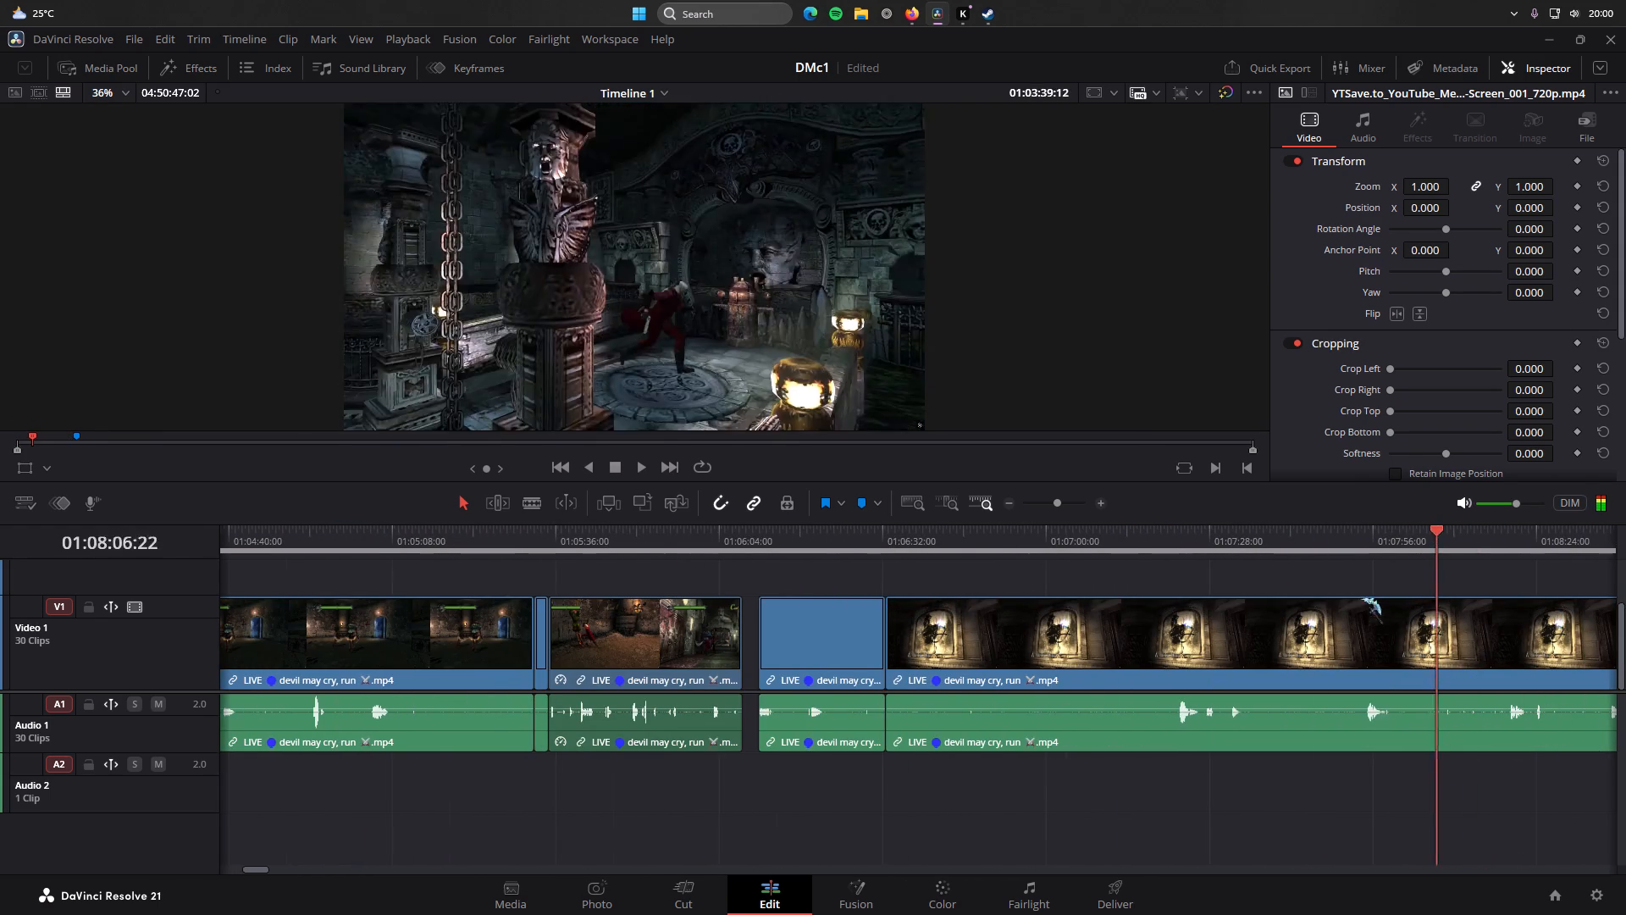
drag(1361, 599, 591, 568)
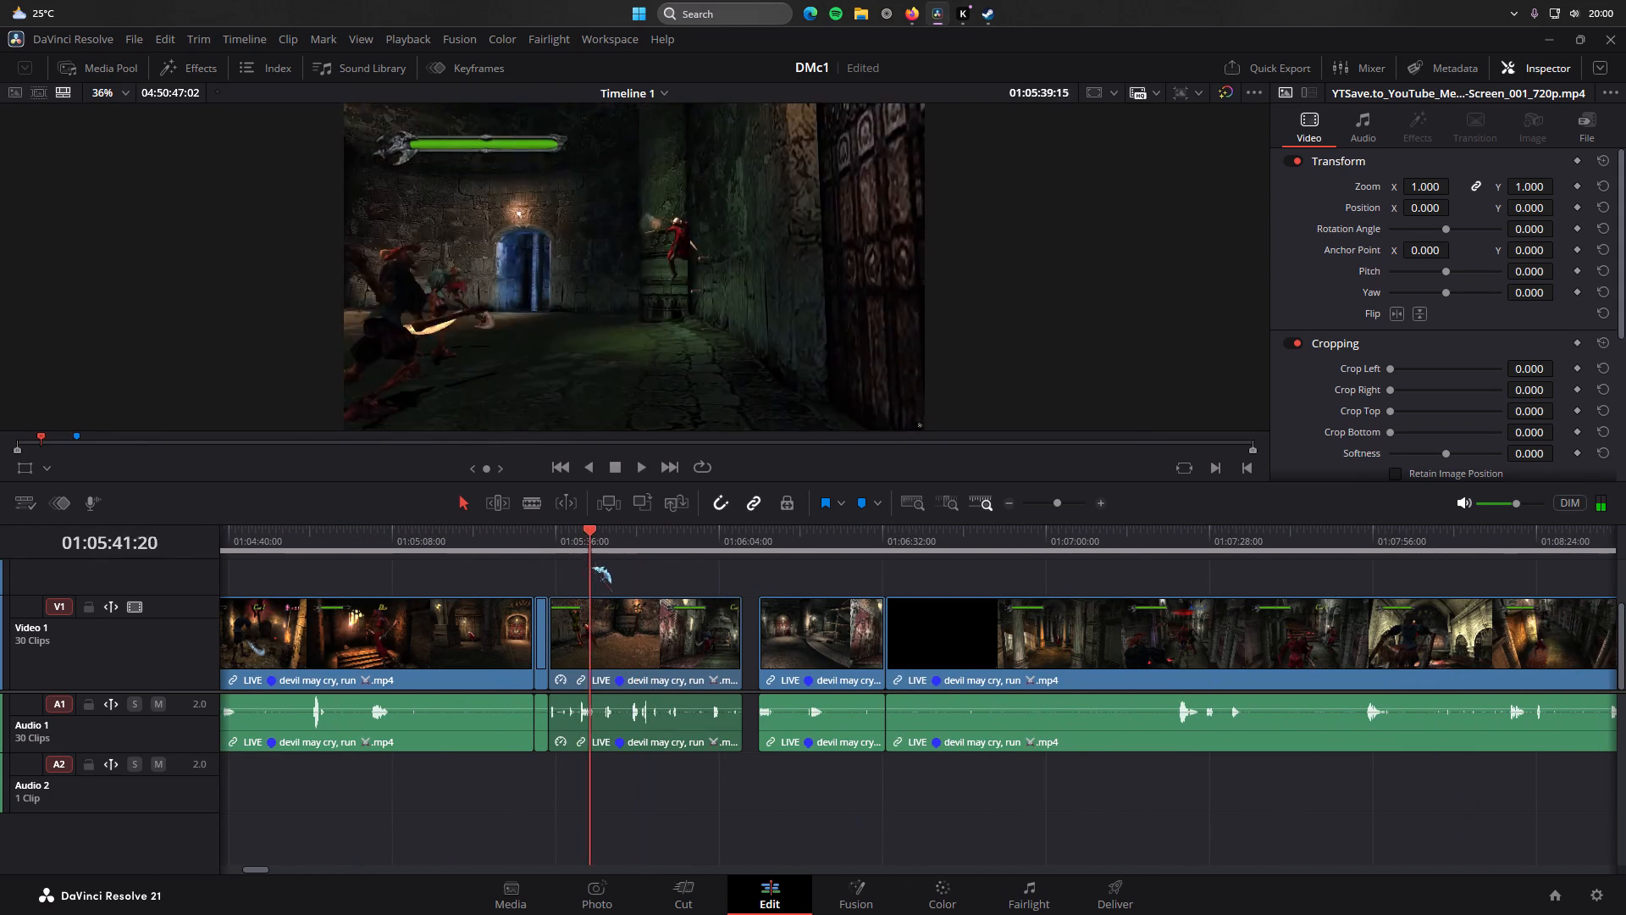
drag(591, 568, 426, 552)
click(624, 640)
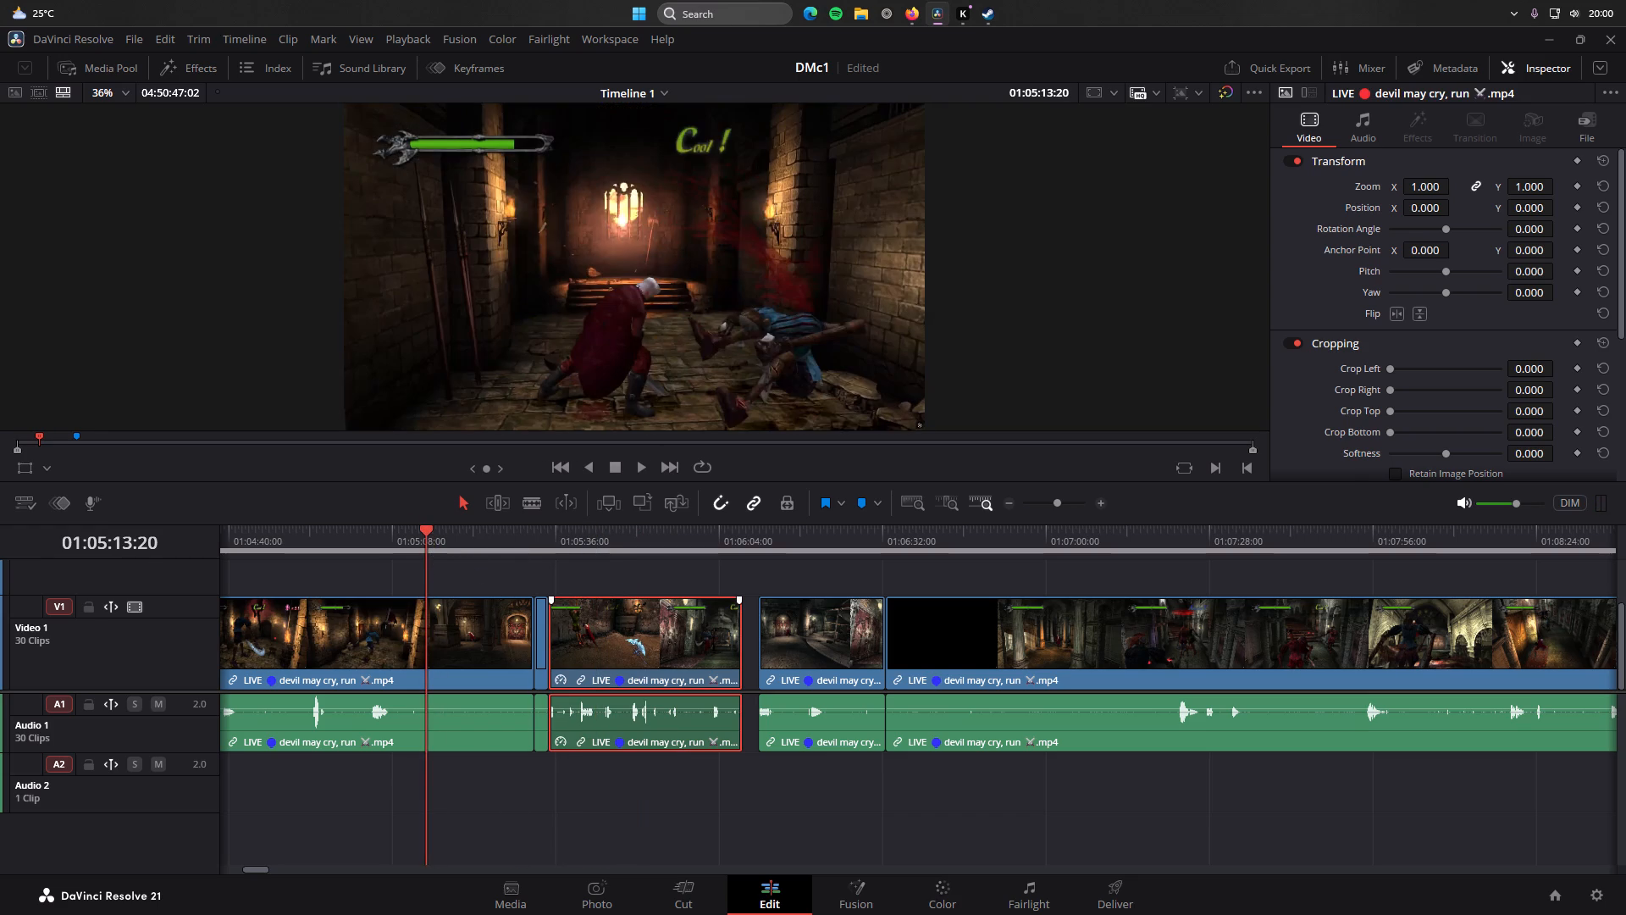
ctrl+shift+drag(625, 640, 124, 631)
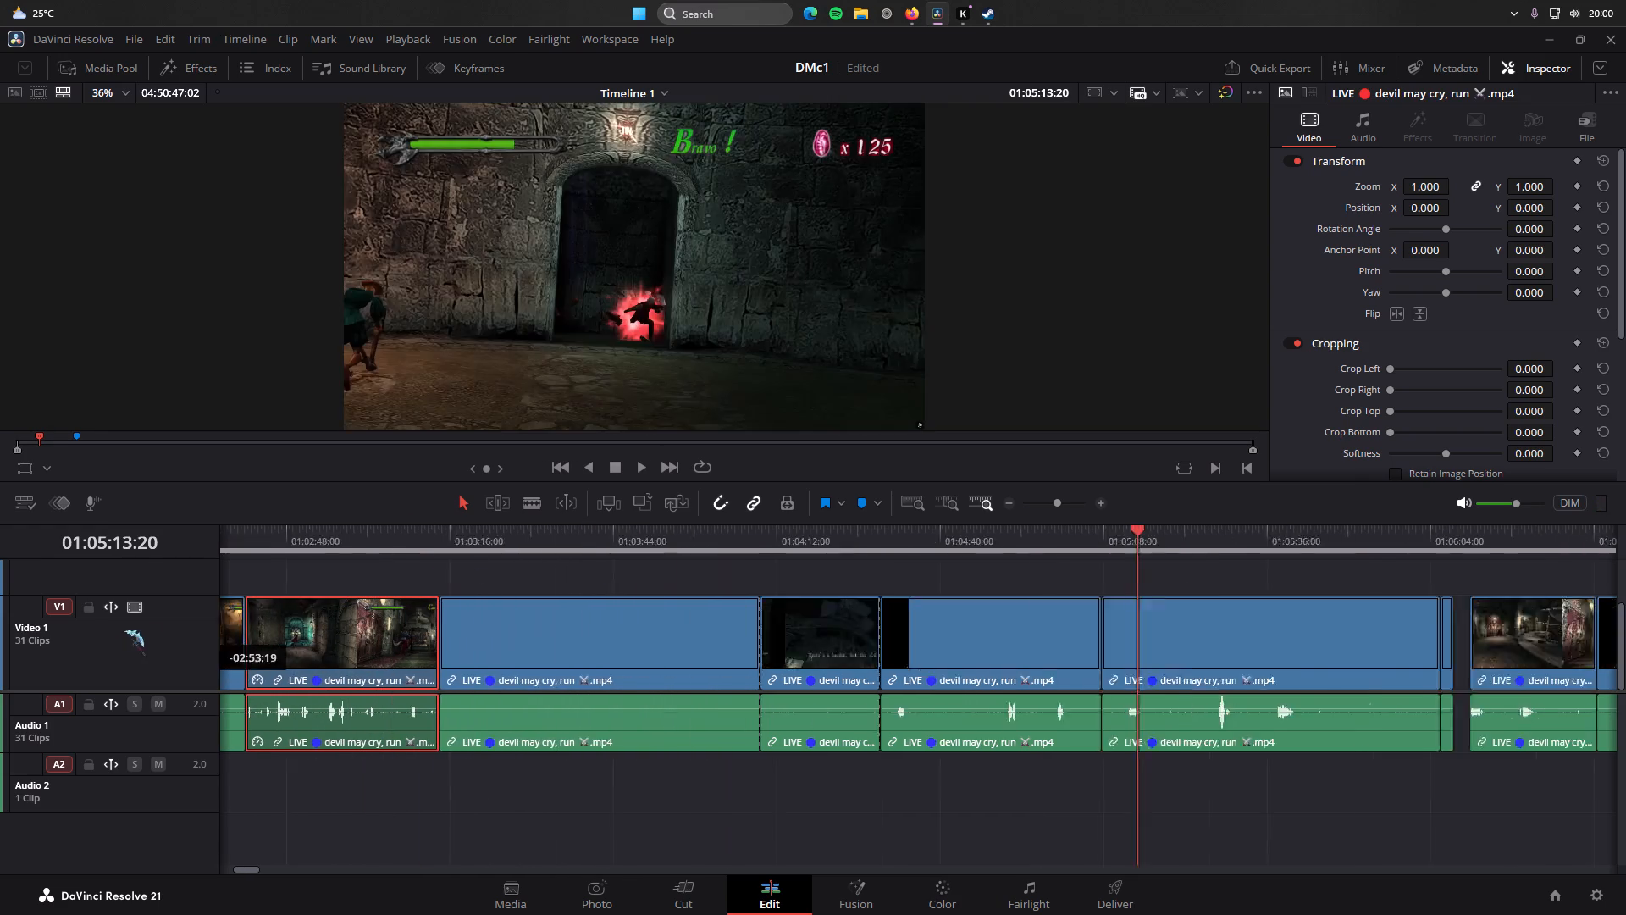
ctrl+shift+drag(124, 631, 426, 653)
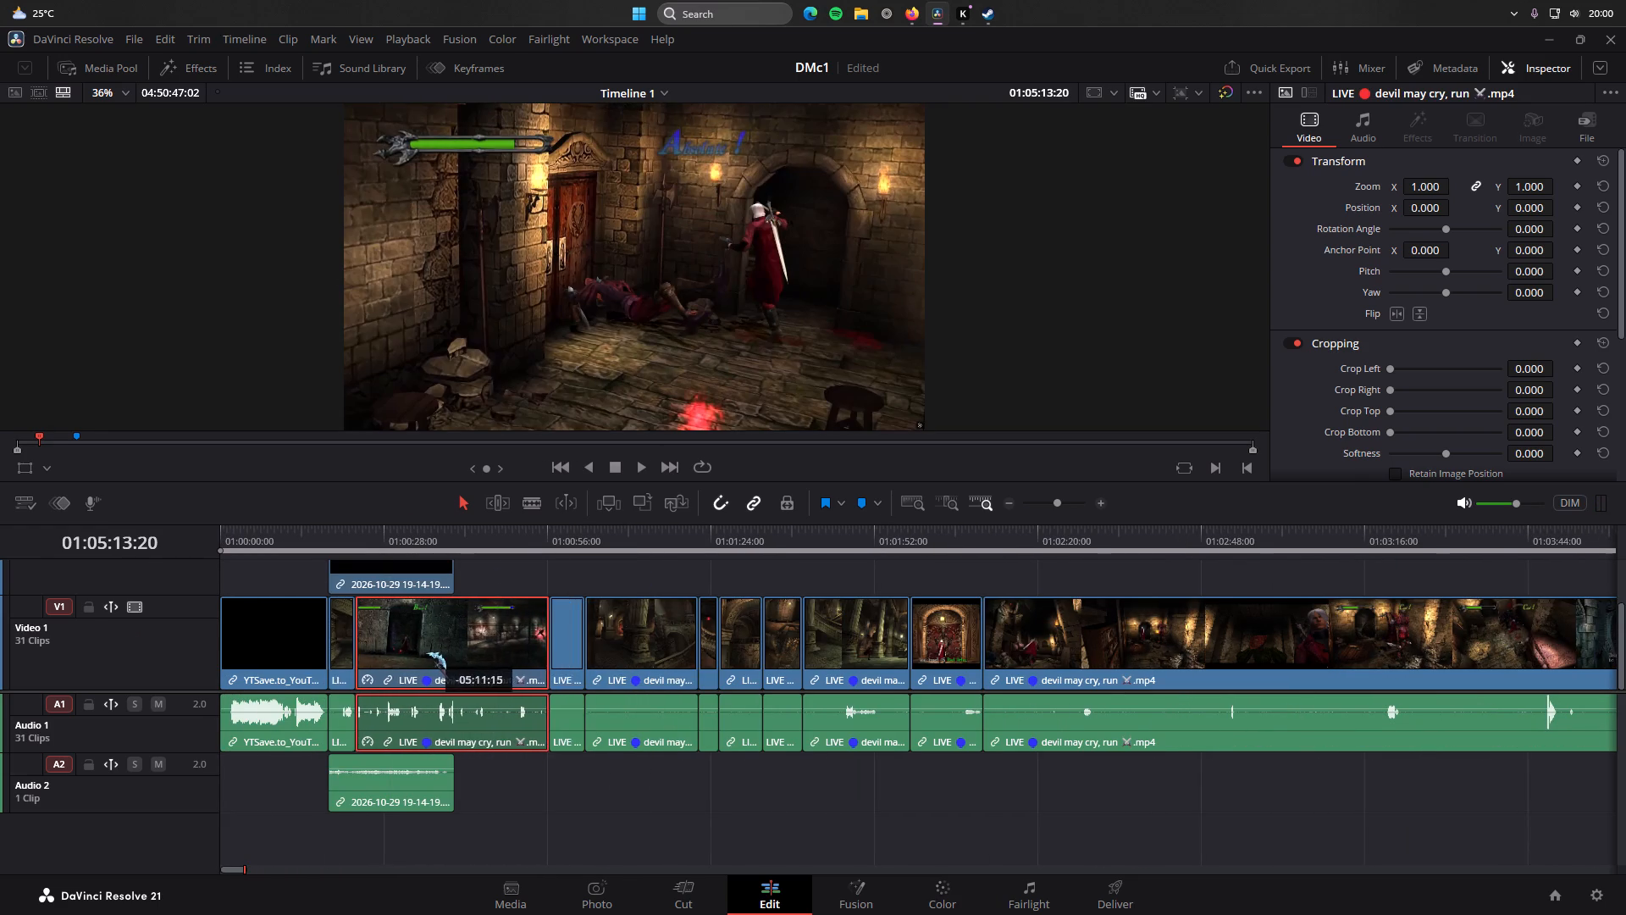
ctrl+shift+drag(426, 653, 444, 656)
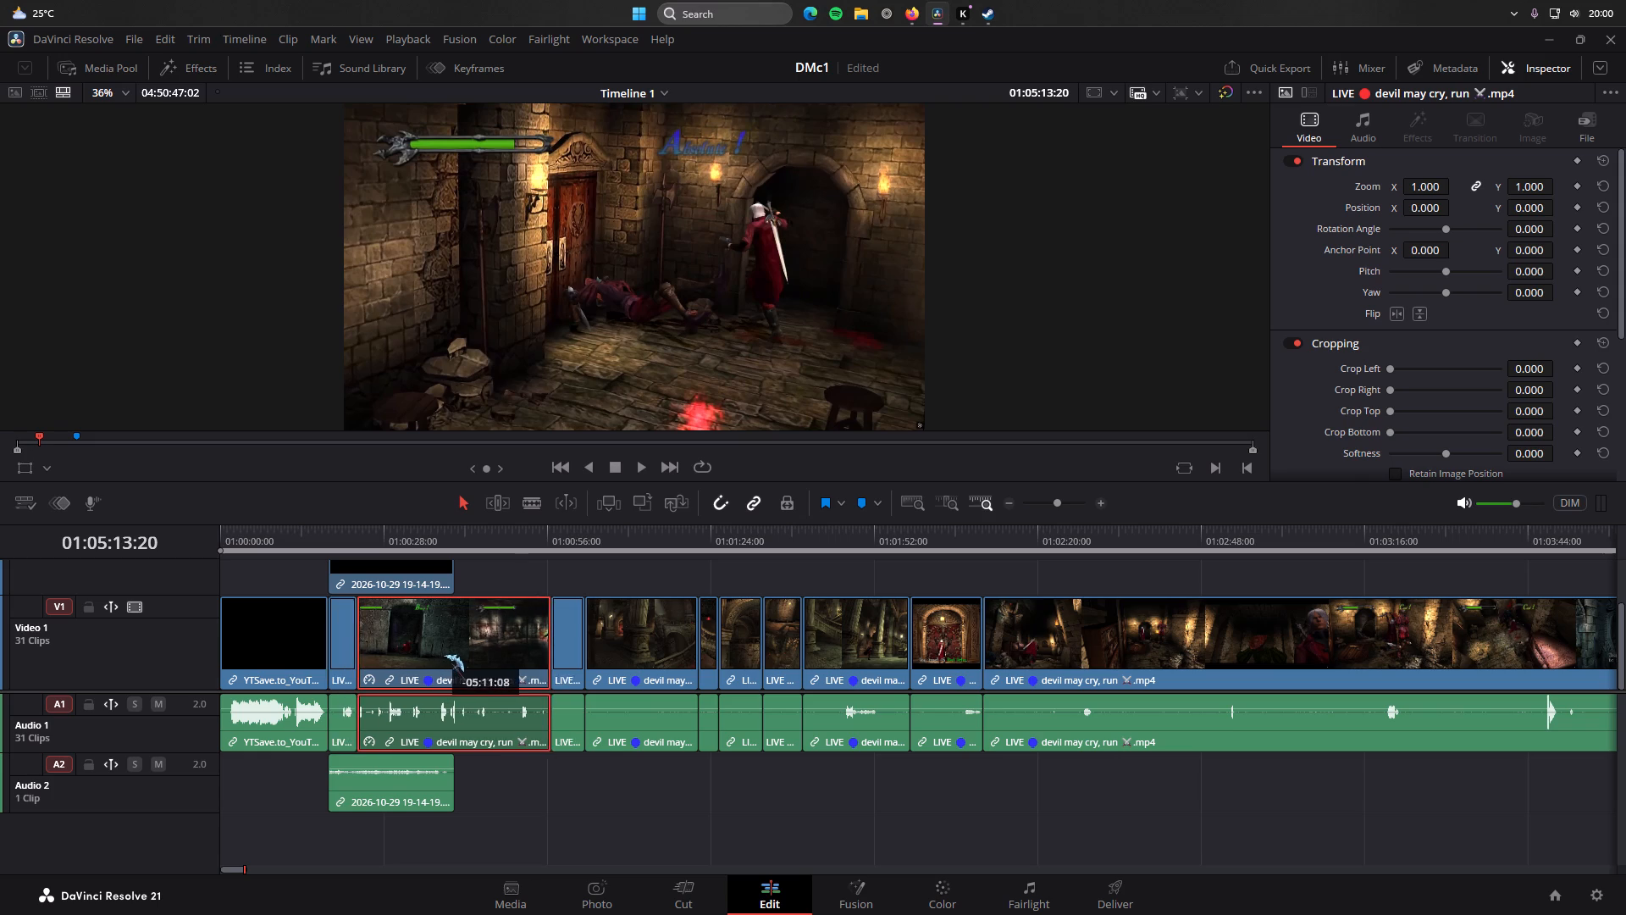
ctrl+shift+drag(444, 656, 442, 665)
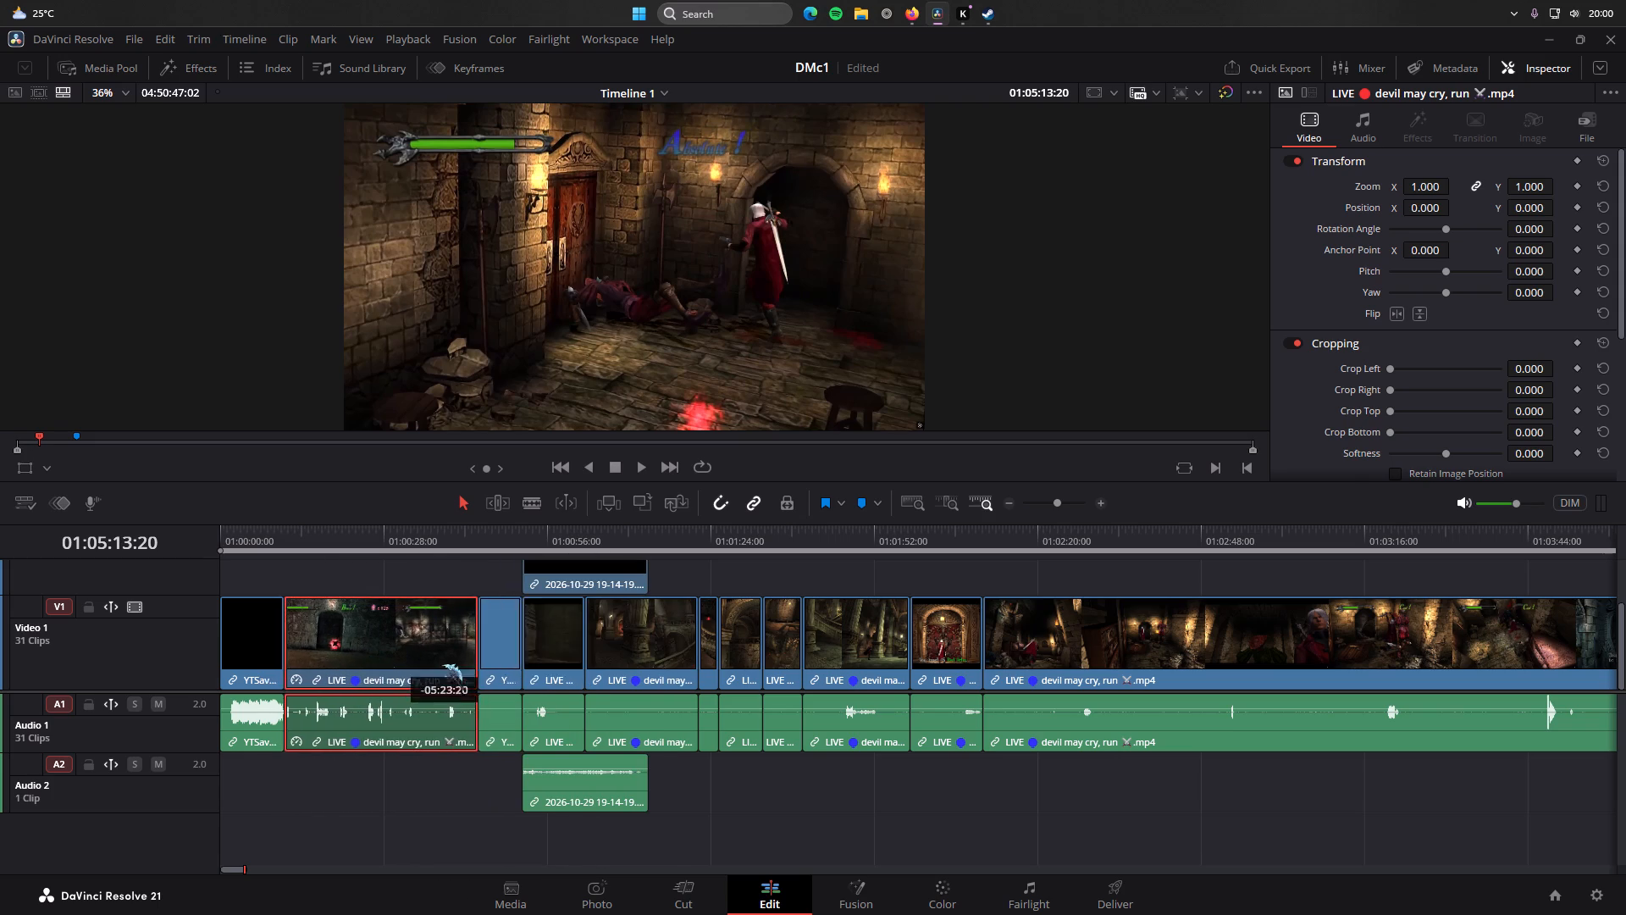
ctrl+shift+drag(442, 665, 426, 665)
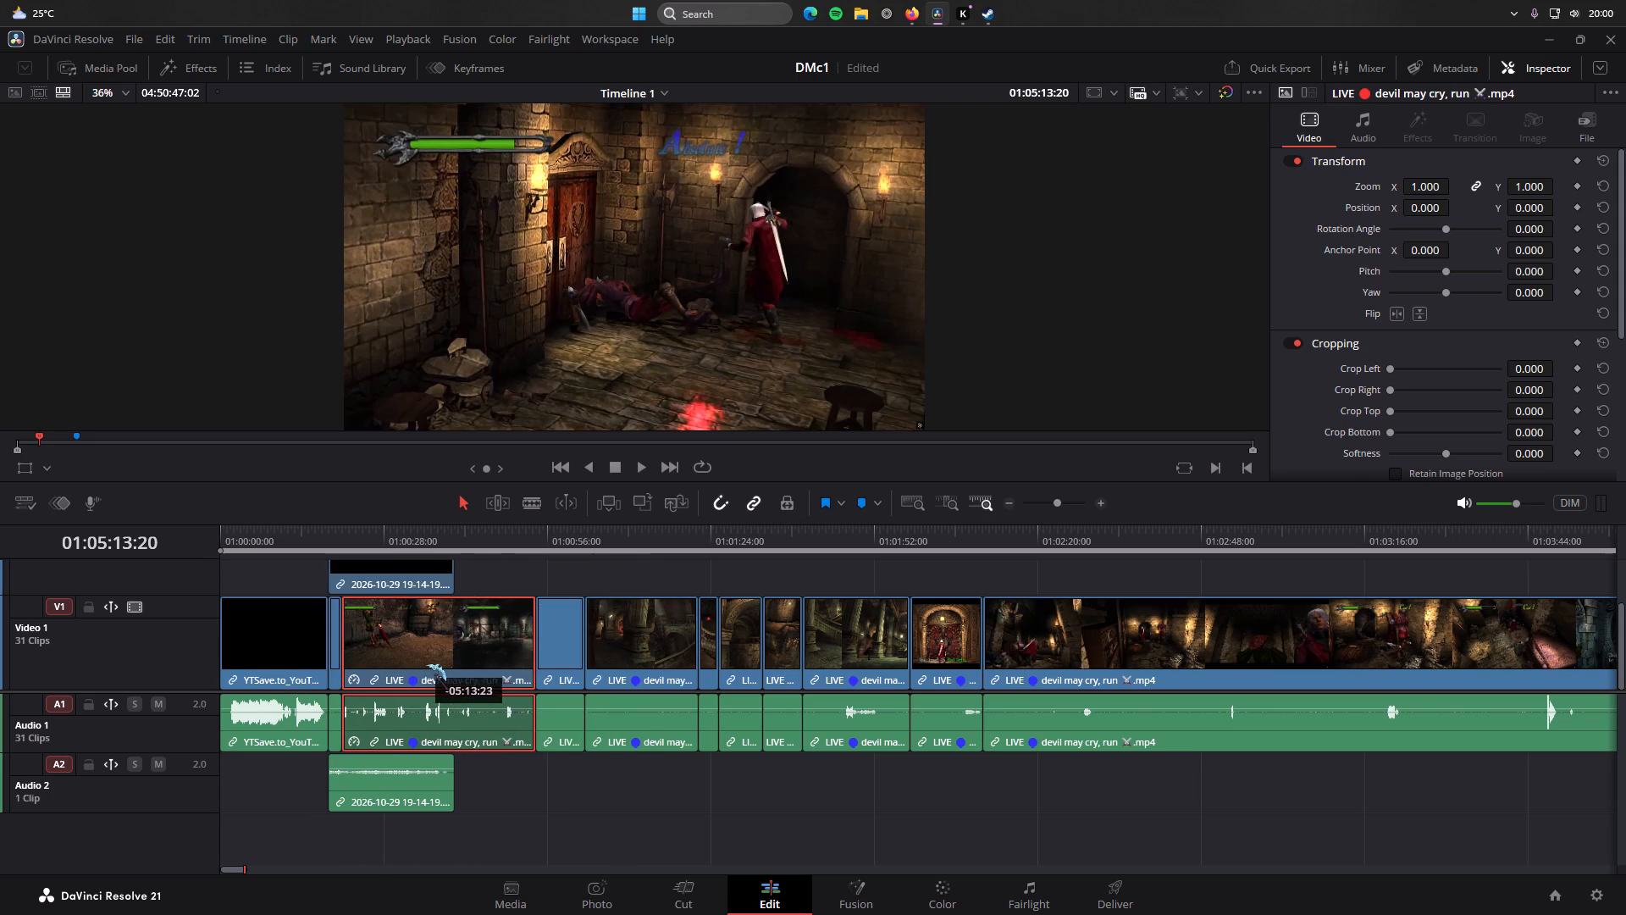
ctrl+shift+drag(426, 665, 412, 671)
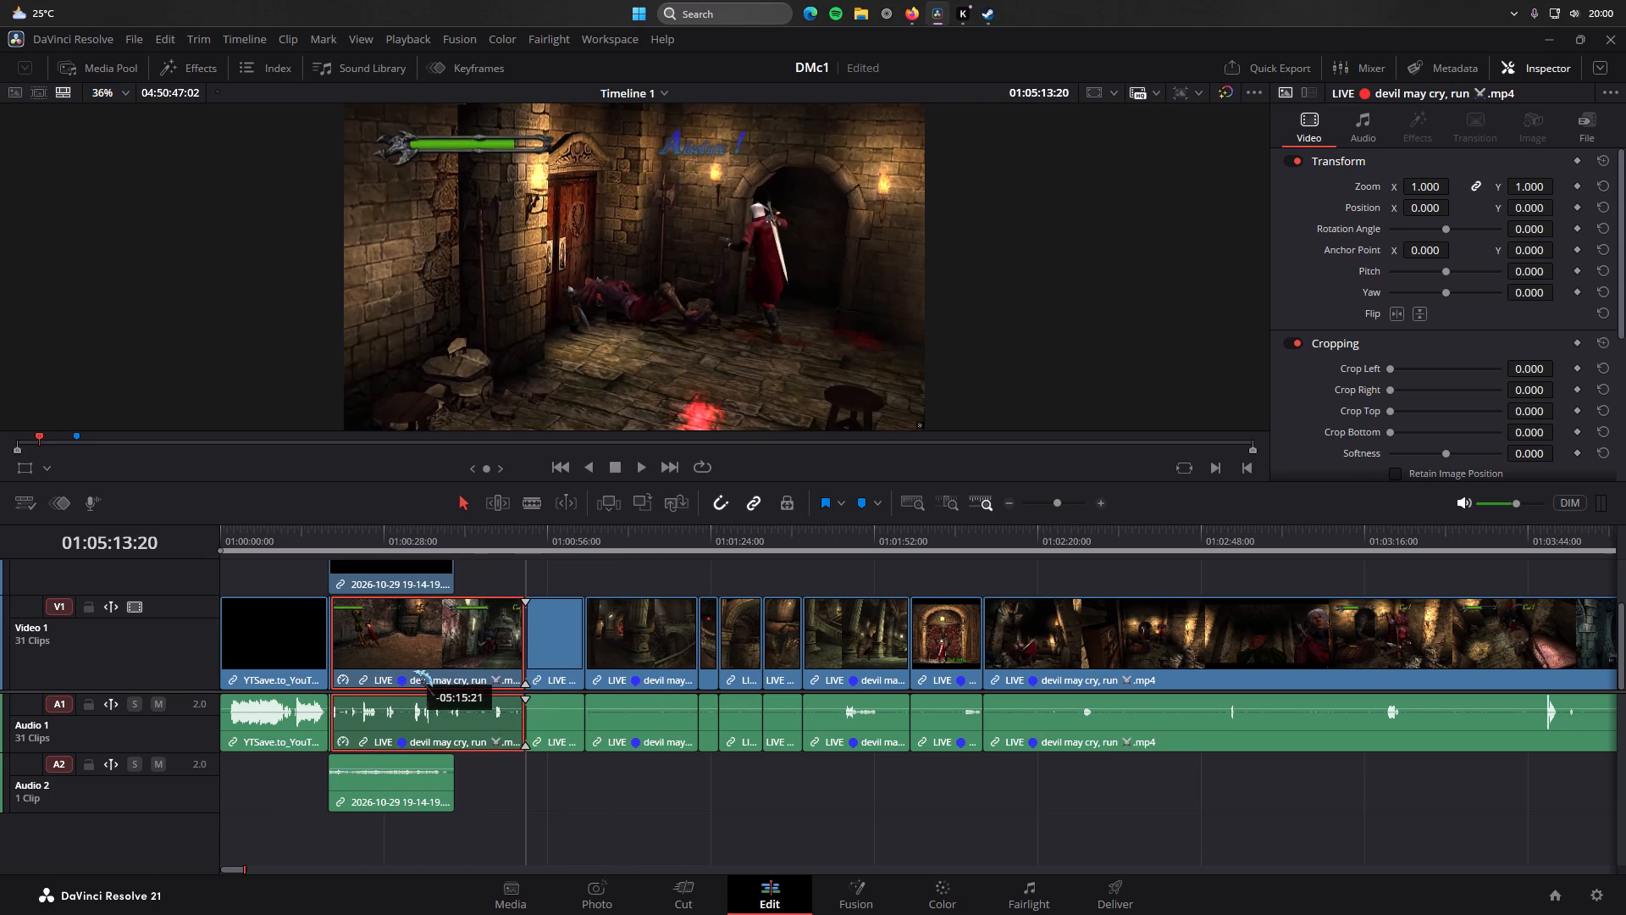
ctrl+shift+drag(412, 671, 403, 671)
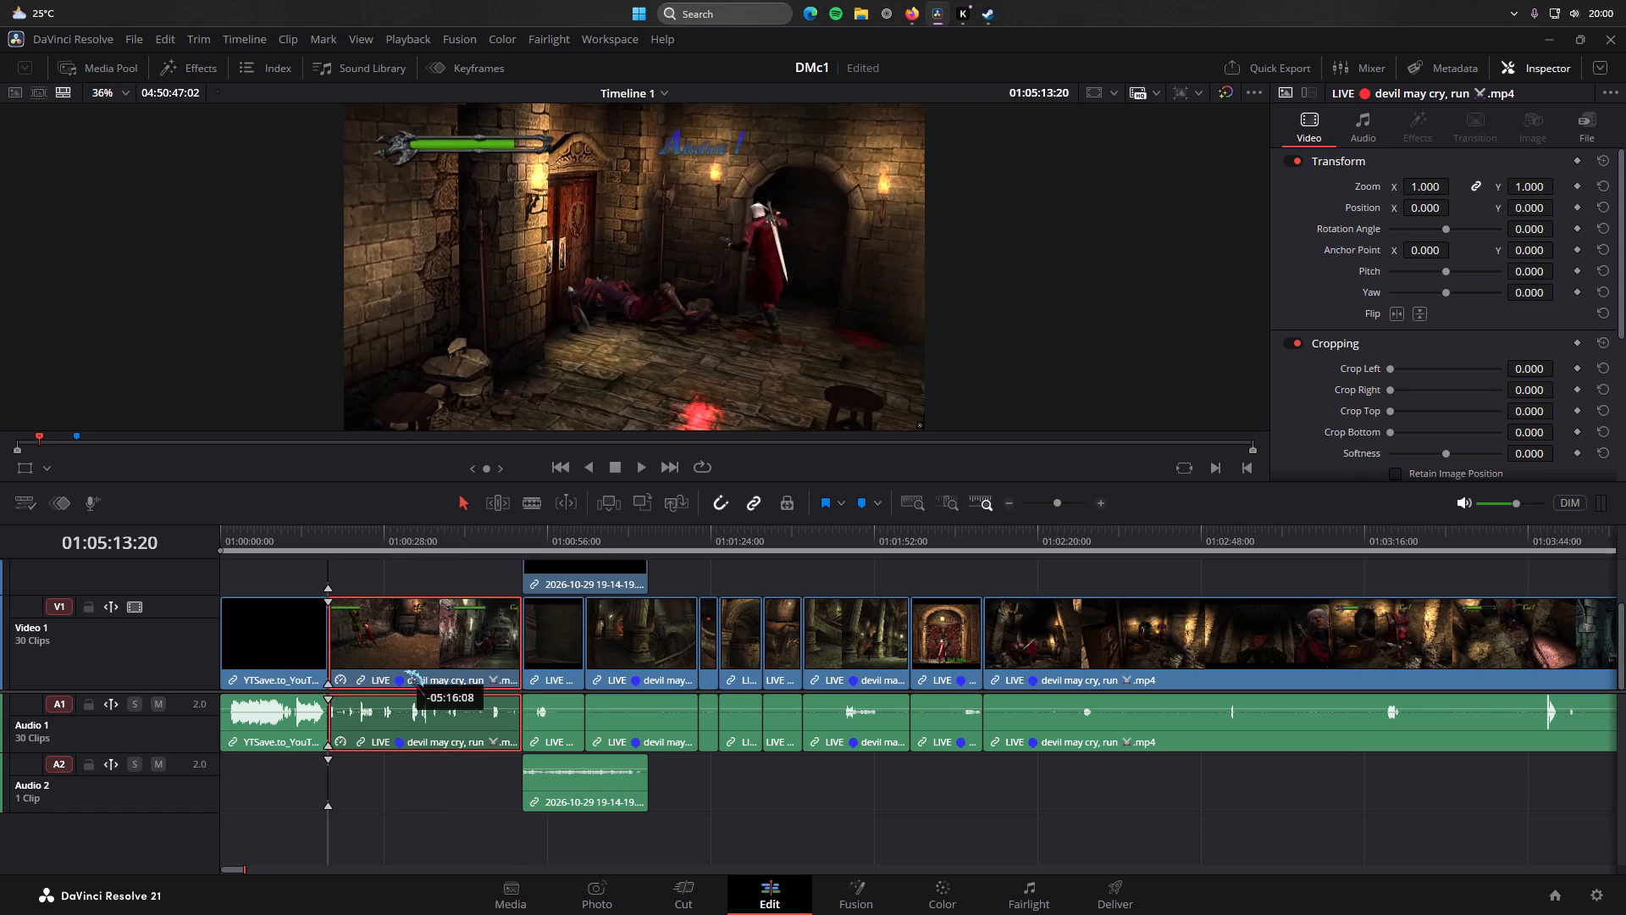
ctrl+shift+drag(403, 671, 200, 724)
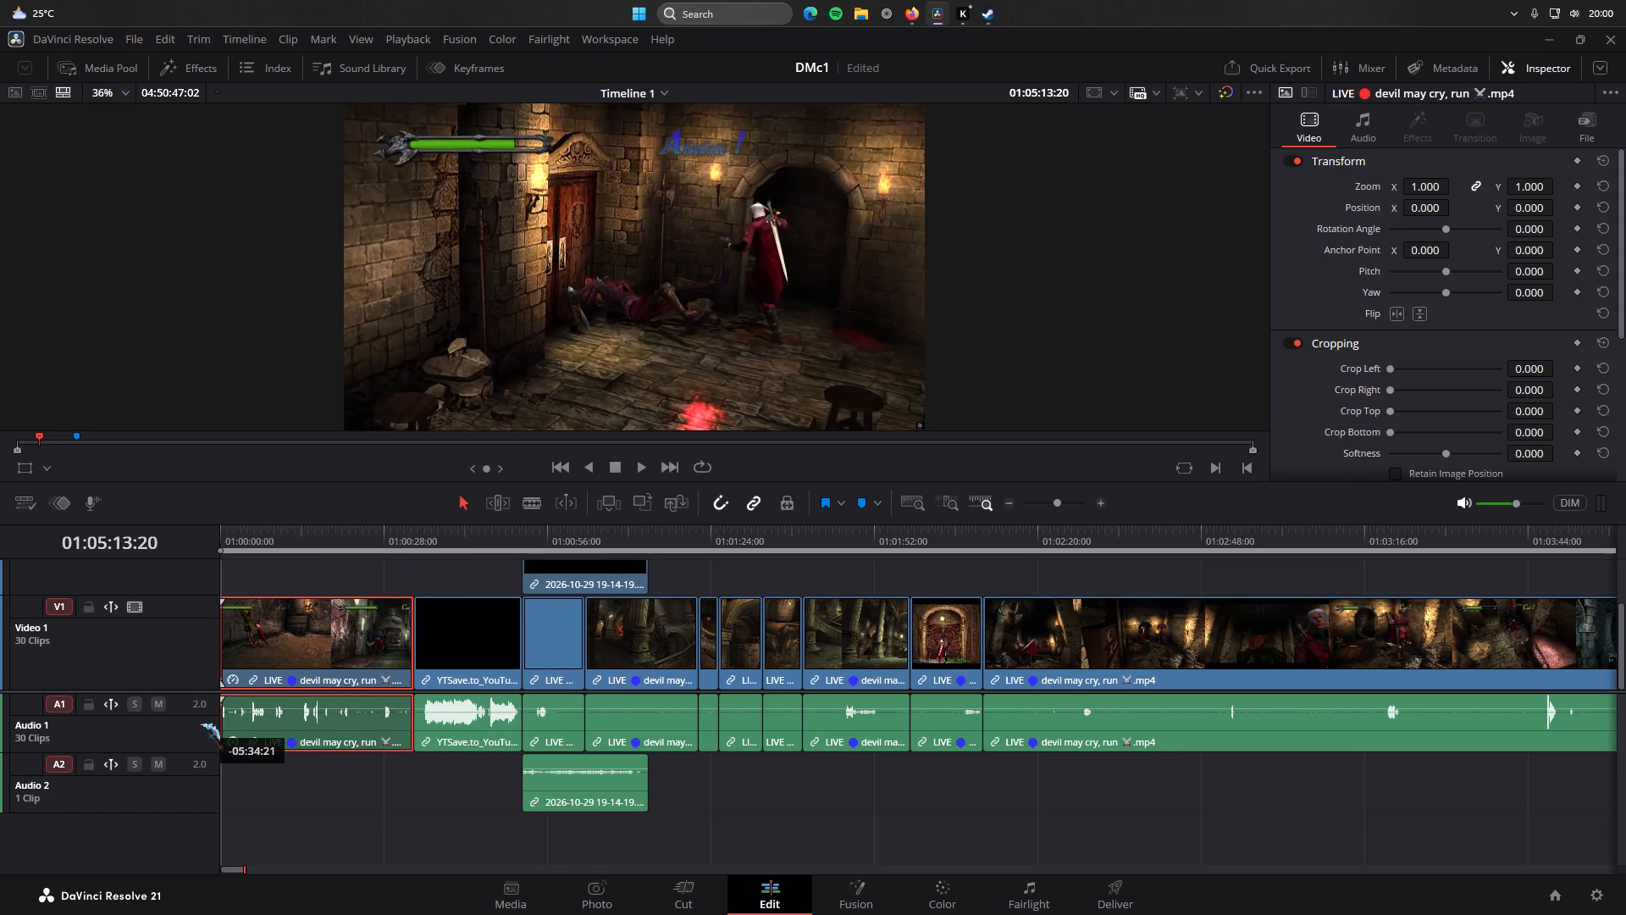
ctrl+shift+drag(200, 724, 412, 704)
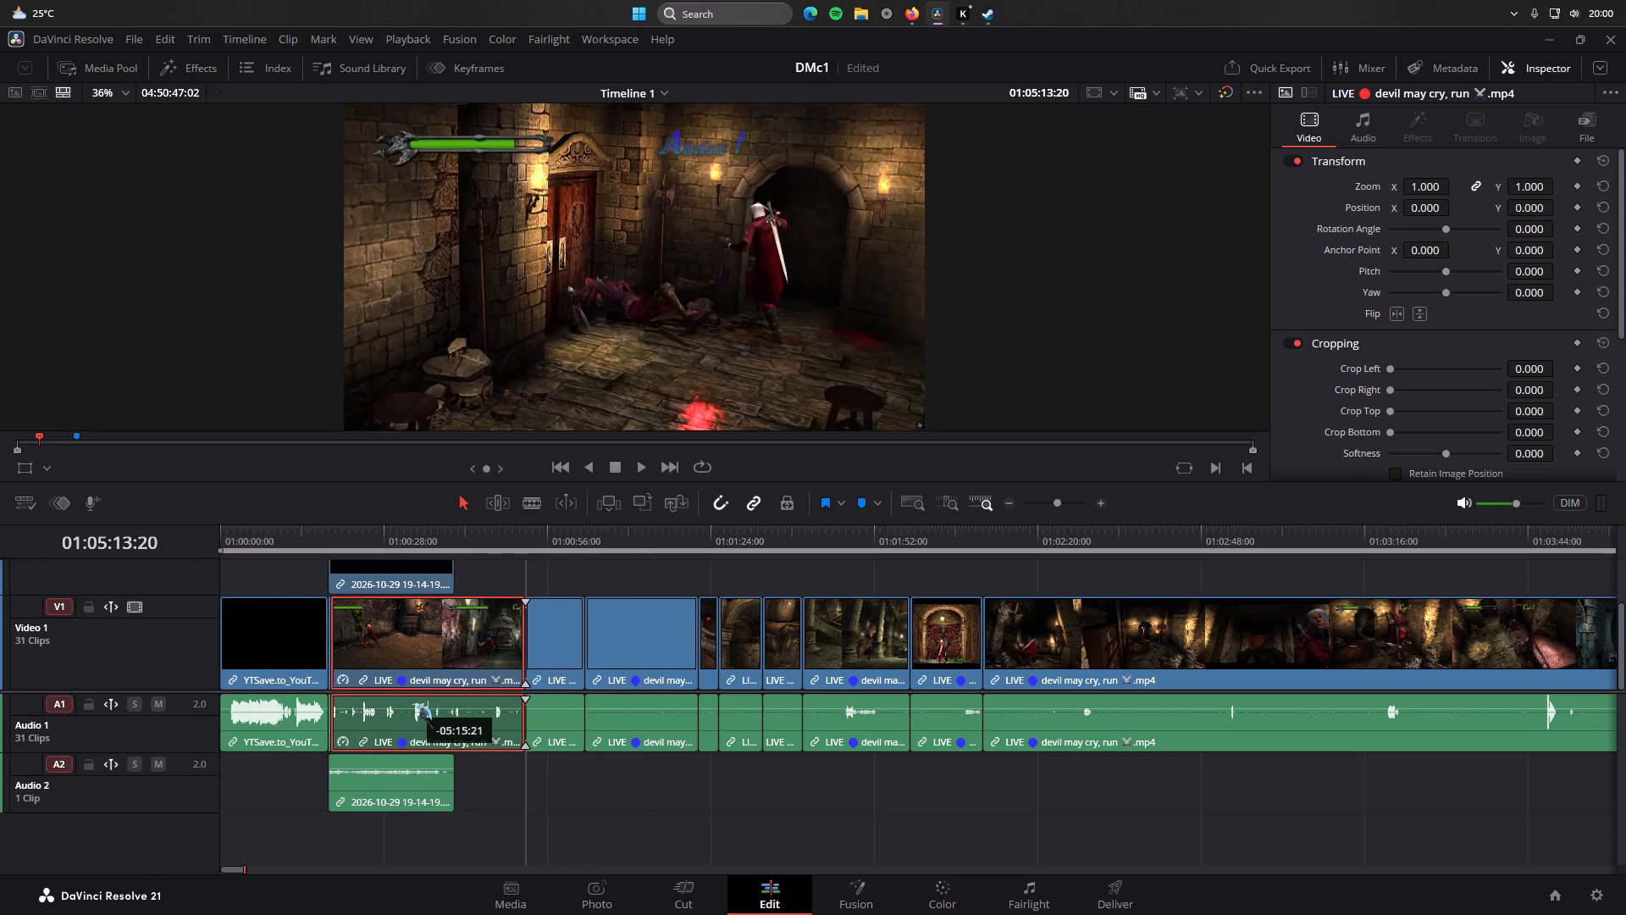
ctrl+shift+drag(412, 704, 406, 703)
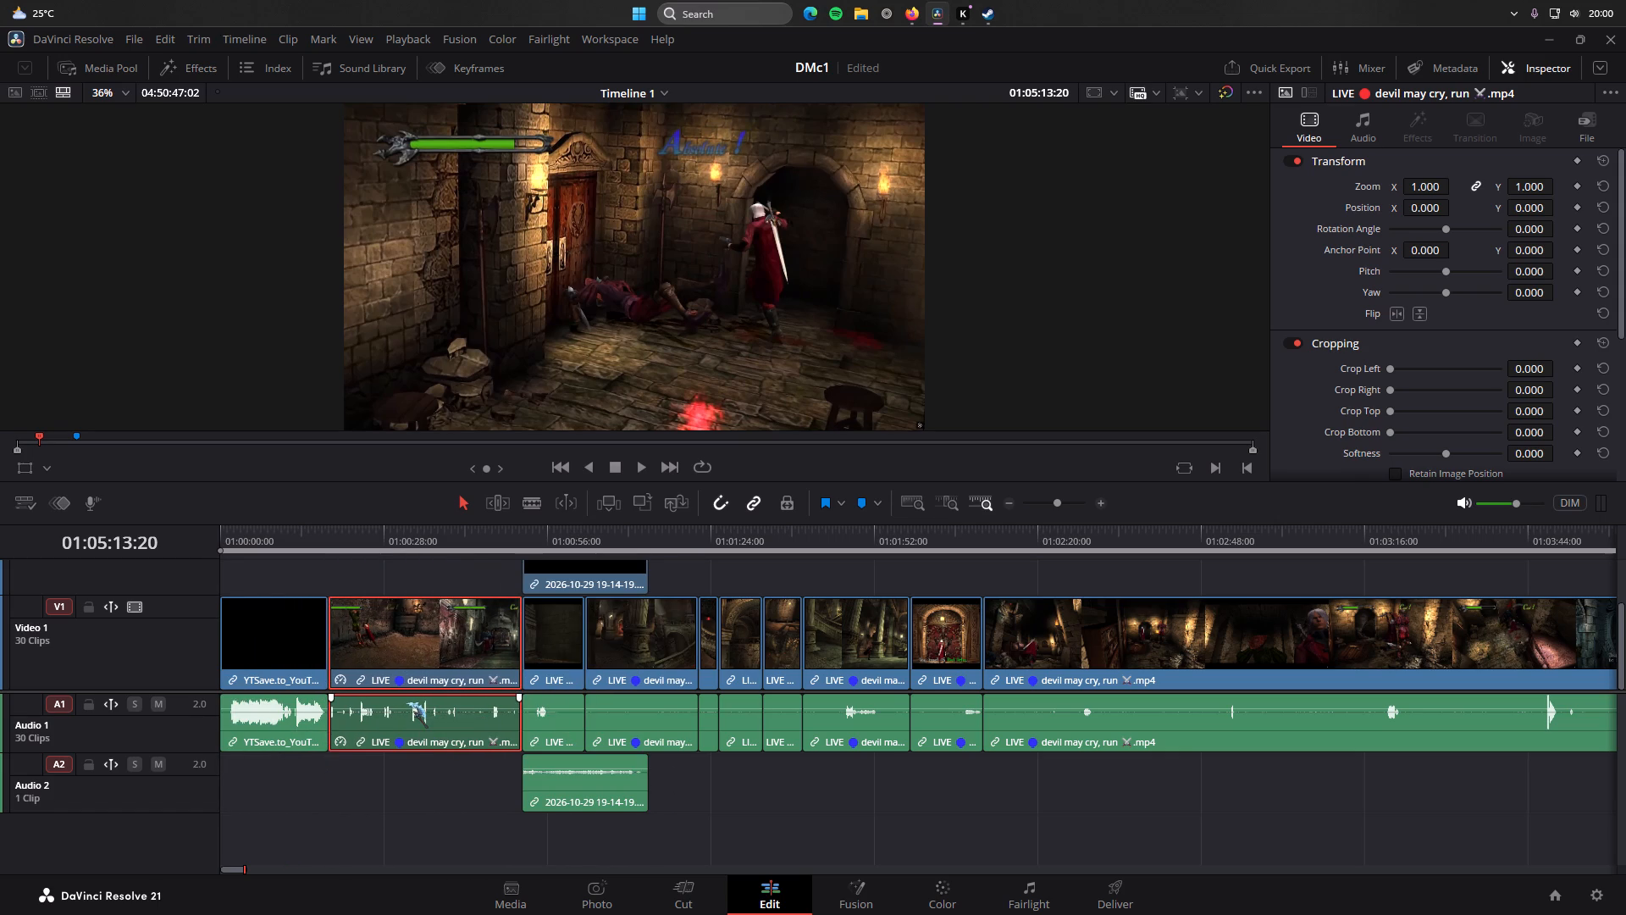
Play the rearranged timeline from its start.
key(space)
drag(920, 535, 353, 562)
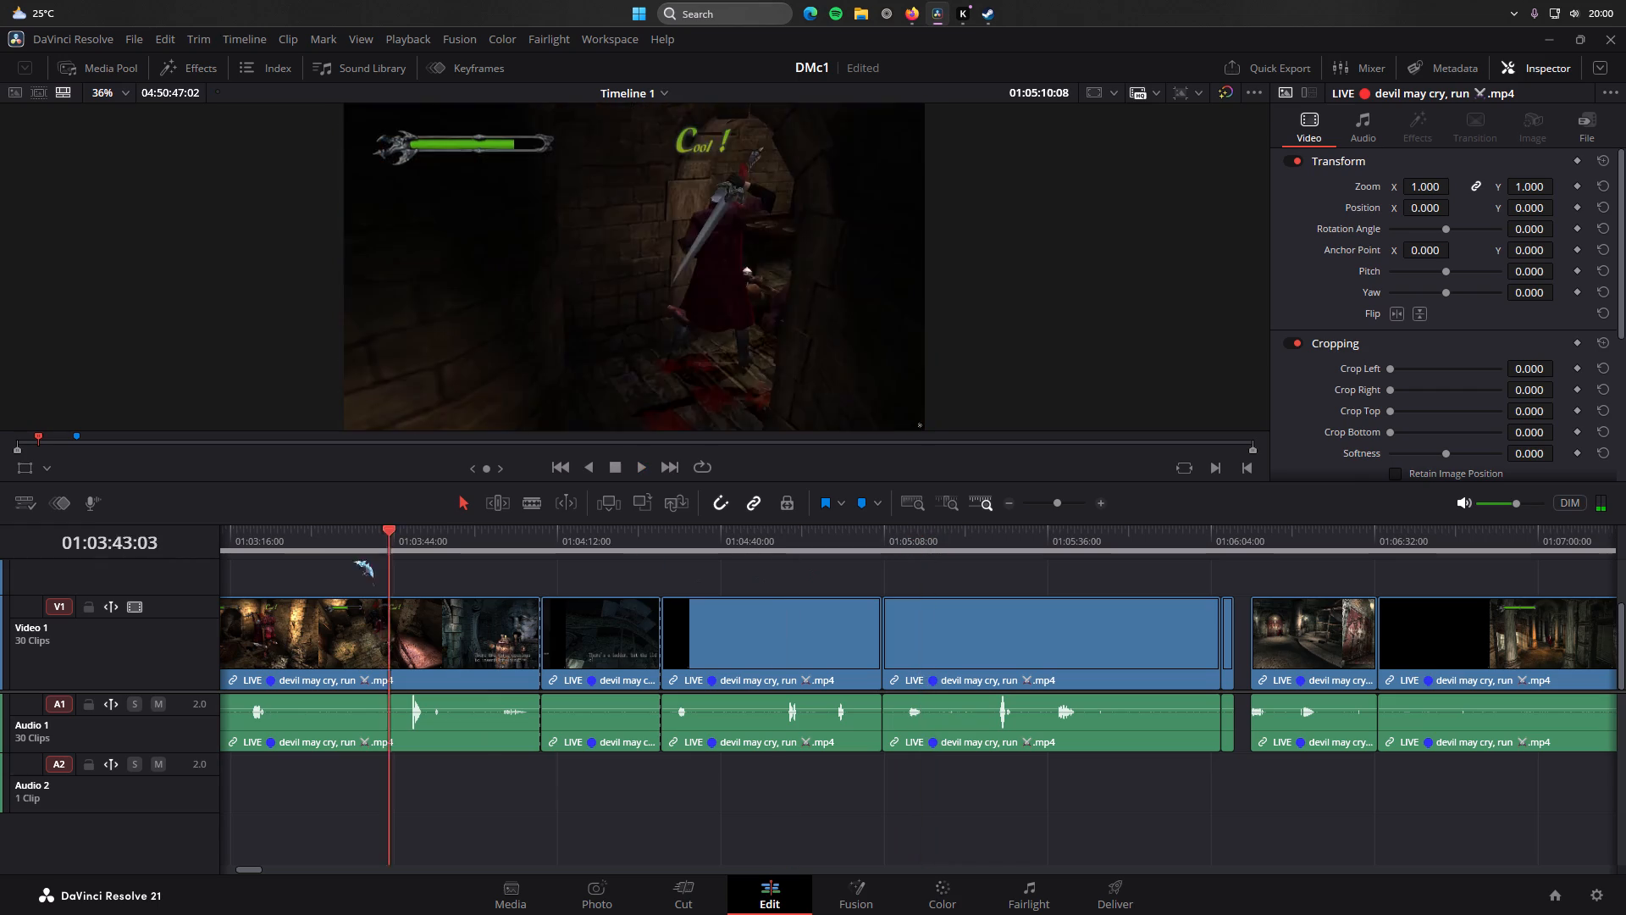
drag(353, 562, 186, 549)
key(space)
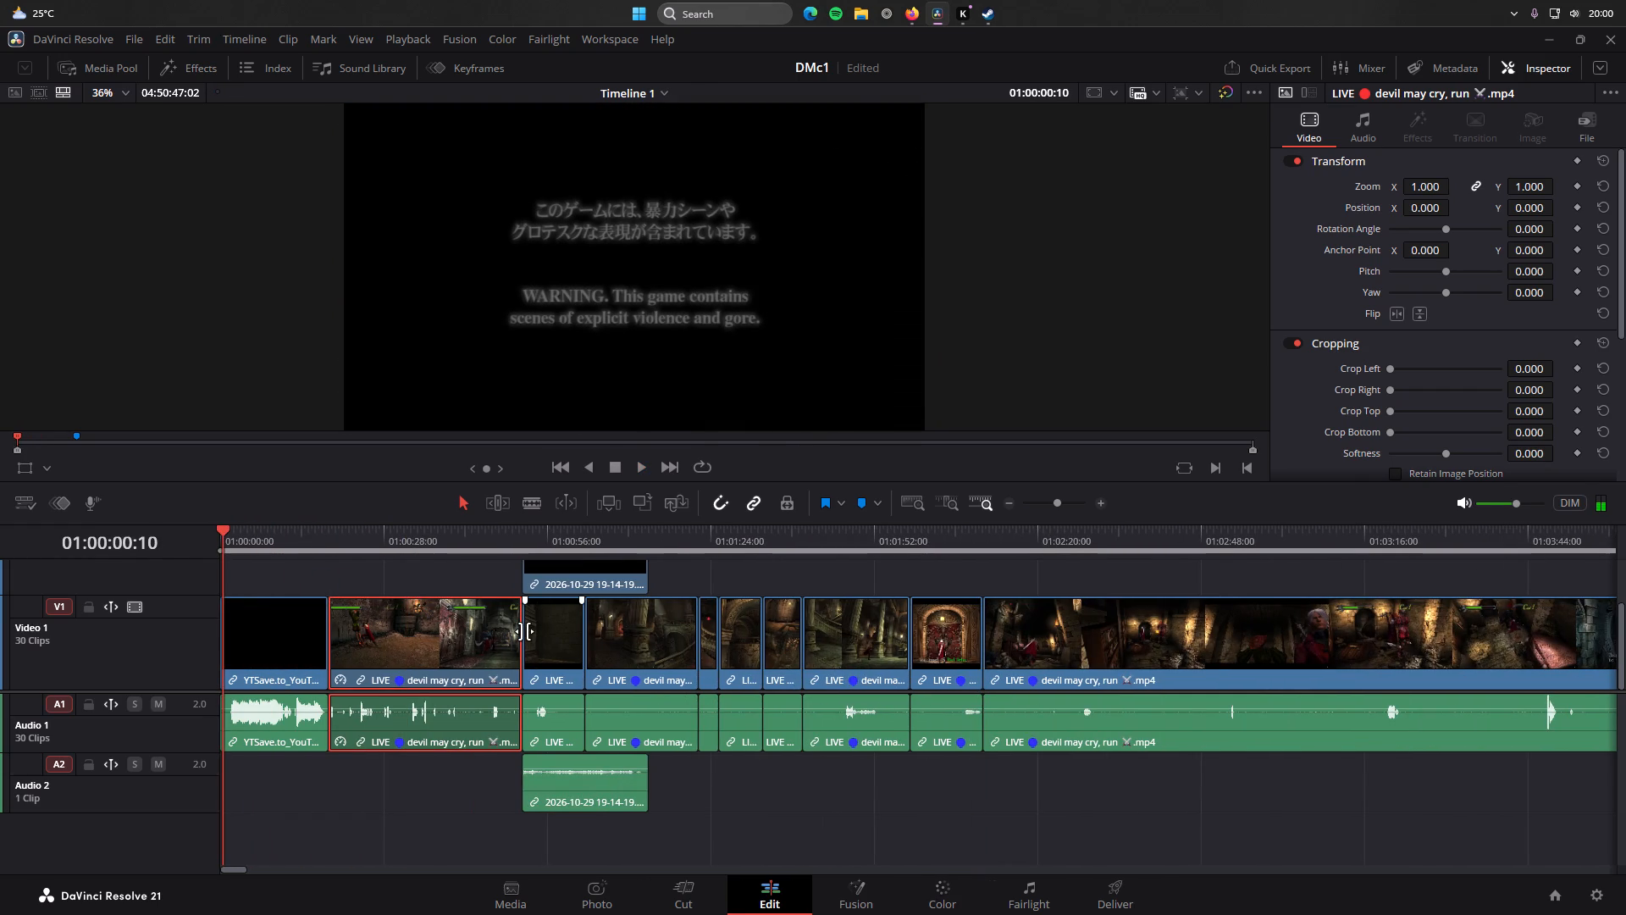
key(space)
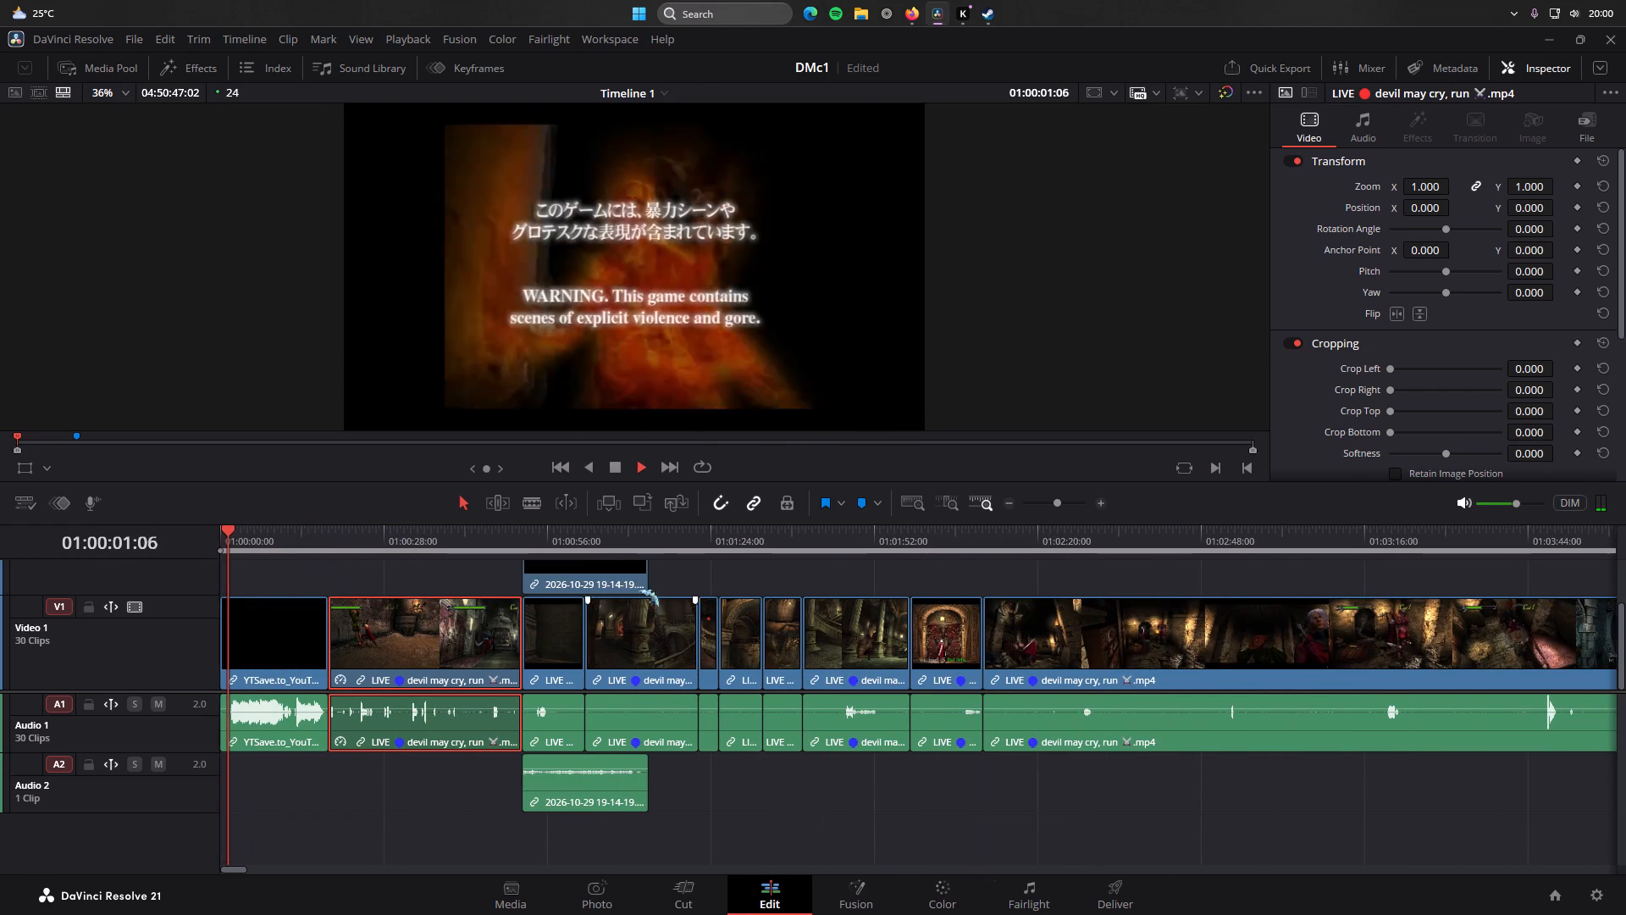
drag(600, 574, 403, 577)
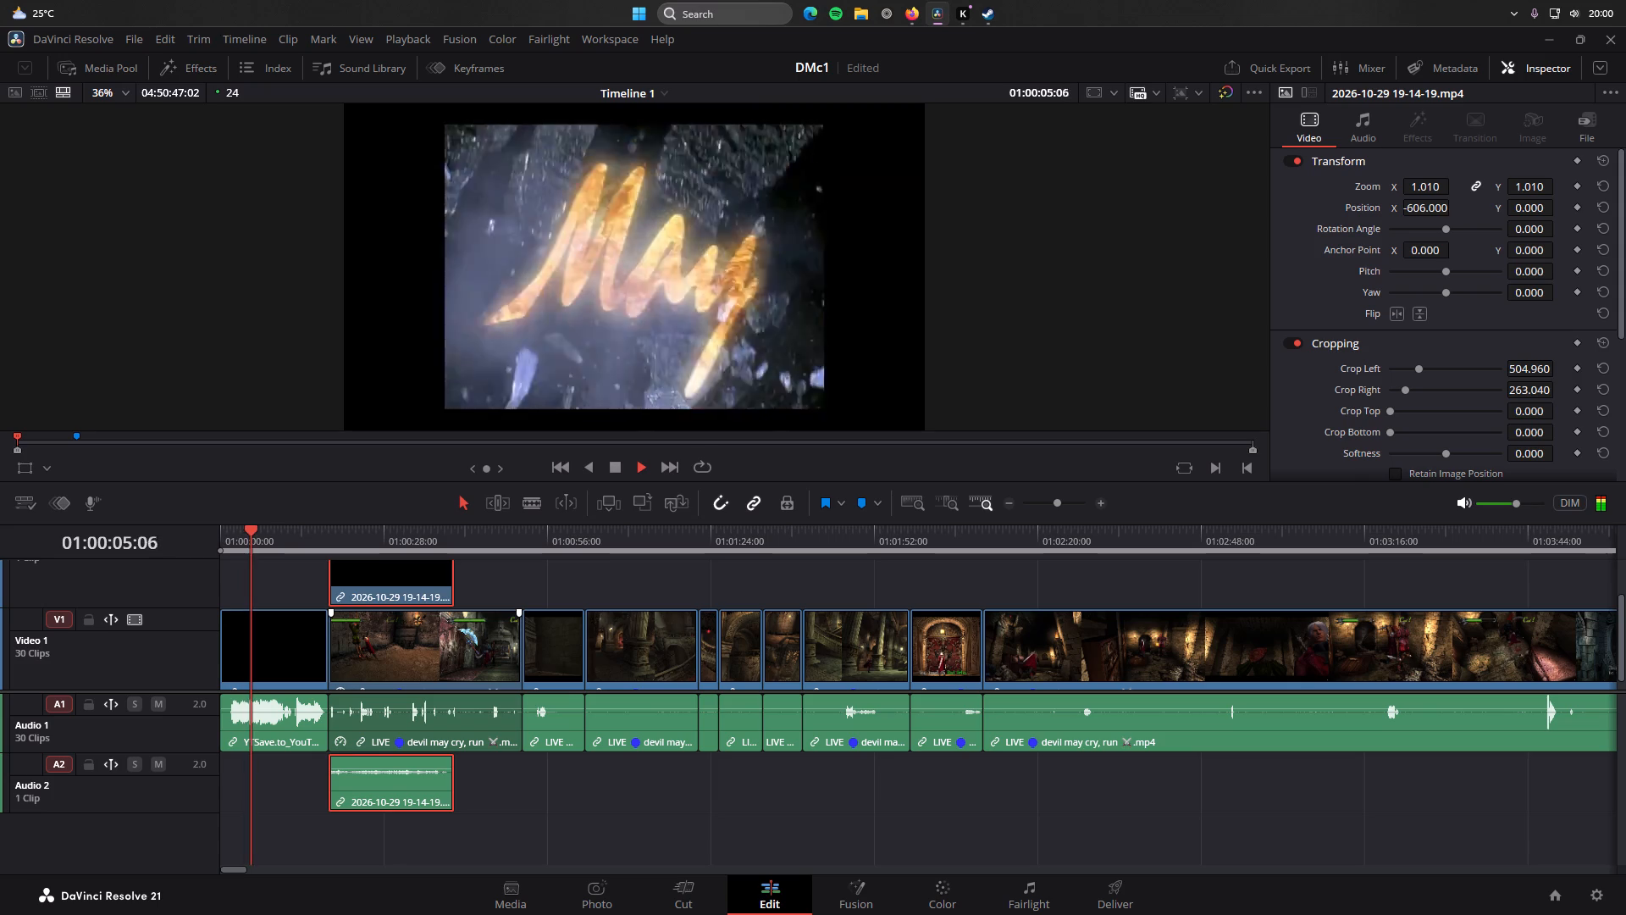
Step and play through the title clip and the start of the split-screen section to examine the transition between them.
key(Right)
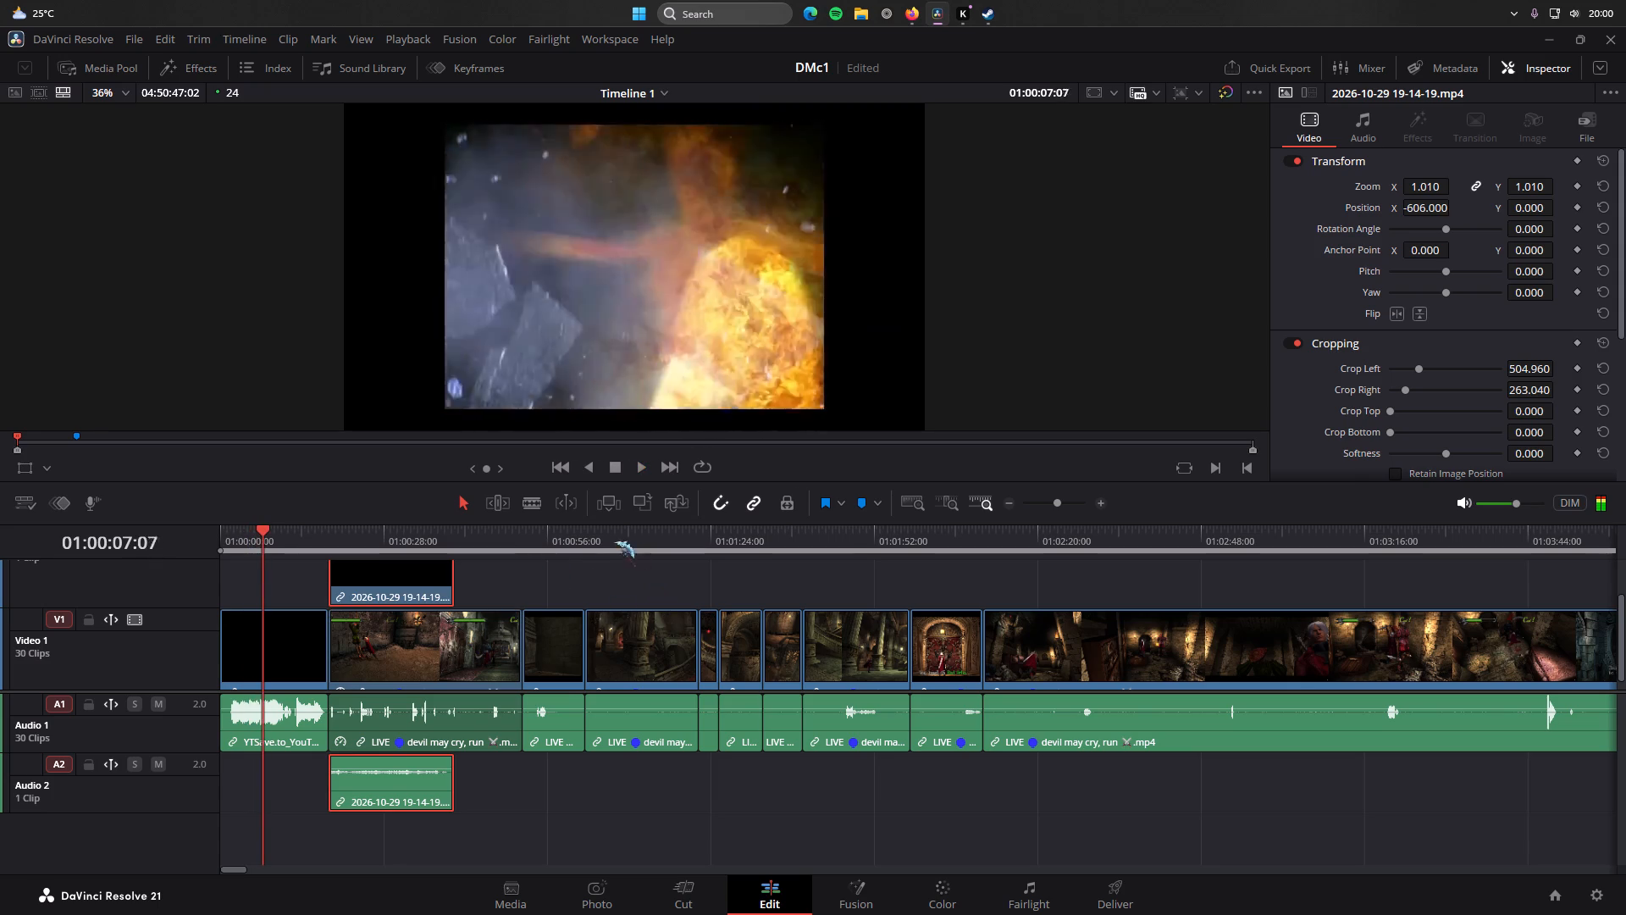
key(Right)
key(Right)
key(Right)
key(Right)
key(Right)
key(Right)
key(Right)
key(Right)
key(Right)
key(Right)
key(Right)
key(Right)
key(Right)
key(Right)
key(Right)
key(Right)
key(Right)
key(Right)
key(Right)
key(Right)
click(286, 534)
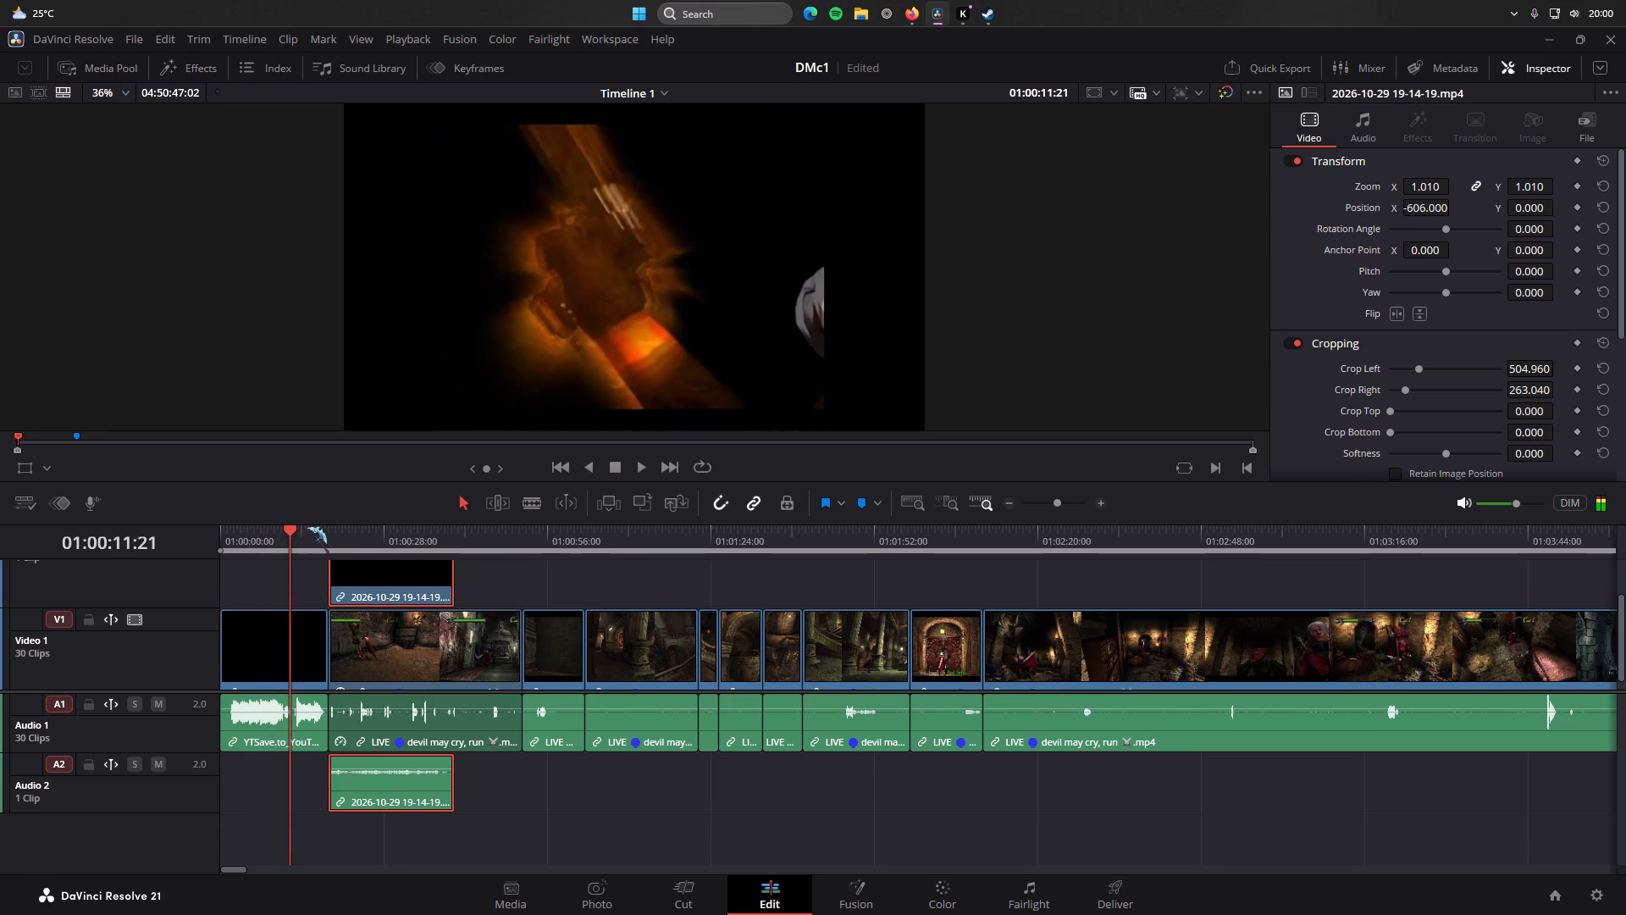
click(310, 528)
key(space)
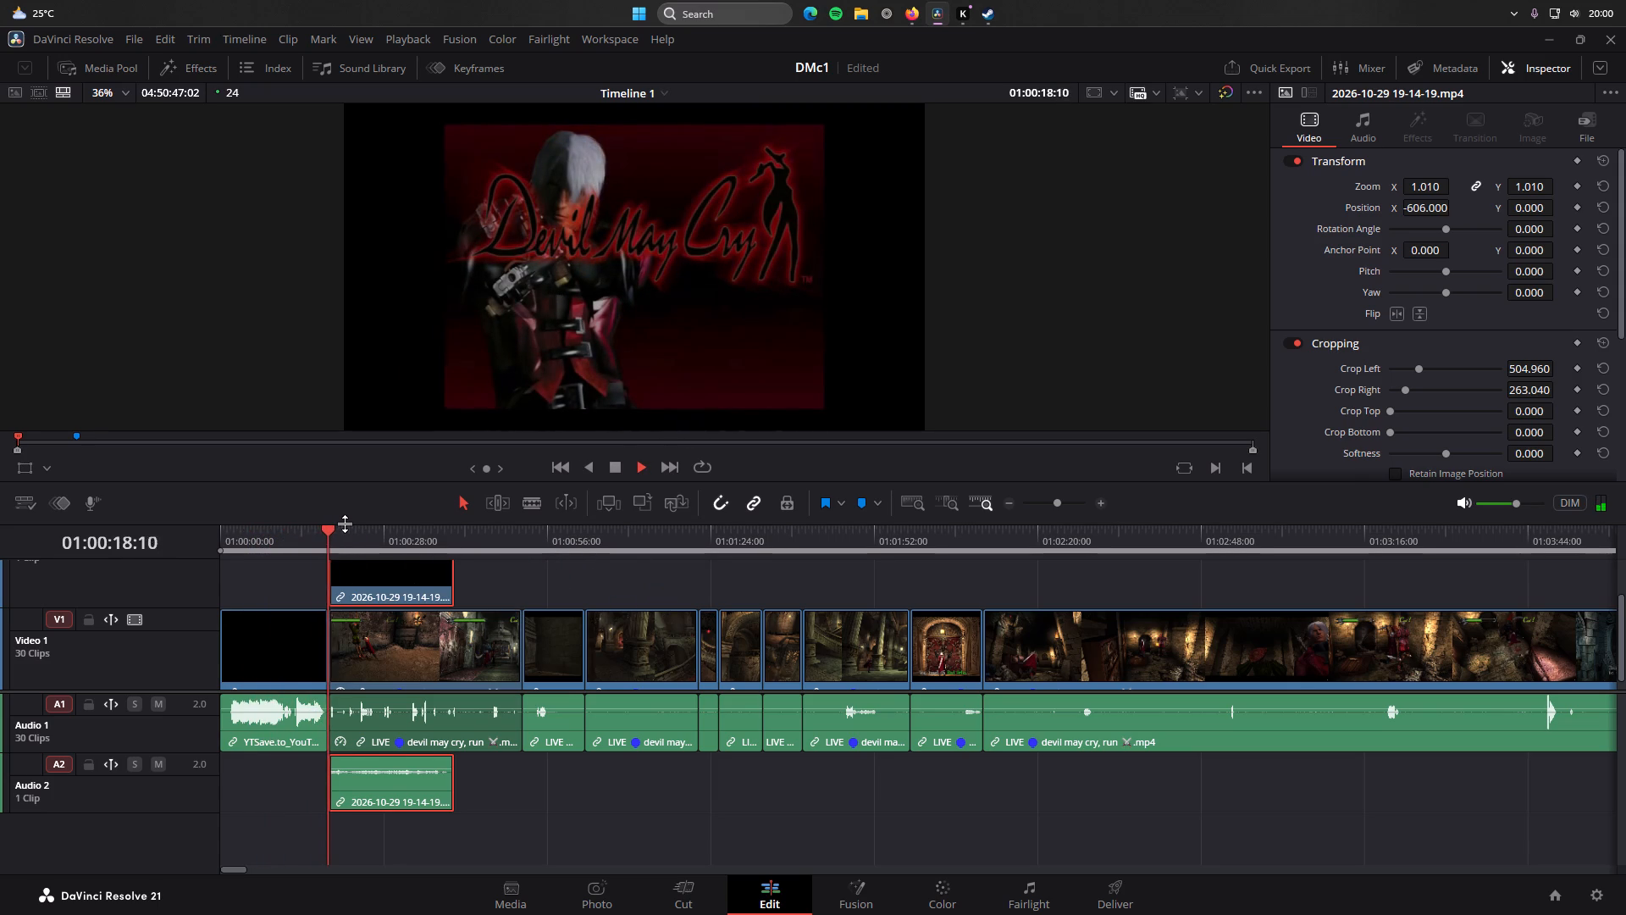
key(space)
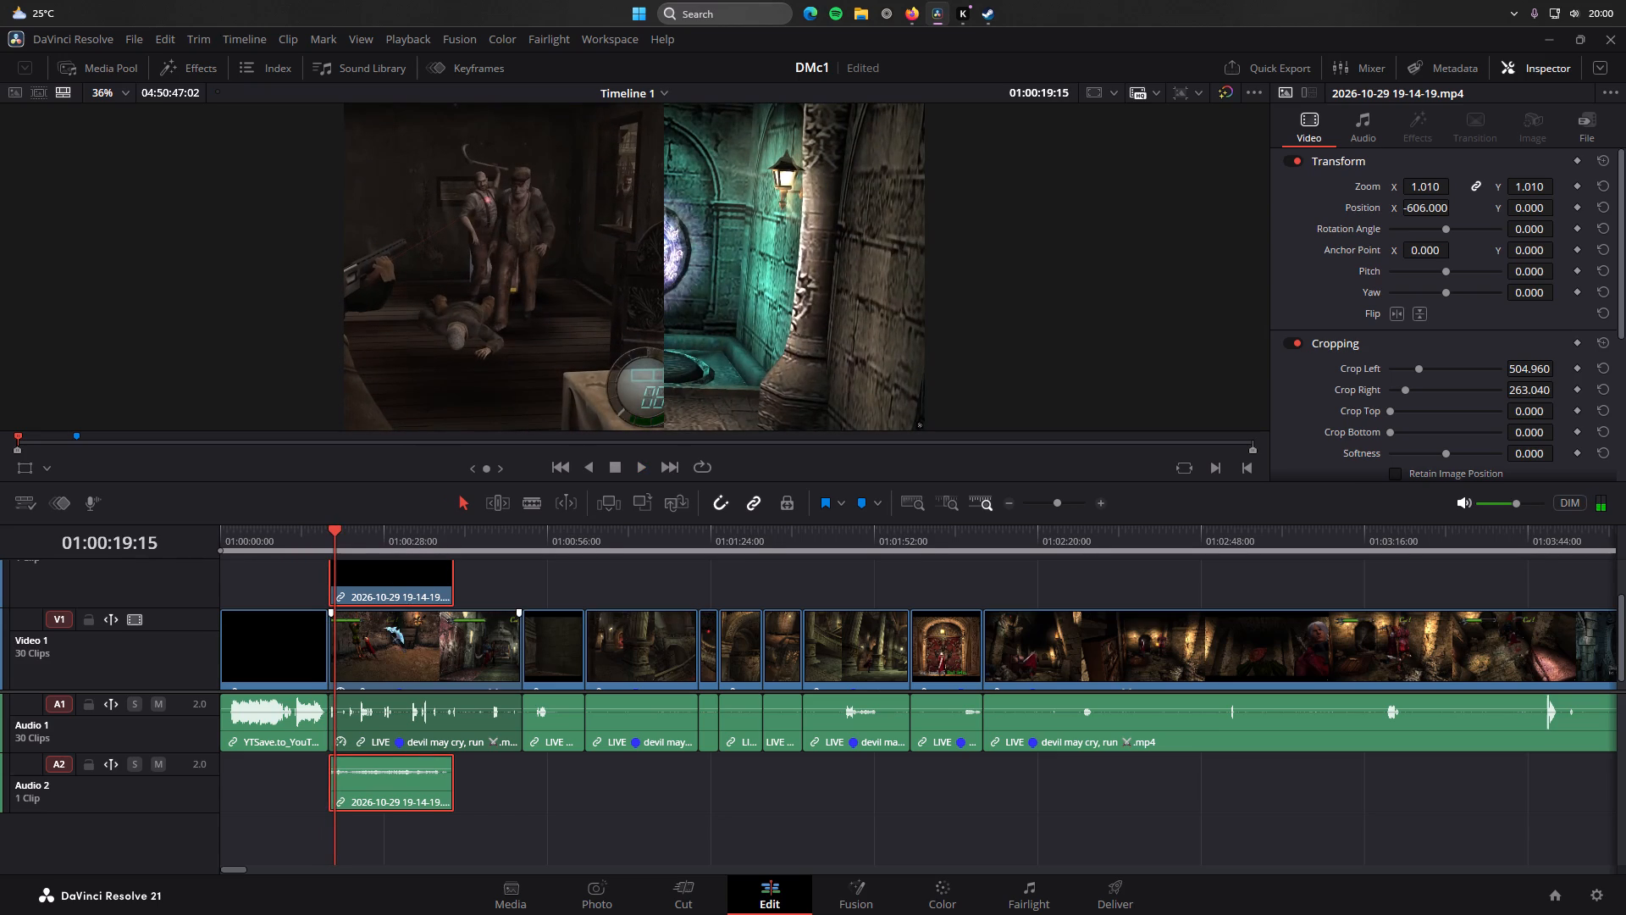
click(388, 648)
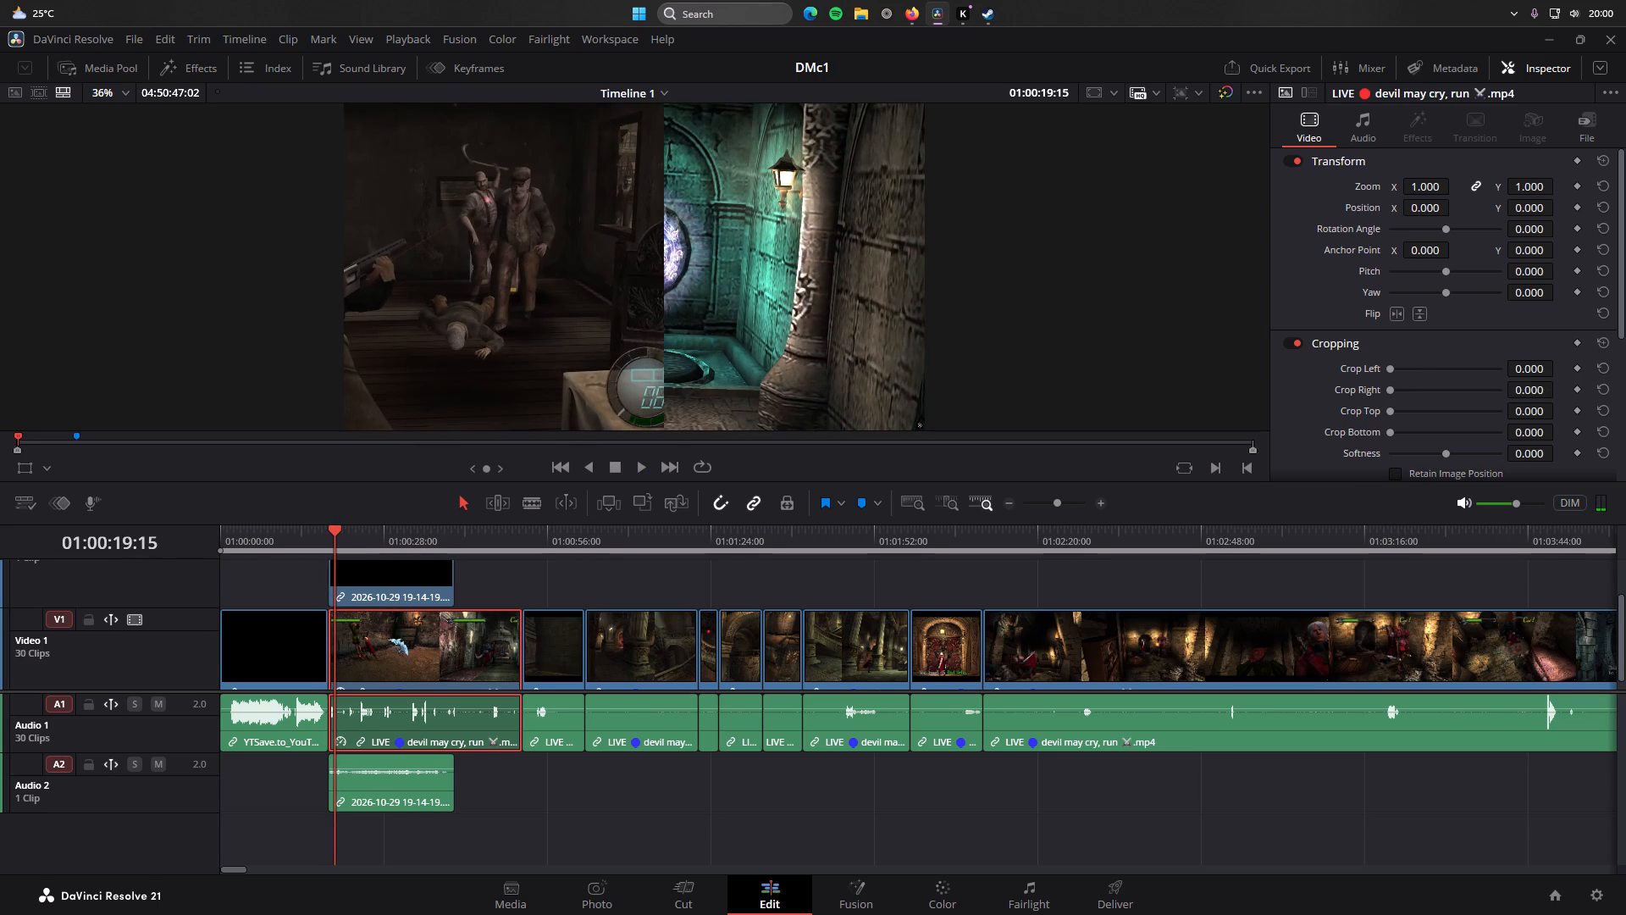
drag(340, 531, 327, 534)
key(space)
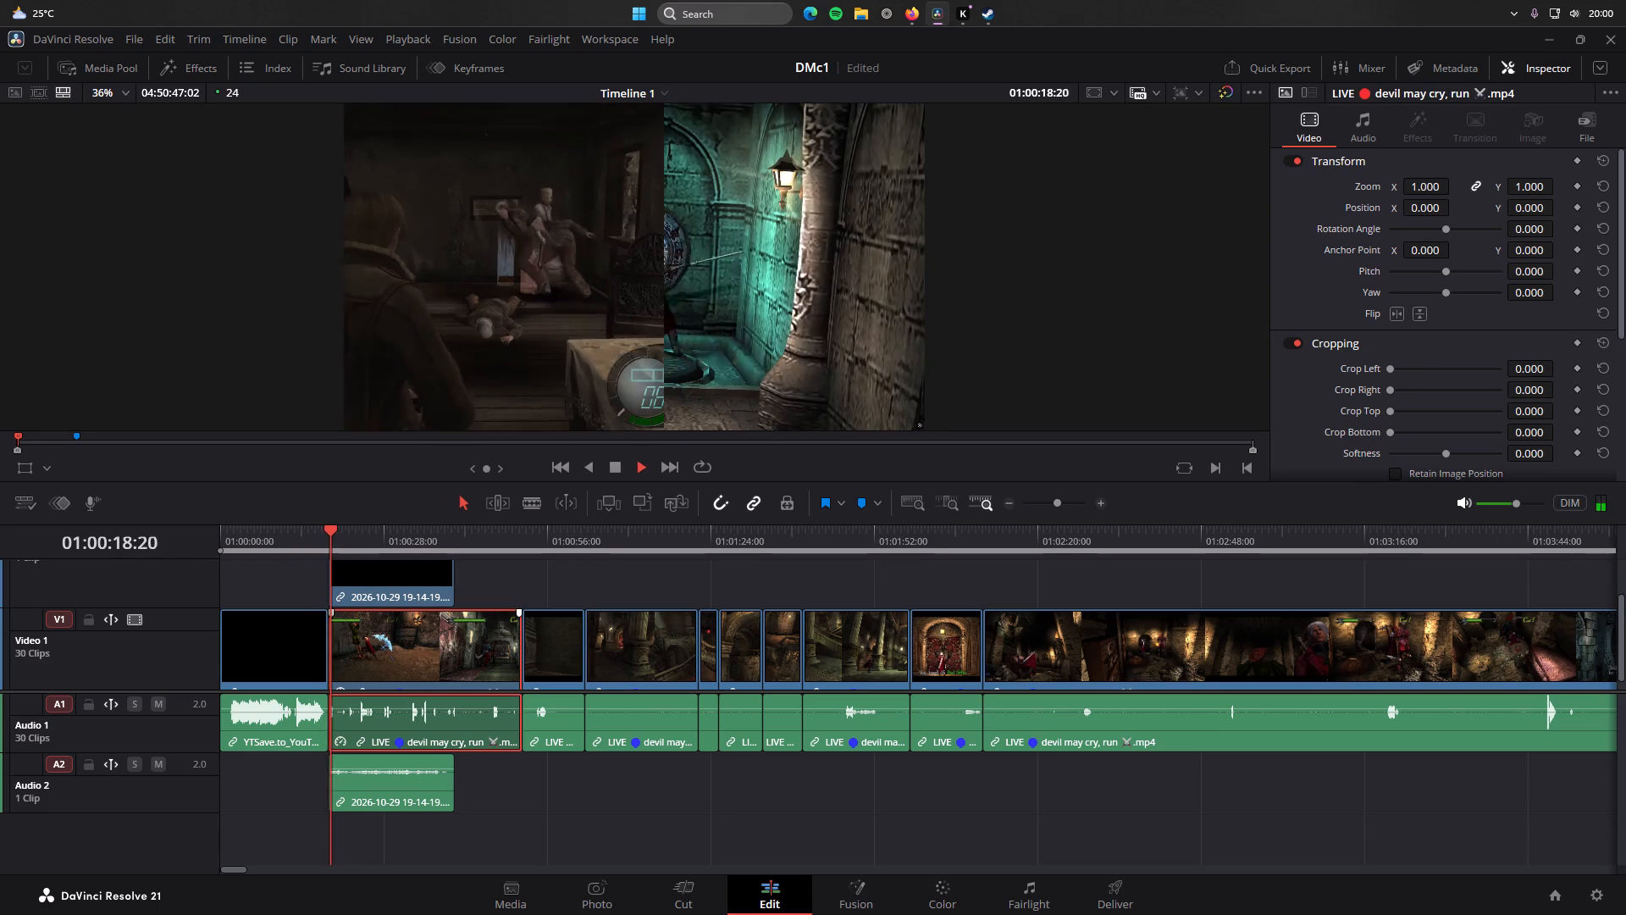
key(space)
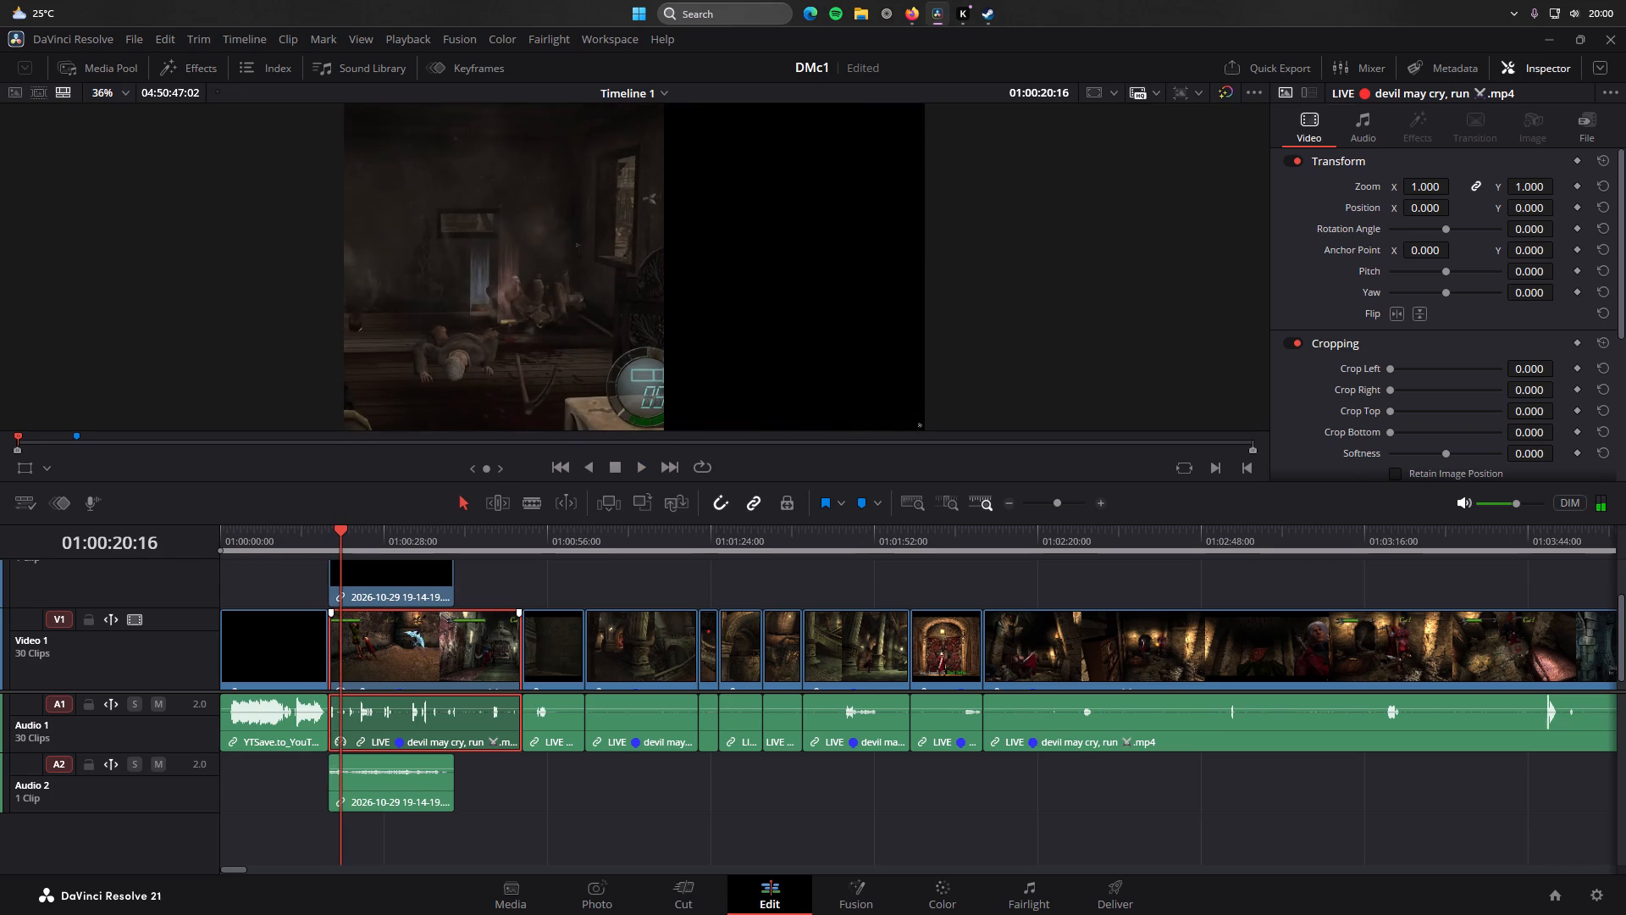
click(406, 584)
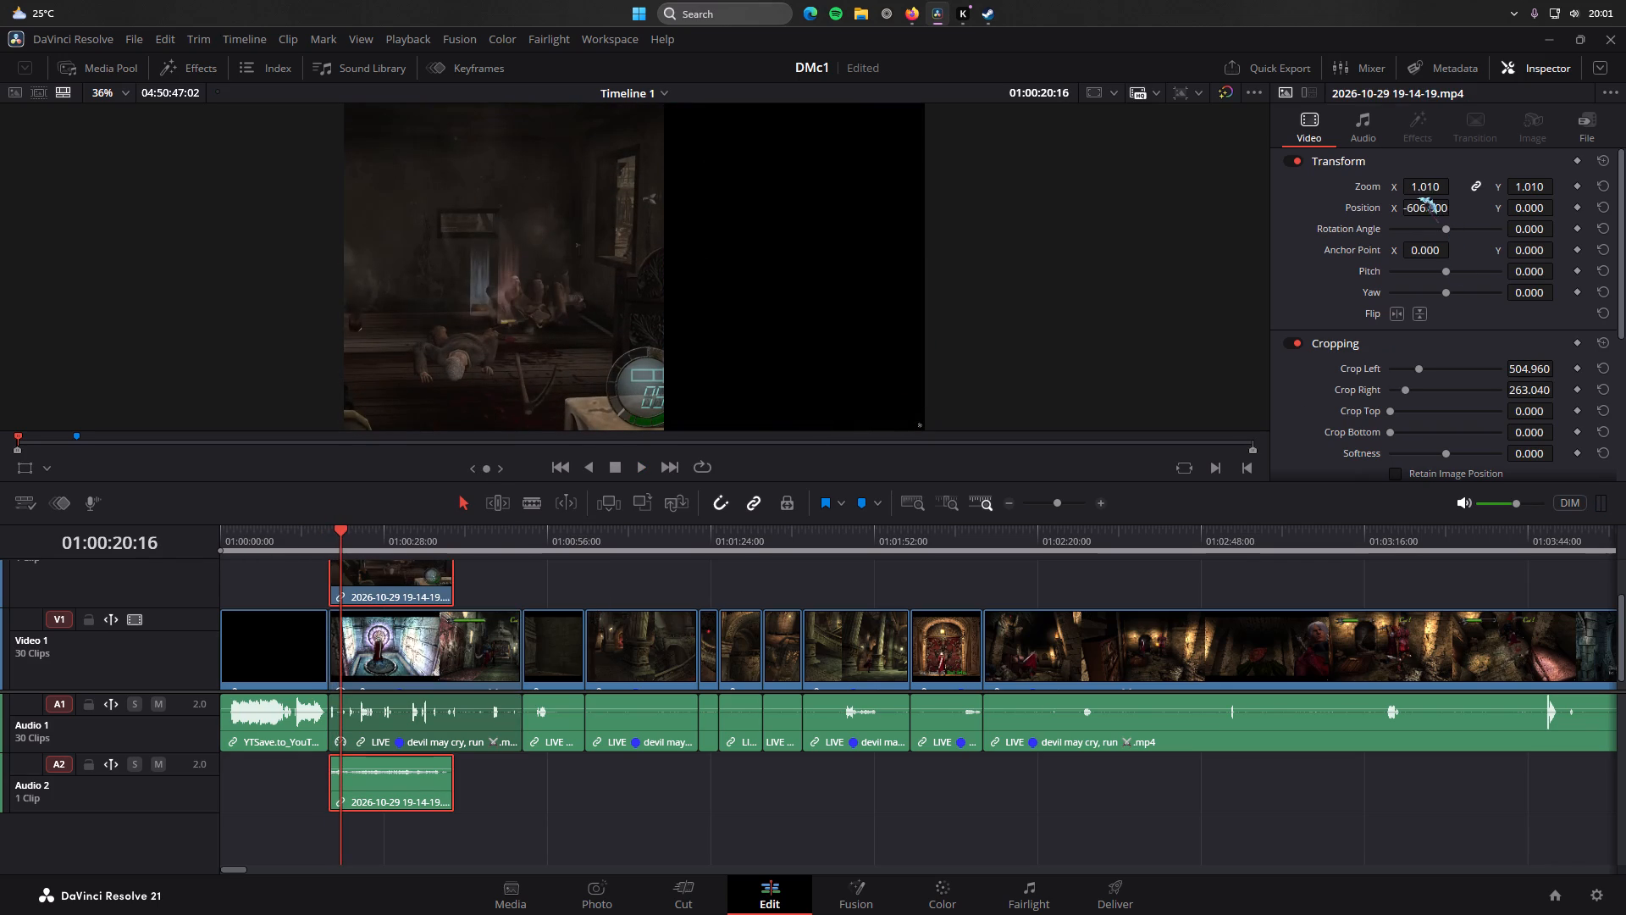
drag(1419, 208, 1361, 226)
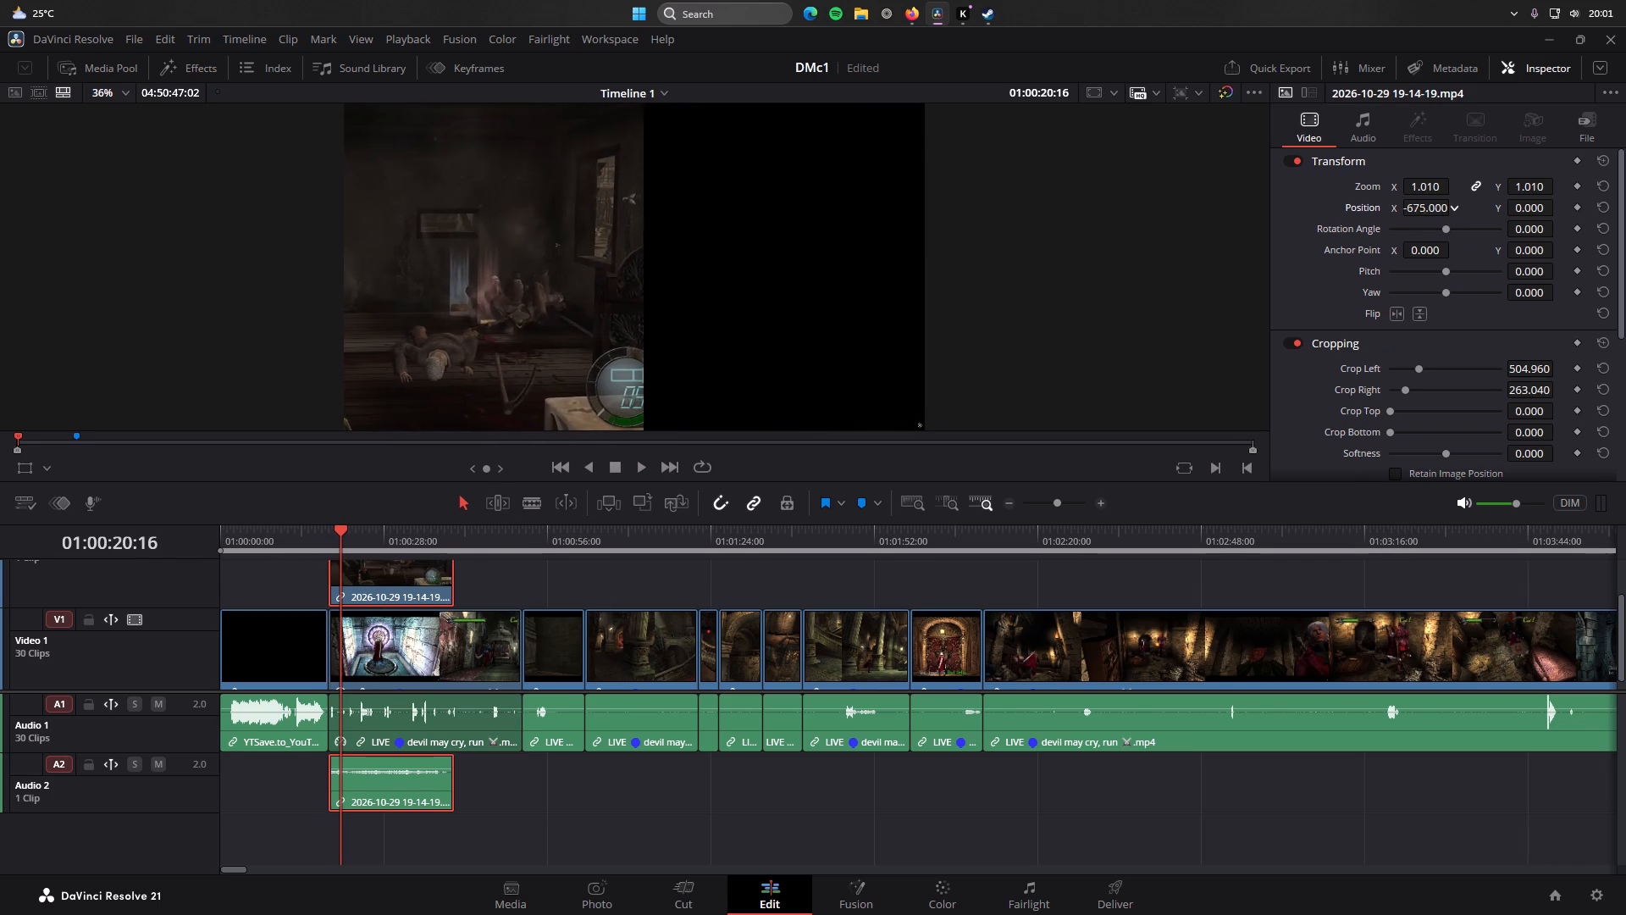
drag(1361, 226, 1328, 236)
key(space)
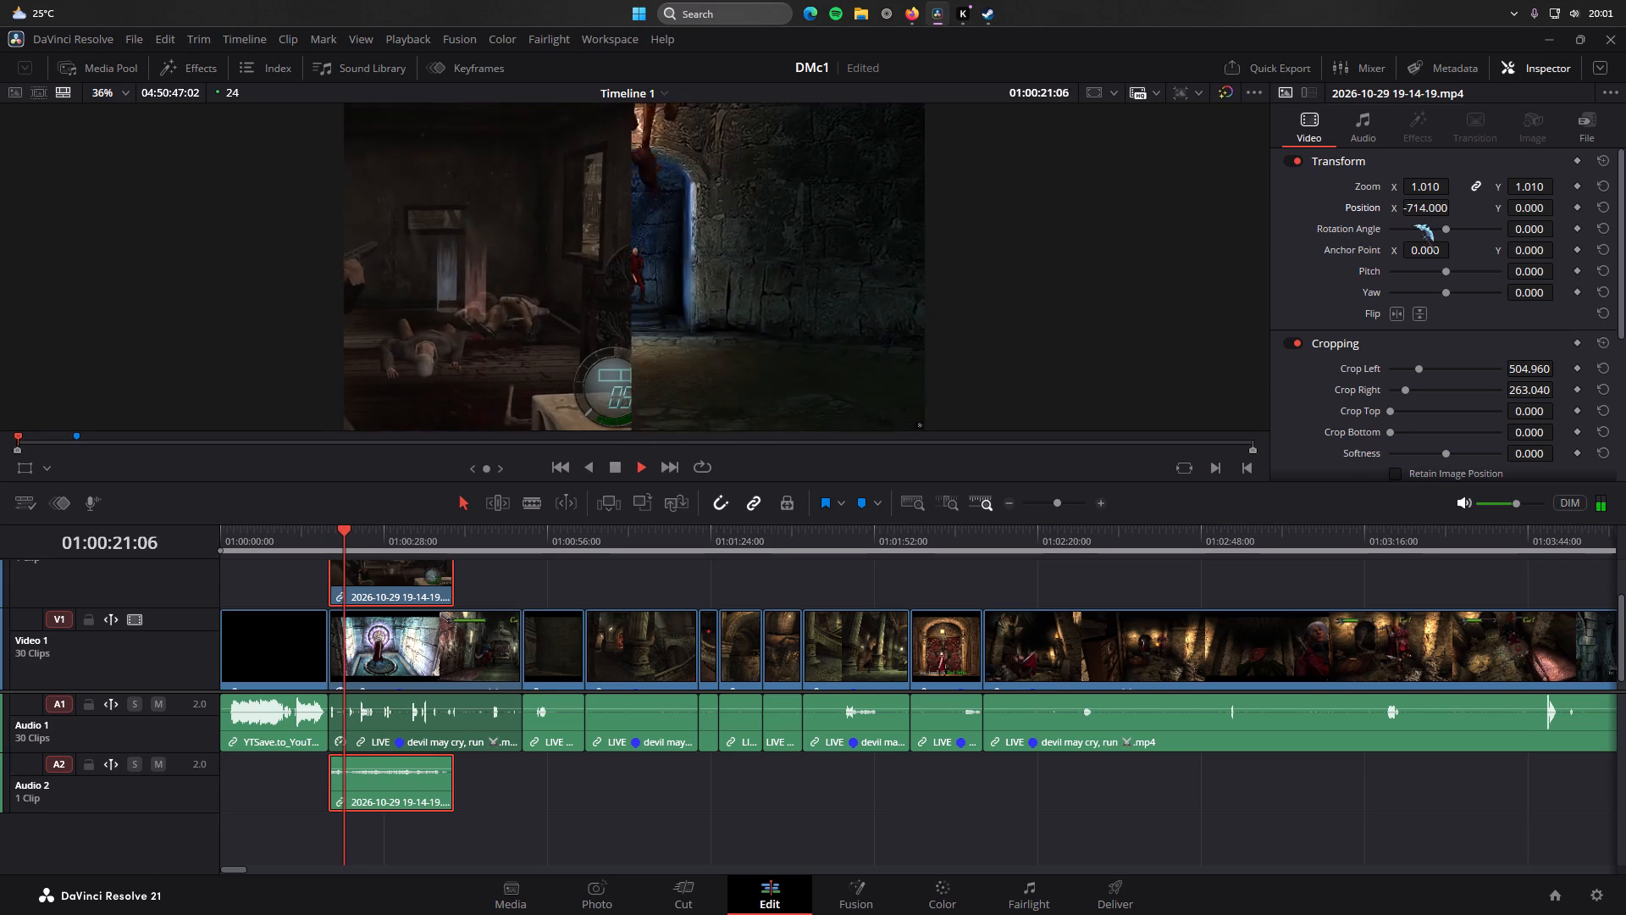
key(space)
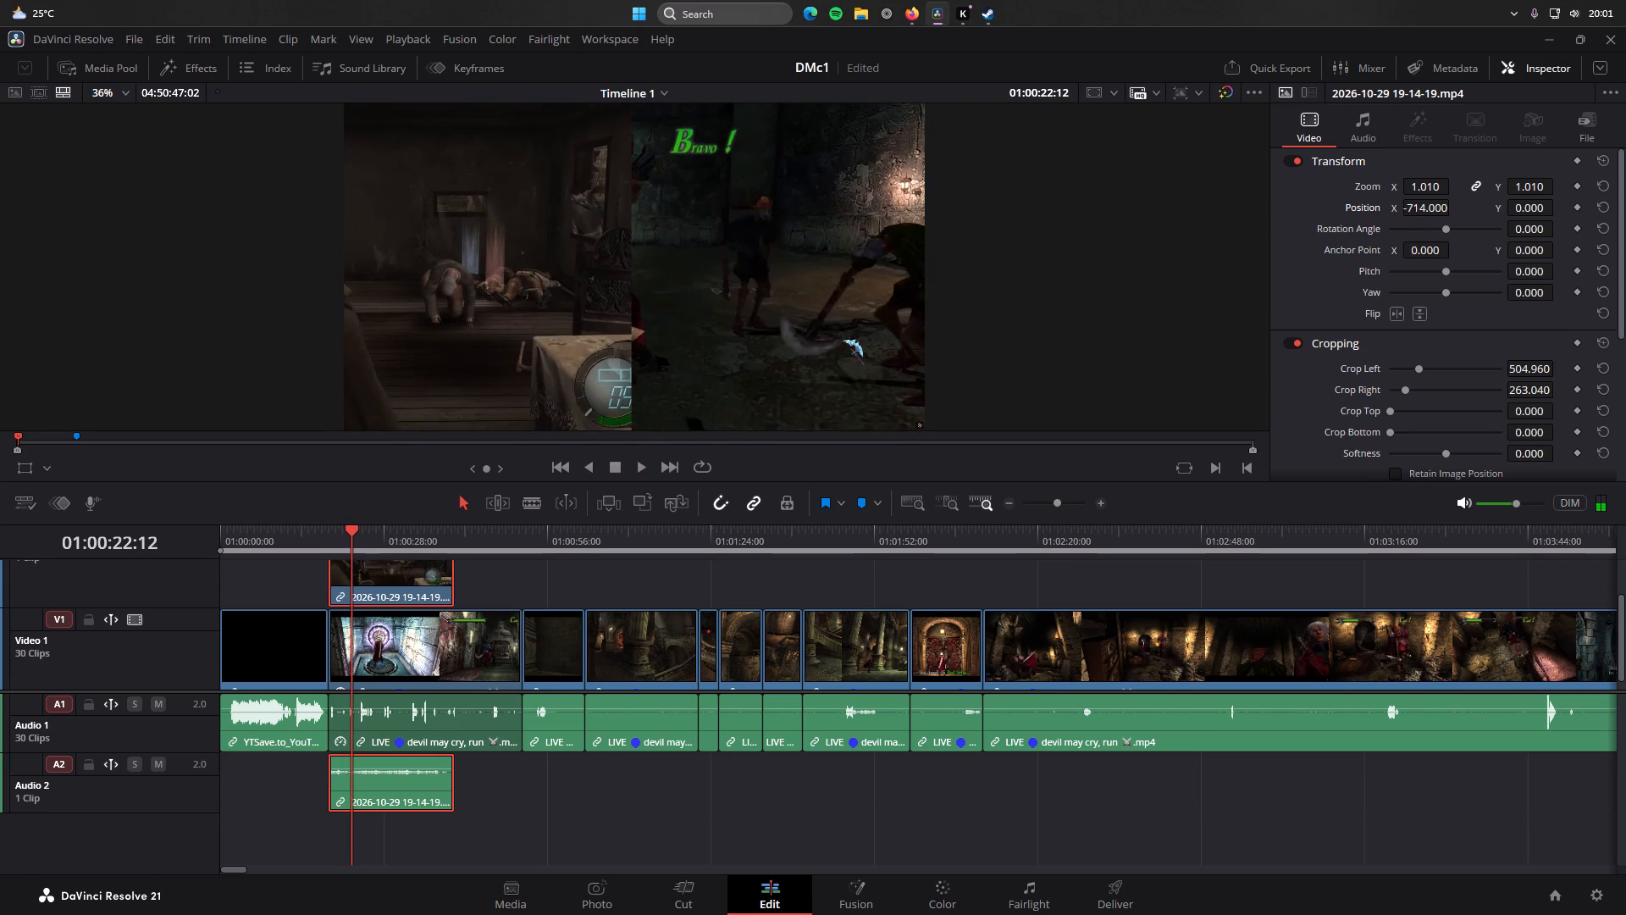